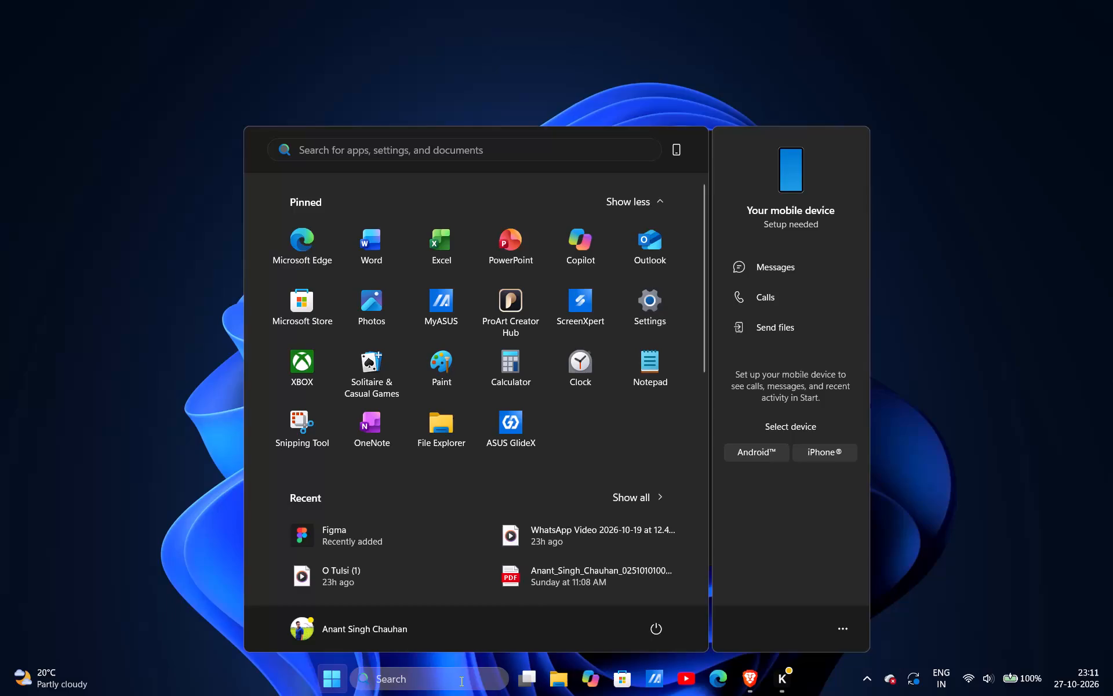
Launch Google Chrome with the "Your Chrome" profile and maximize its window.
click(459, 679)
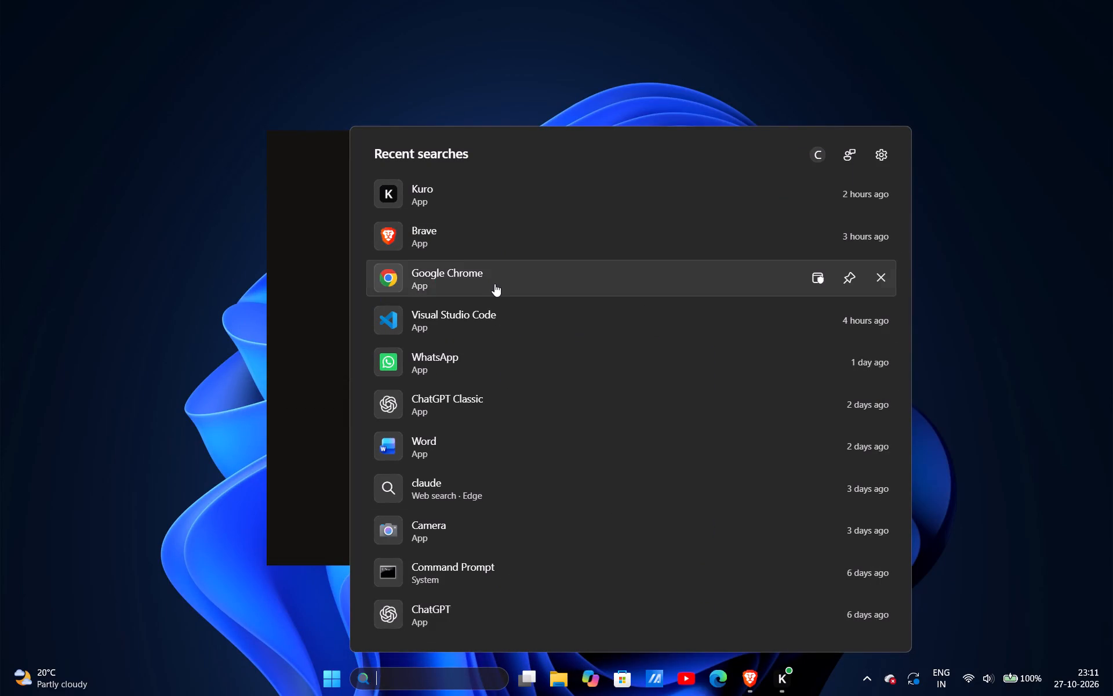
click(494, 284)
click(461, 498)
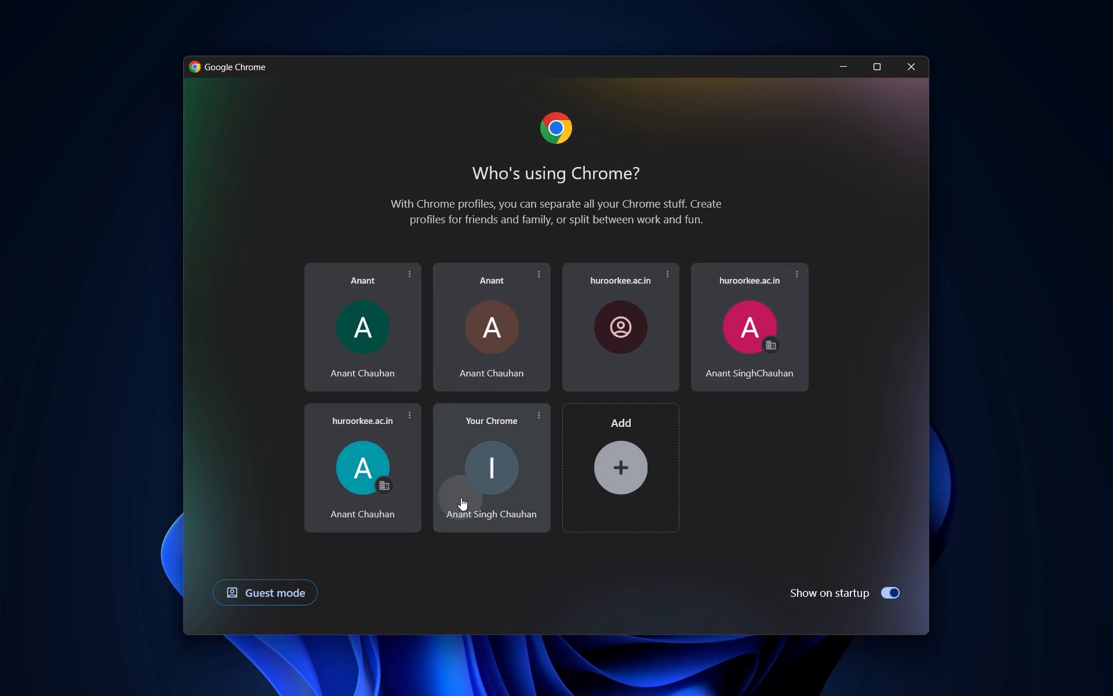
click(1061, 19)
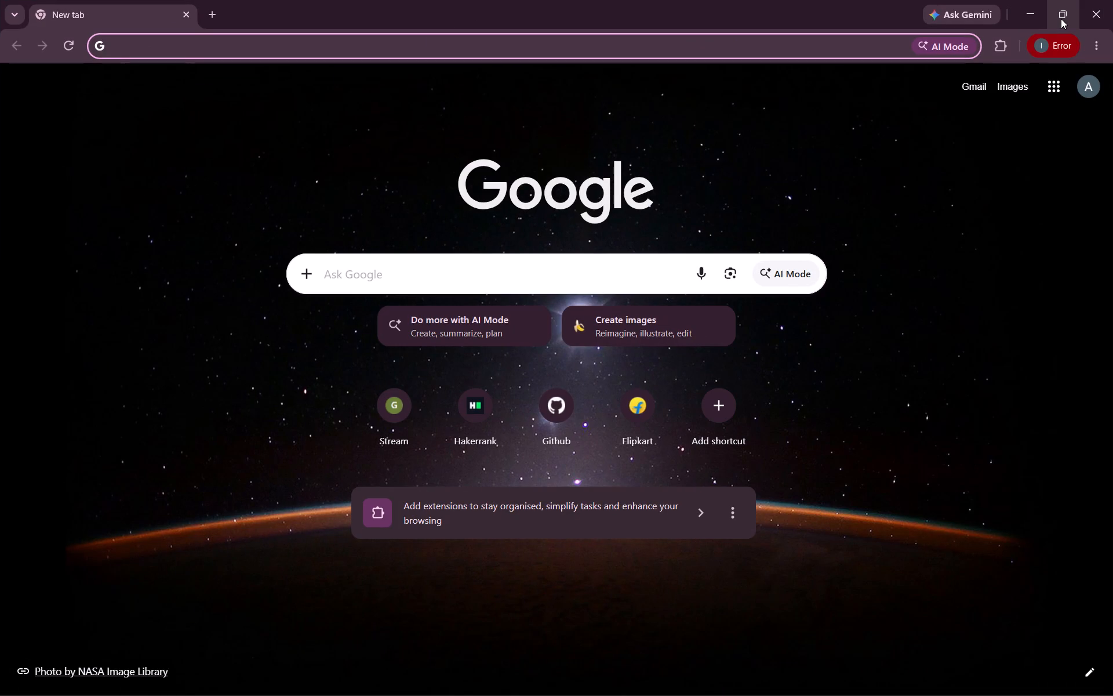
Search Google for figma and open the Figma site from the results.
click(602, 267)
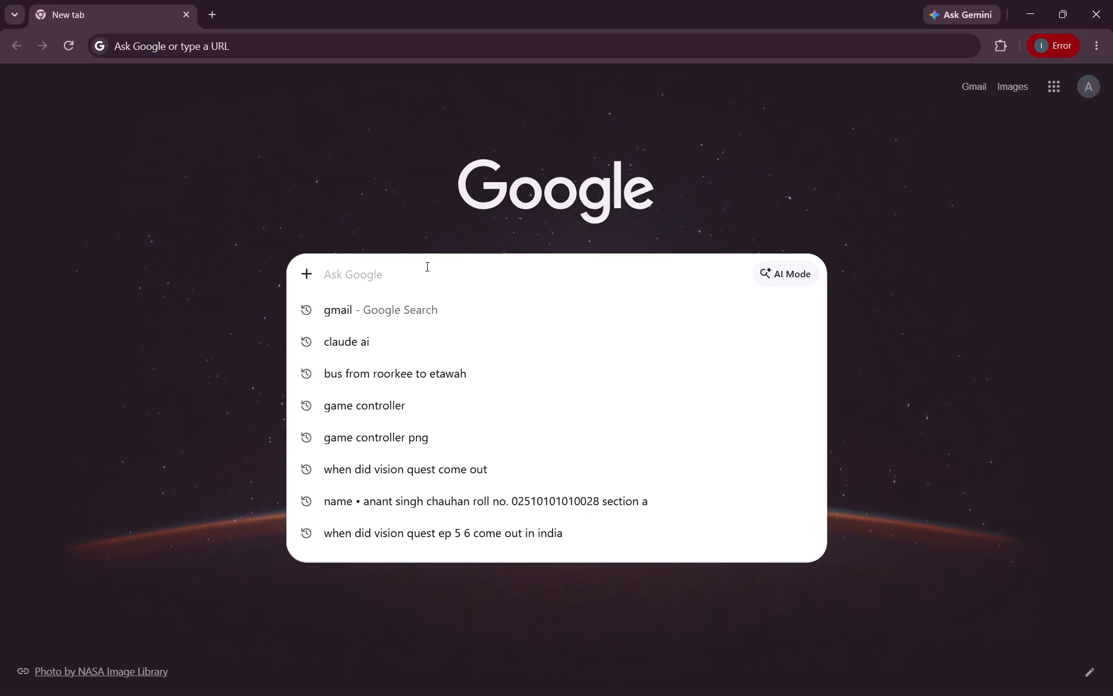
text(fig)
key(Right)
key(Return)
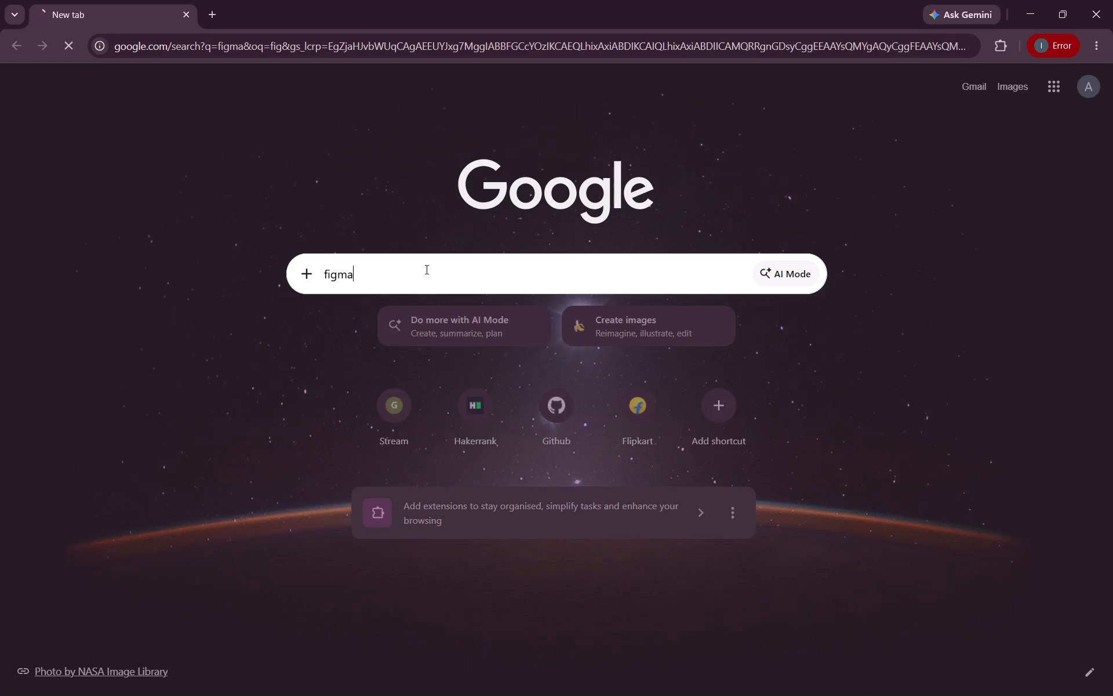
click(370, 222)
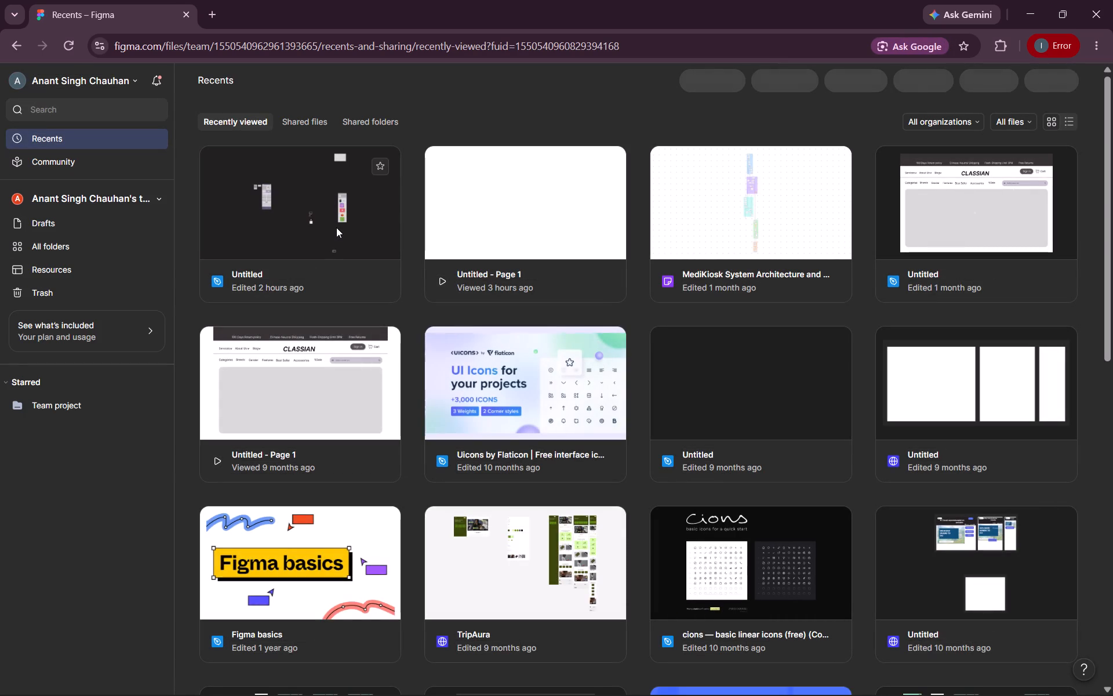
Open the Untitled design file edited 2 hours ago from Figma's recently viewed files.
click(292, 216)
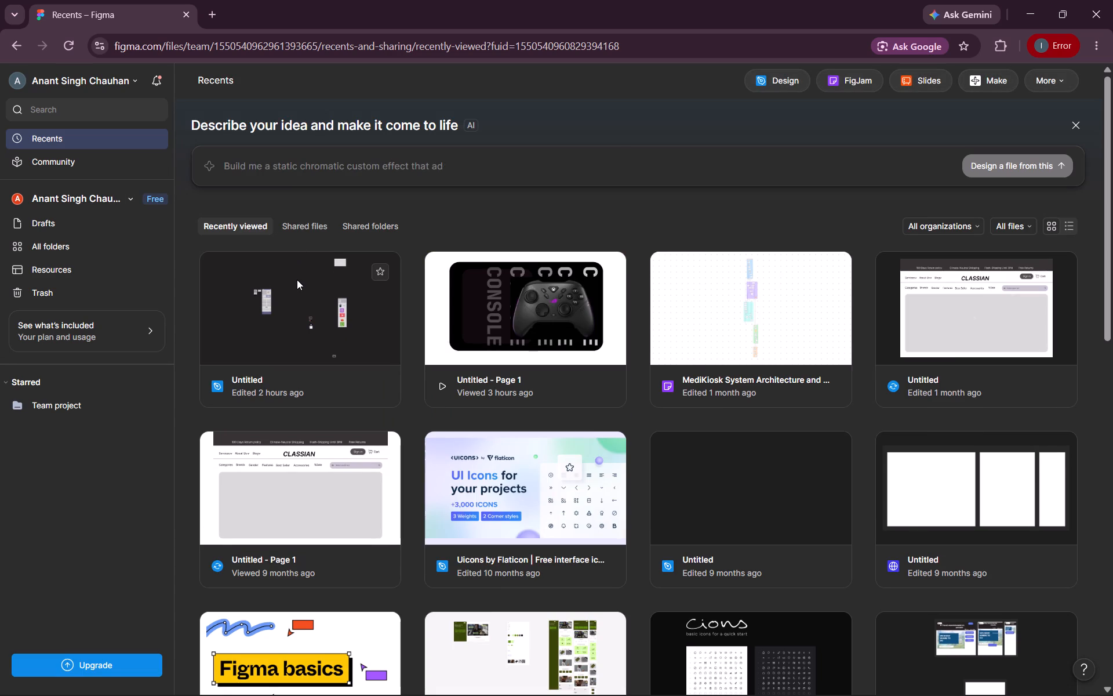
click(297, 280)
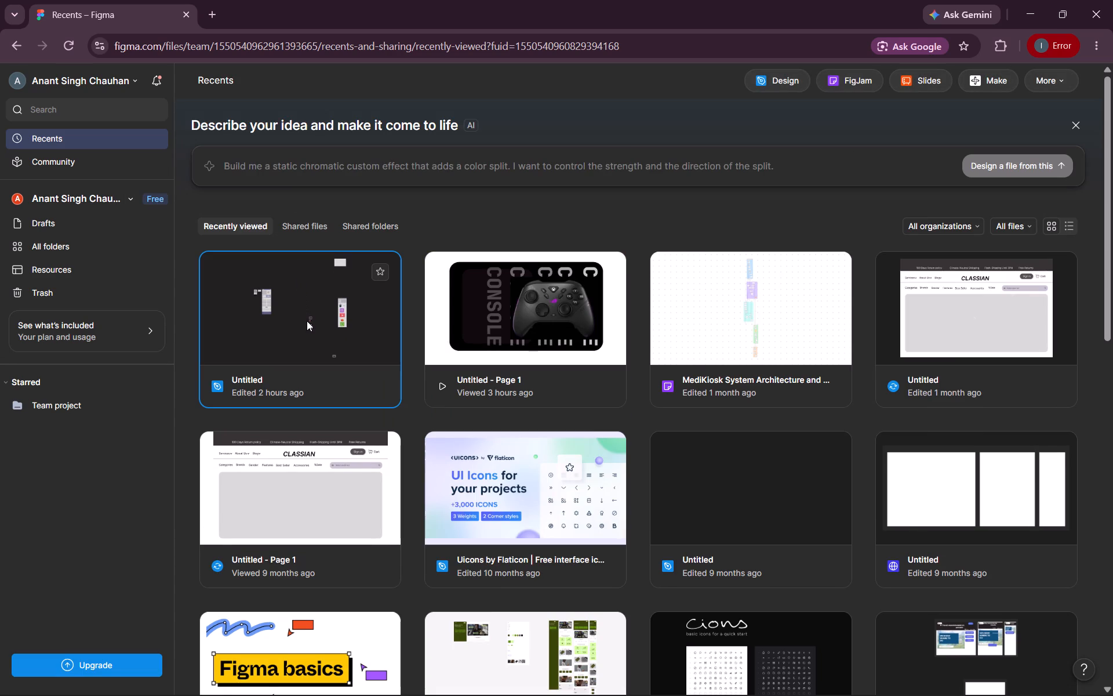
double_click(307, 321)
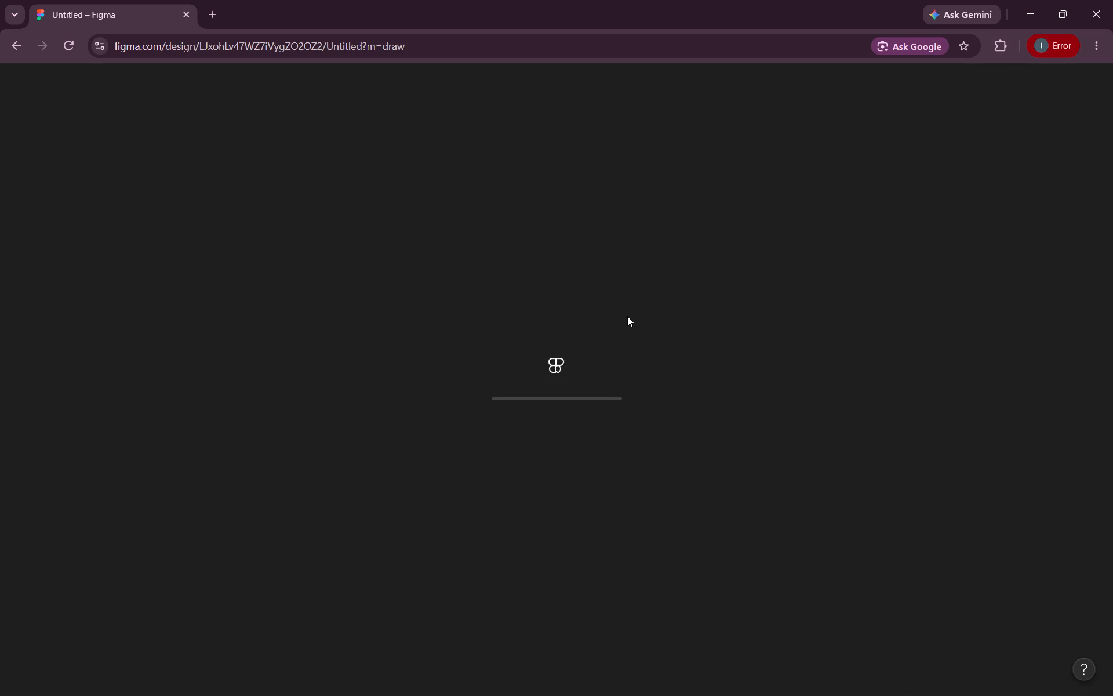
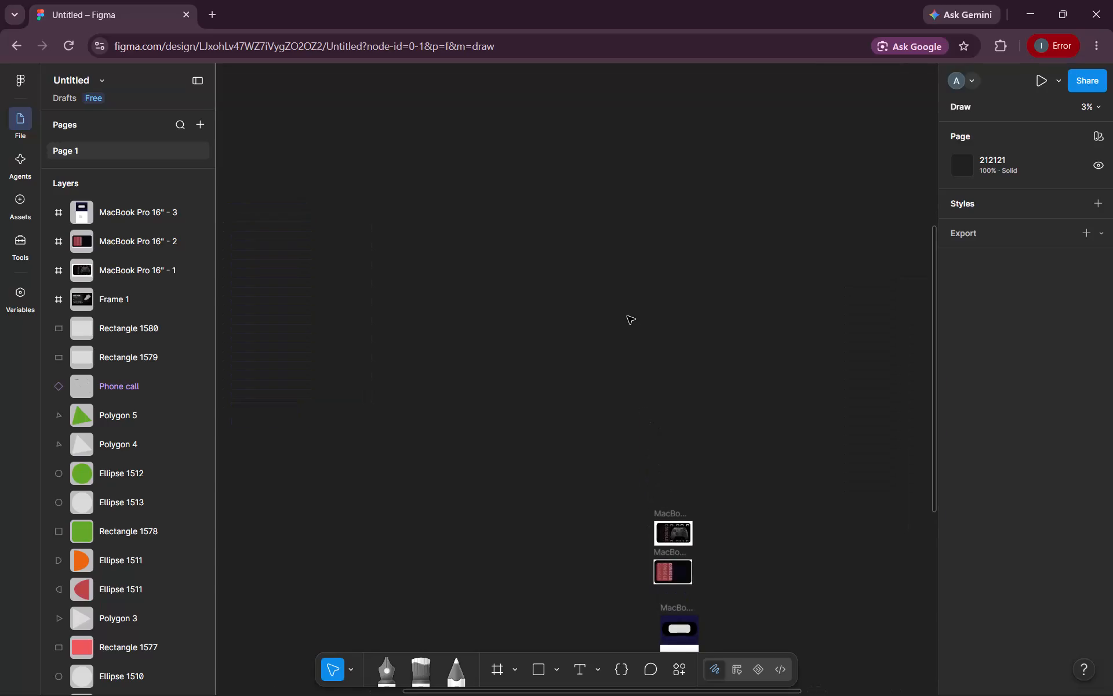
Add a MacBook Pro 16" frame, 1728 × 1117, on the empty canvas beside the existing console design frames.
scroll(627, 316, down, 1)
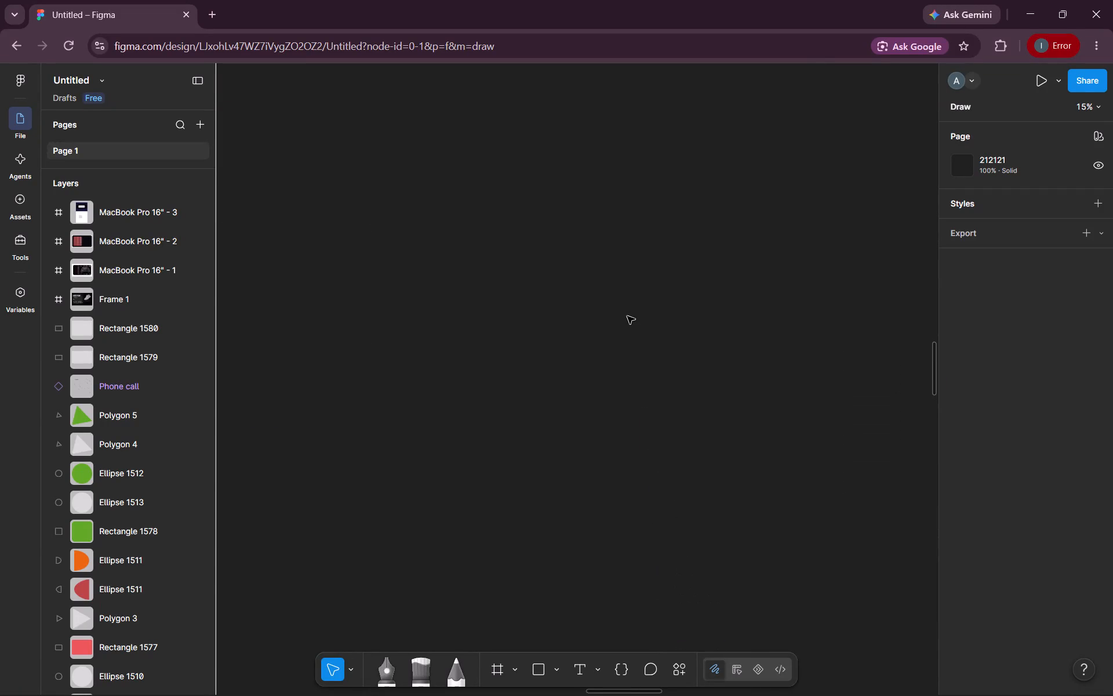
scroll(610, 484, down, 3)
scroll(644, 173, up, 1)
scroll(636, 412, up, 2)
scroll(629, 441, down, 9)
scroll(594, 238, down, 5)
scroll(594, 238, left, 2)
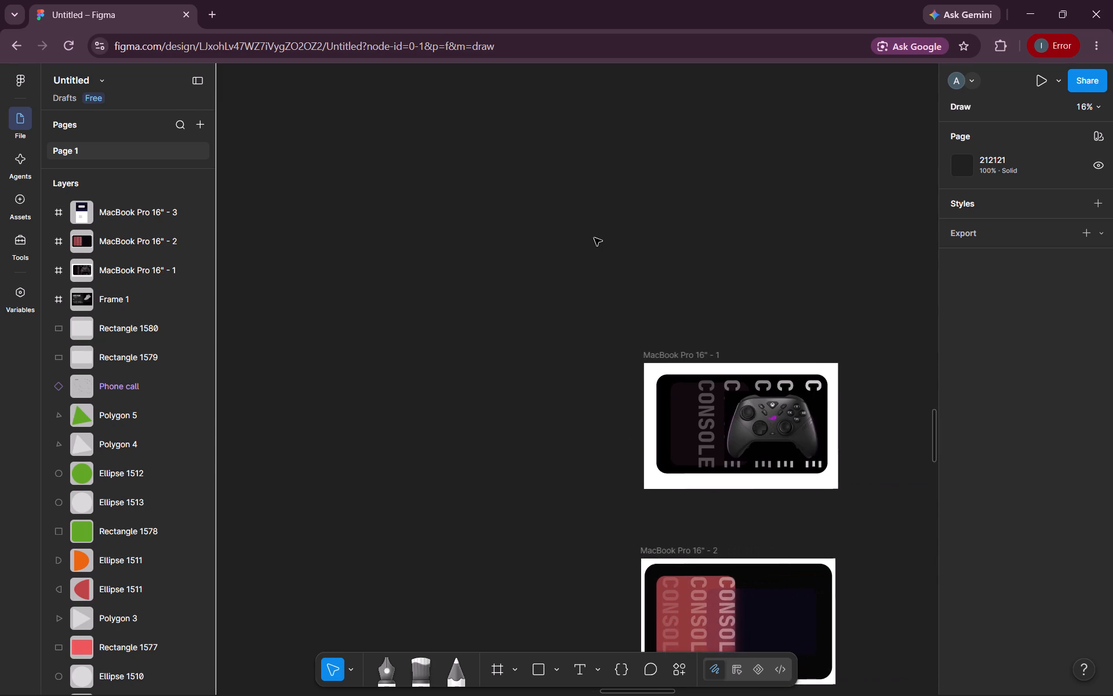
scroll(678, 509, down, 4)
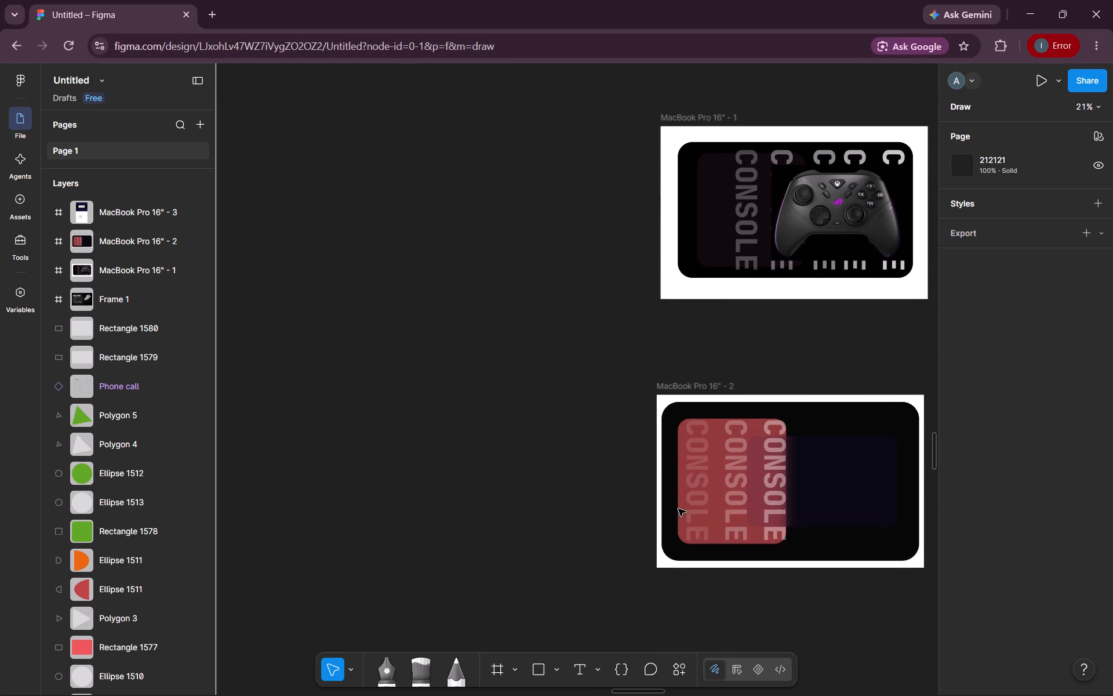
scroll(839, 241, left, 1)
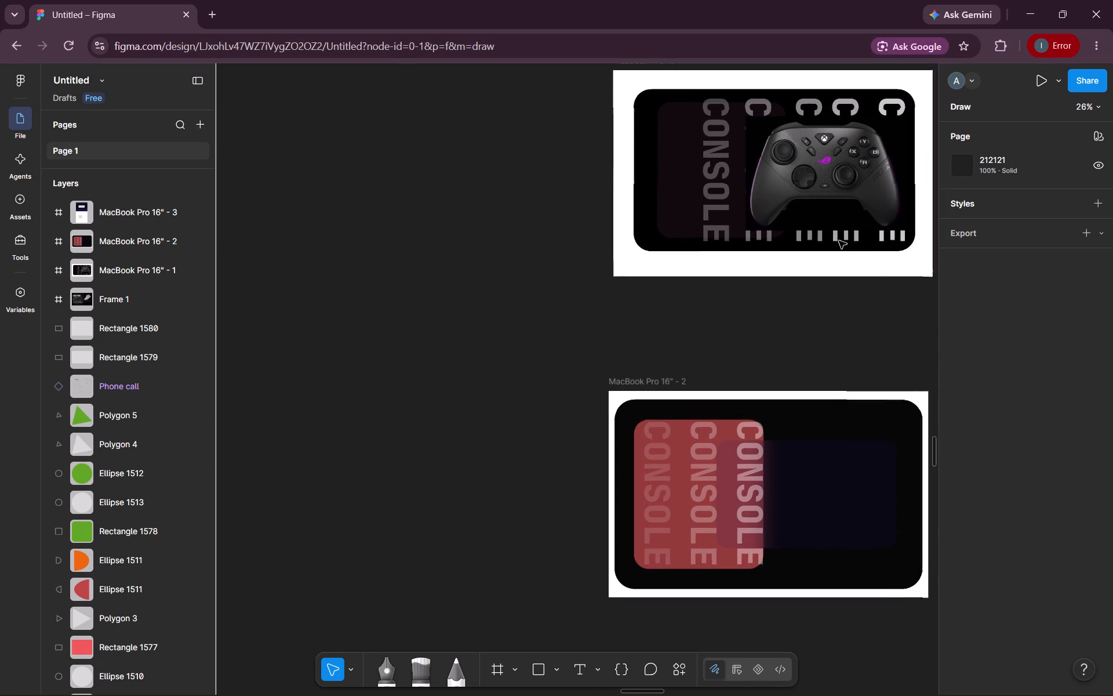
scroll(839, 241, left, 2)
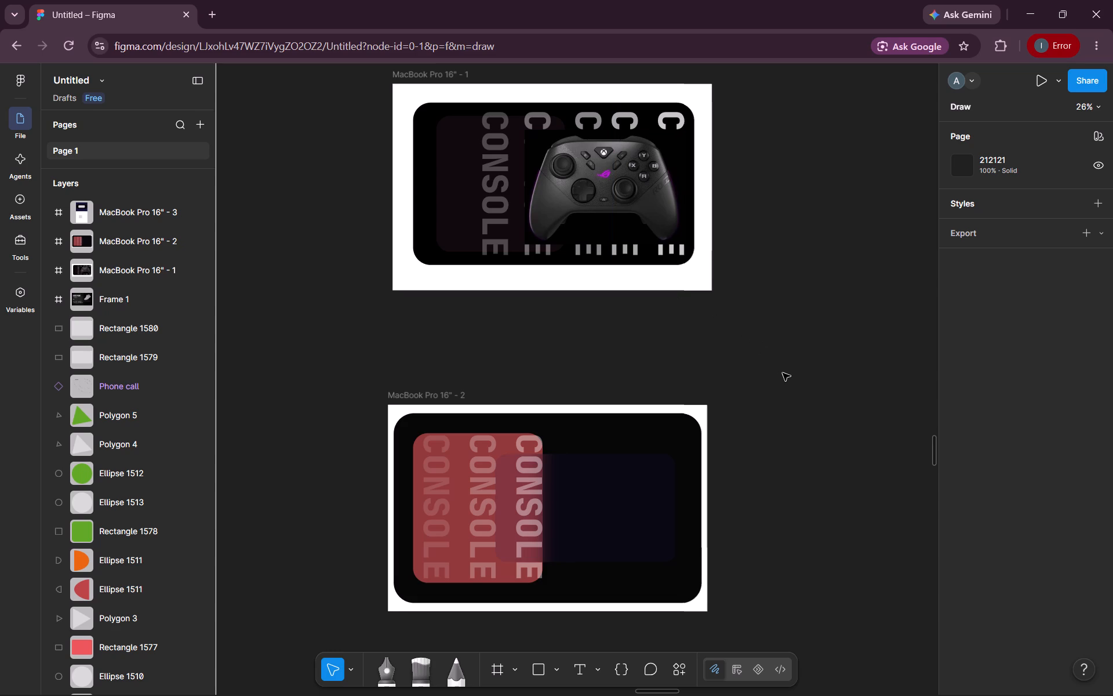
scroll(783, 373, left, 5)
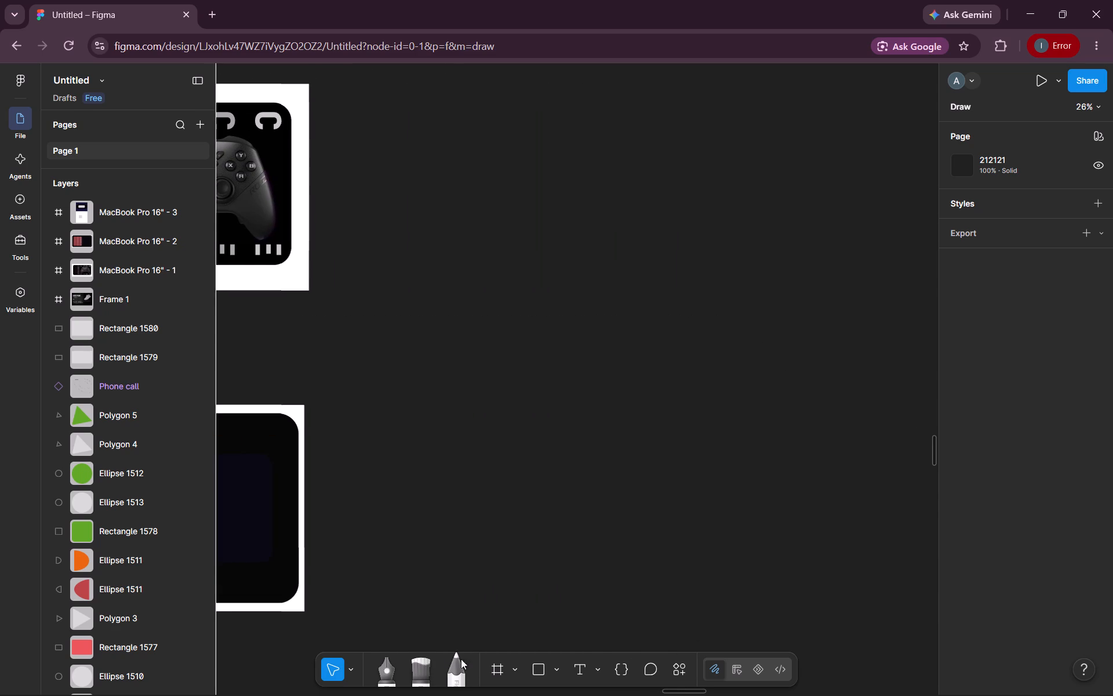
click(494, 680)
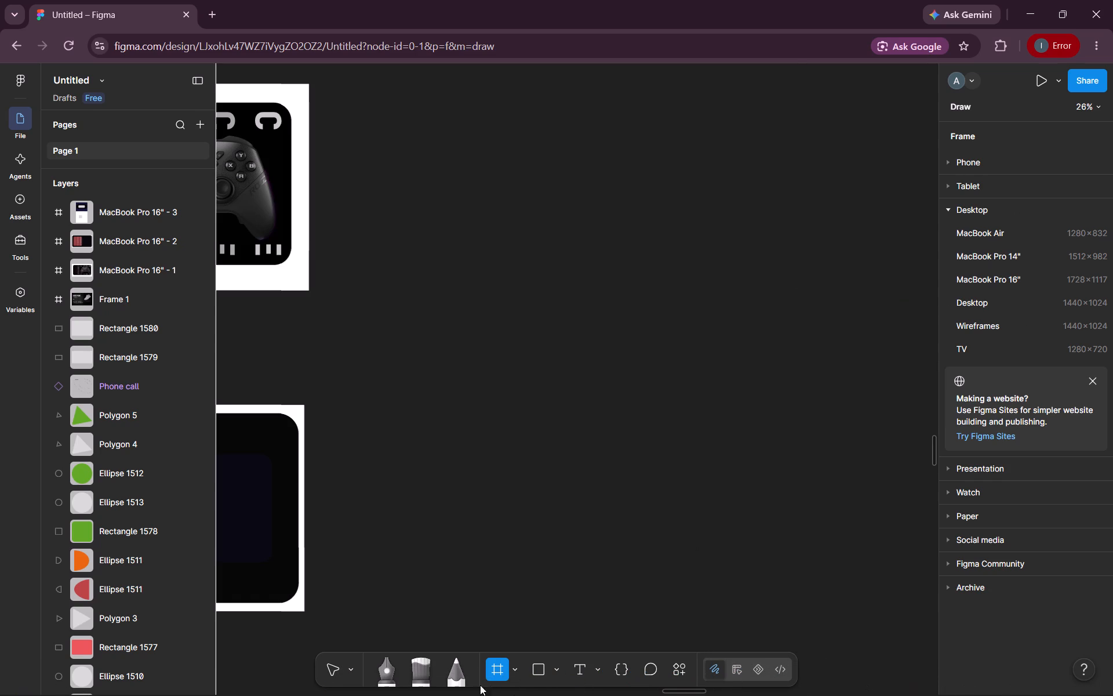
click(501, 668)
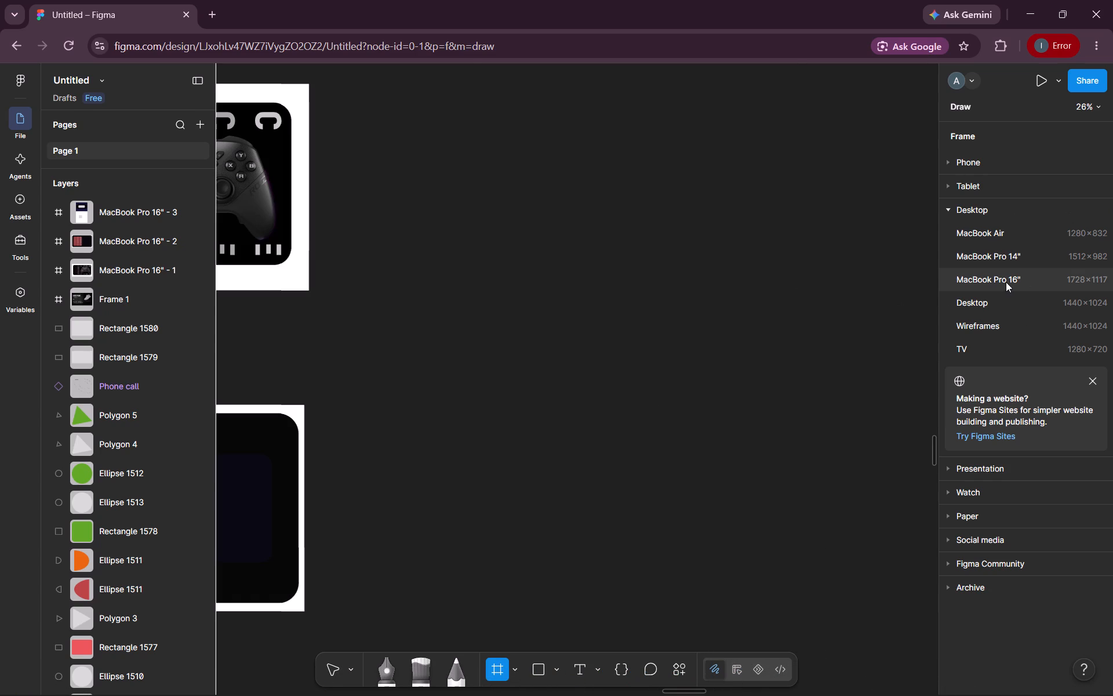
click(1005, 281)
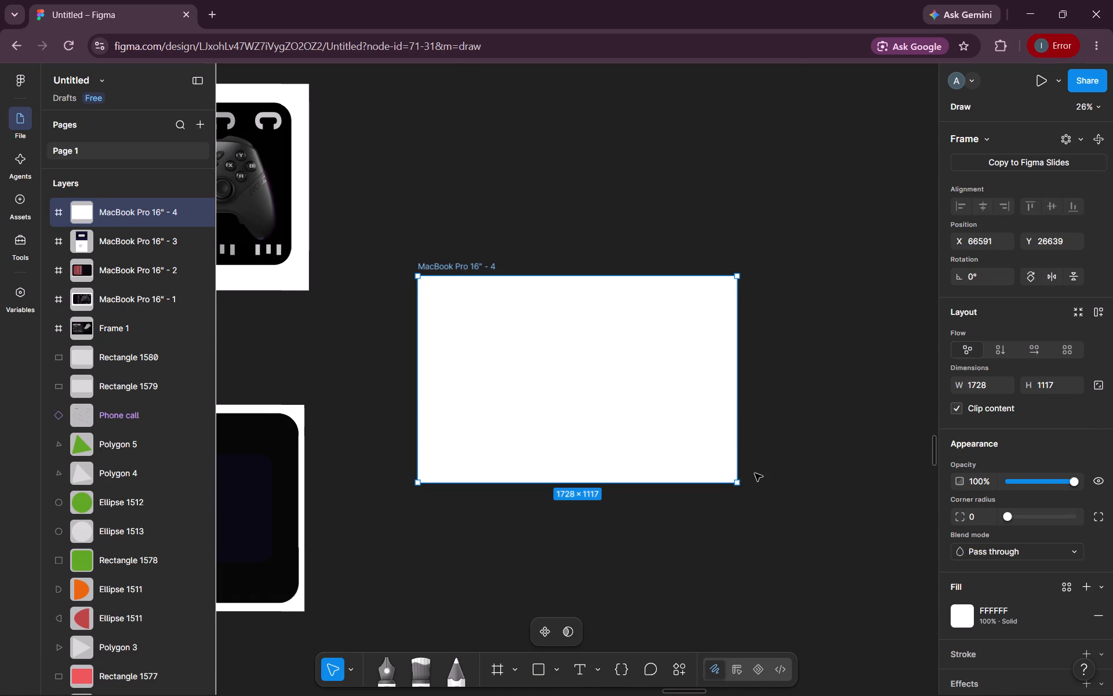
click(845, 441)
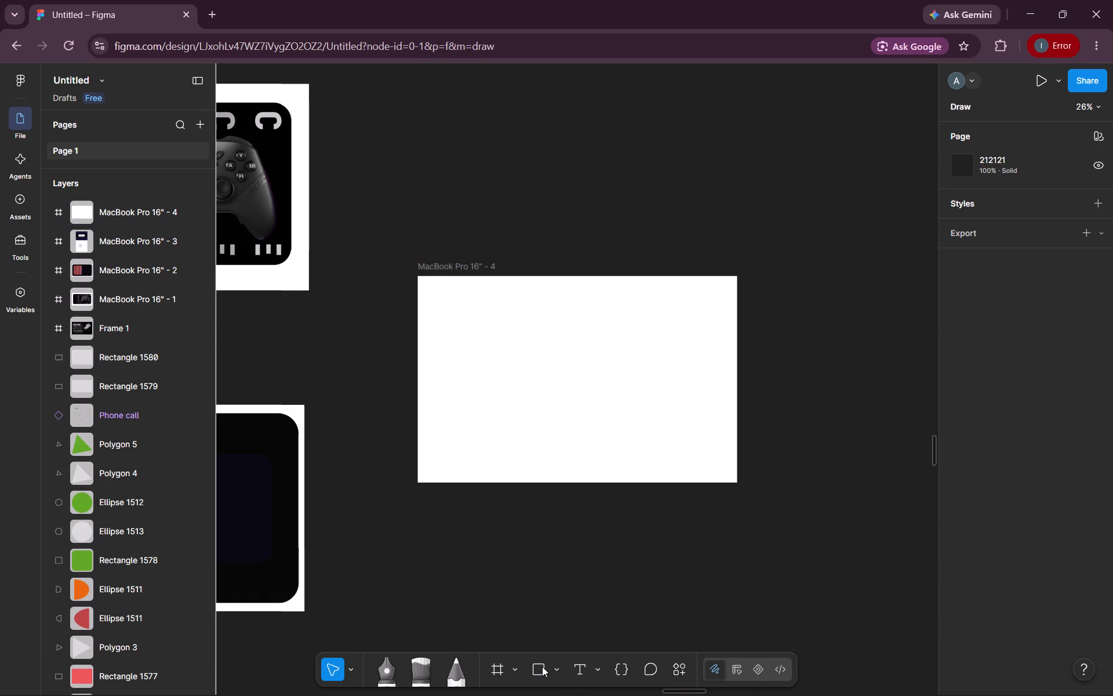
Draw a rectangle about 1538 × 823 inside the new frame and centre it horizontally, at about X 95, Y 147.
click(542, 666)
drag(438, 298, 691, 415)
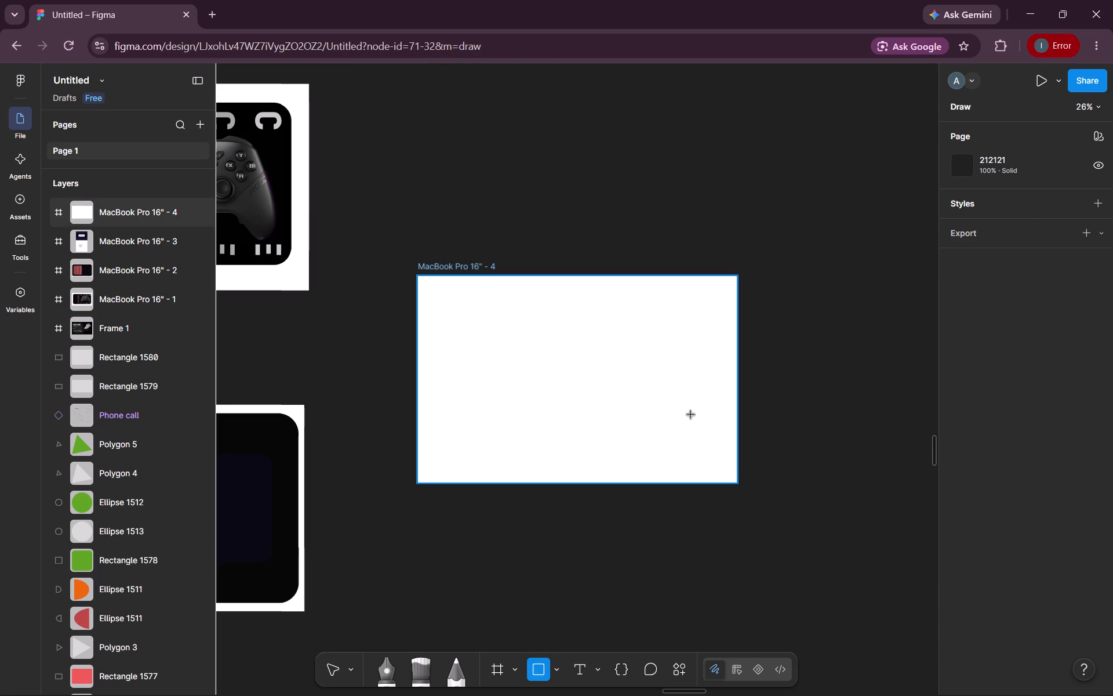
drag(691, 415, 722, 450)
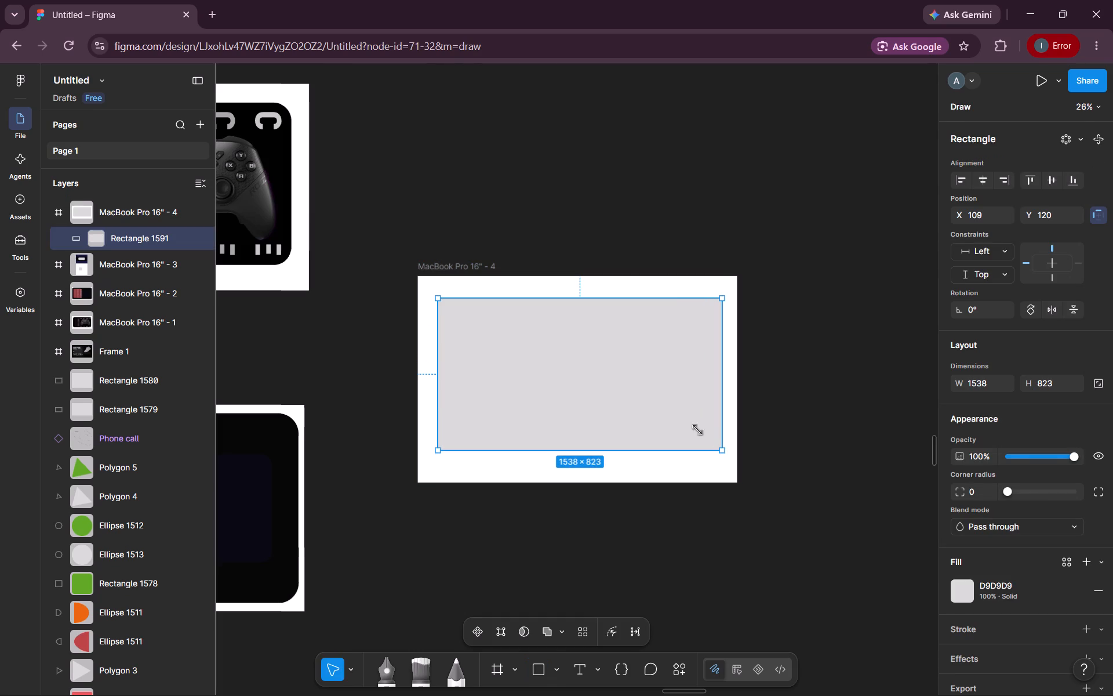
drag(638, 368, 635, 376)
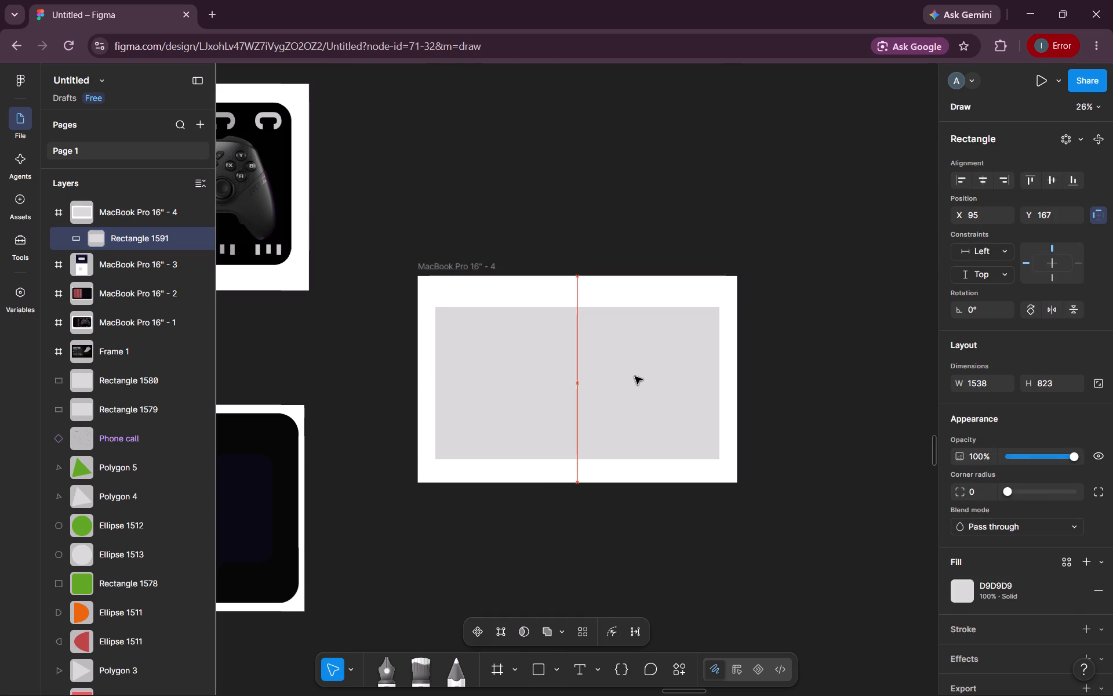
drag(635, 376, 633, 377)
drag(633, 377, 633, 372)
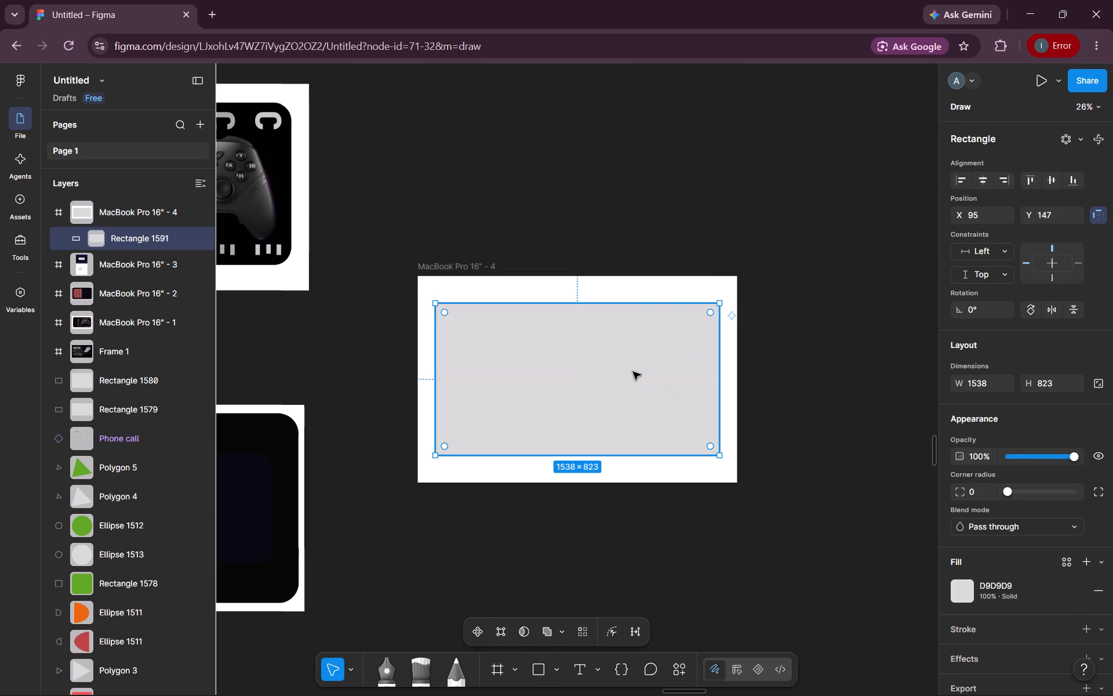
Change the large rectangle's fill to dark navy 0C0C24.
click(996, 590)
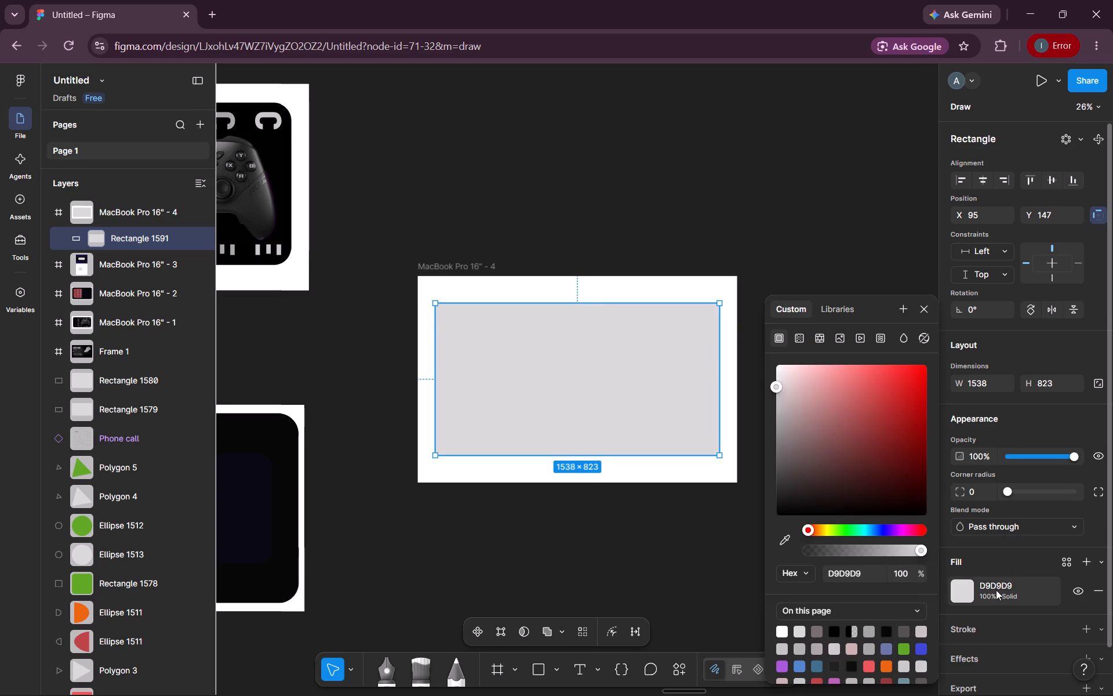
click(883, 533)
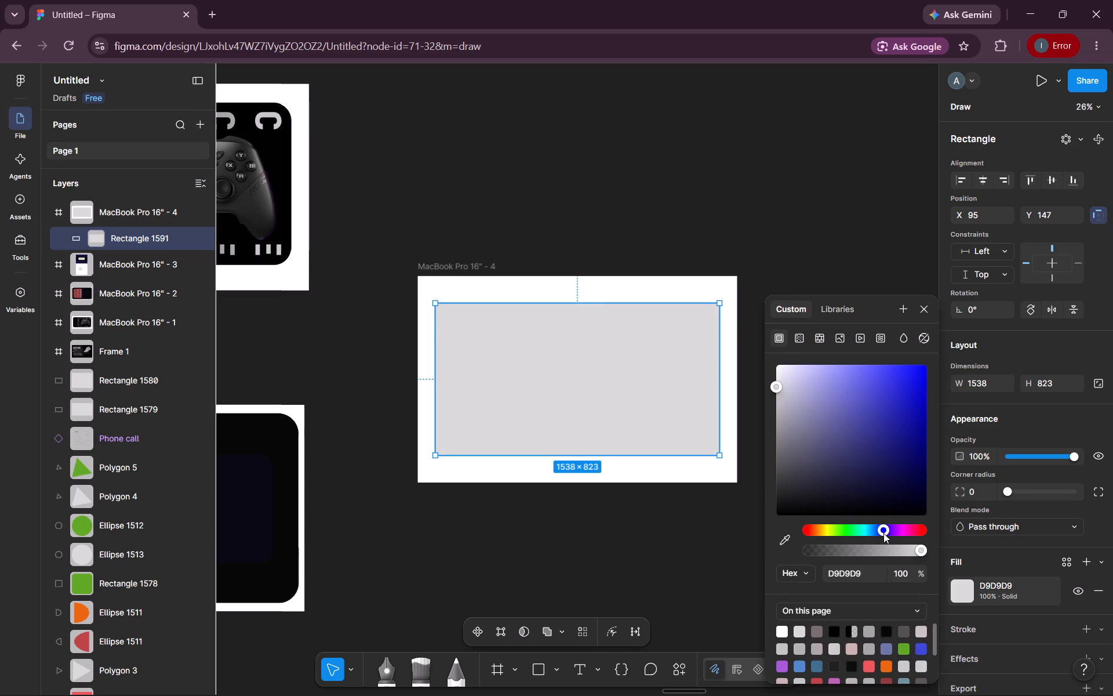
drag(774, 387, 876, 494)
click(726, 524)
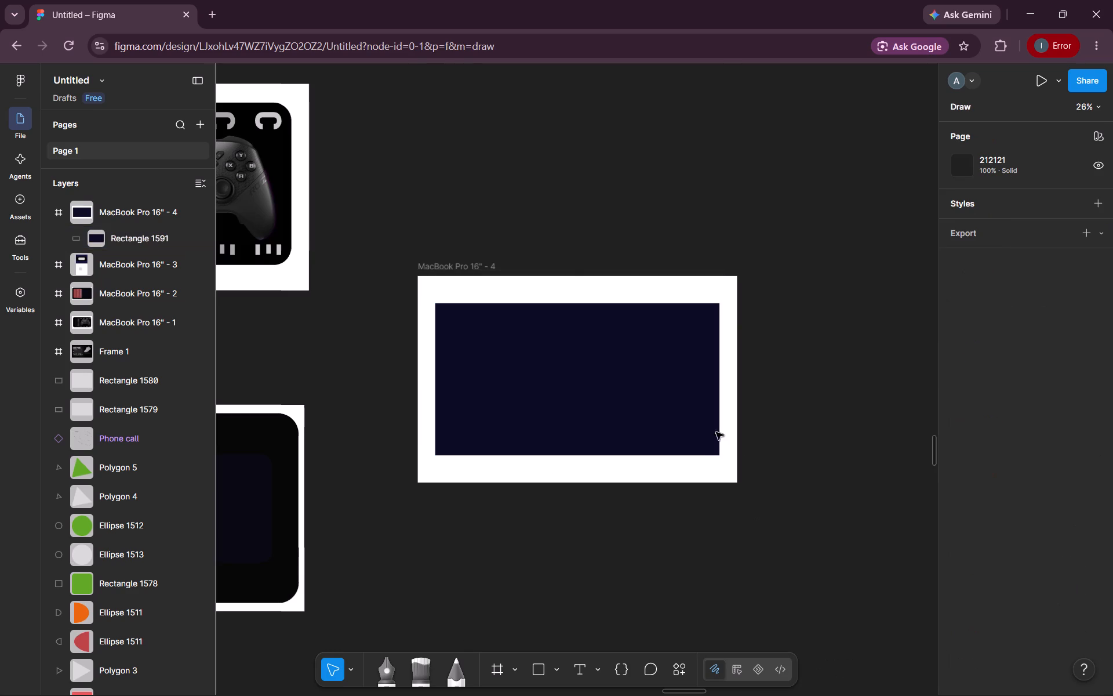
Round the navy rectangle's corners to a radius of 84.
click(677, 375)
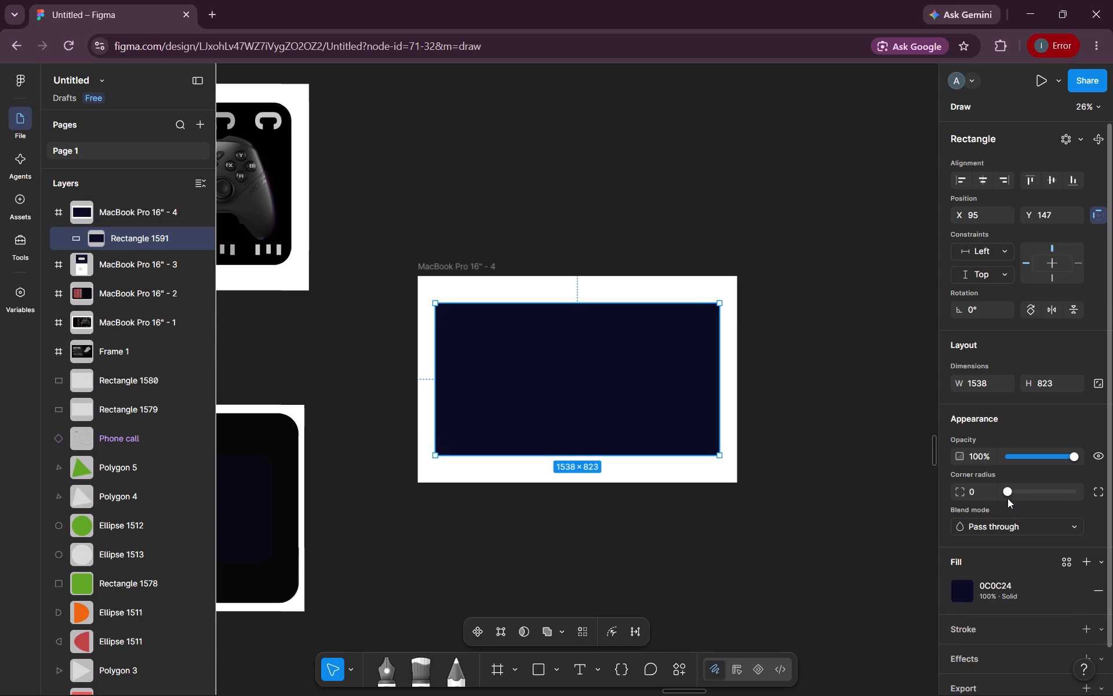
drag(1009, 492, 1047, 491)
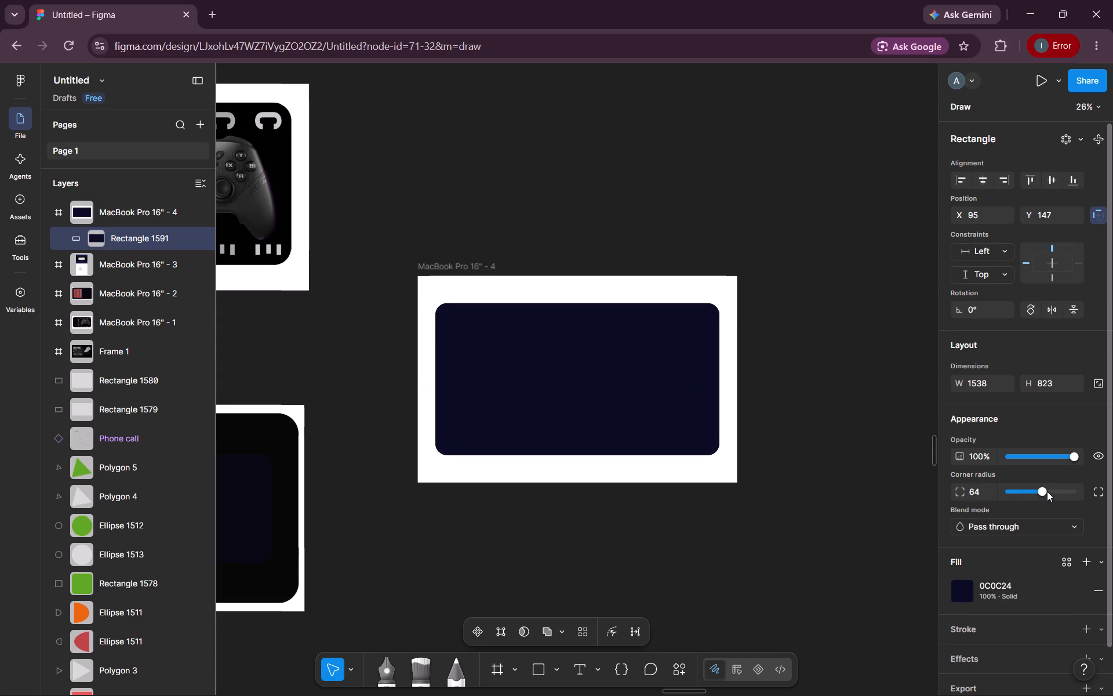
drag(1047, 491, 1048, 491)
click(827, 531)
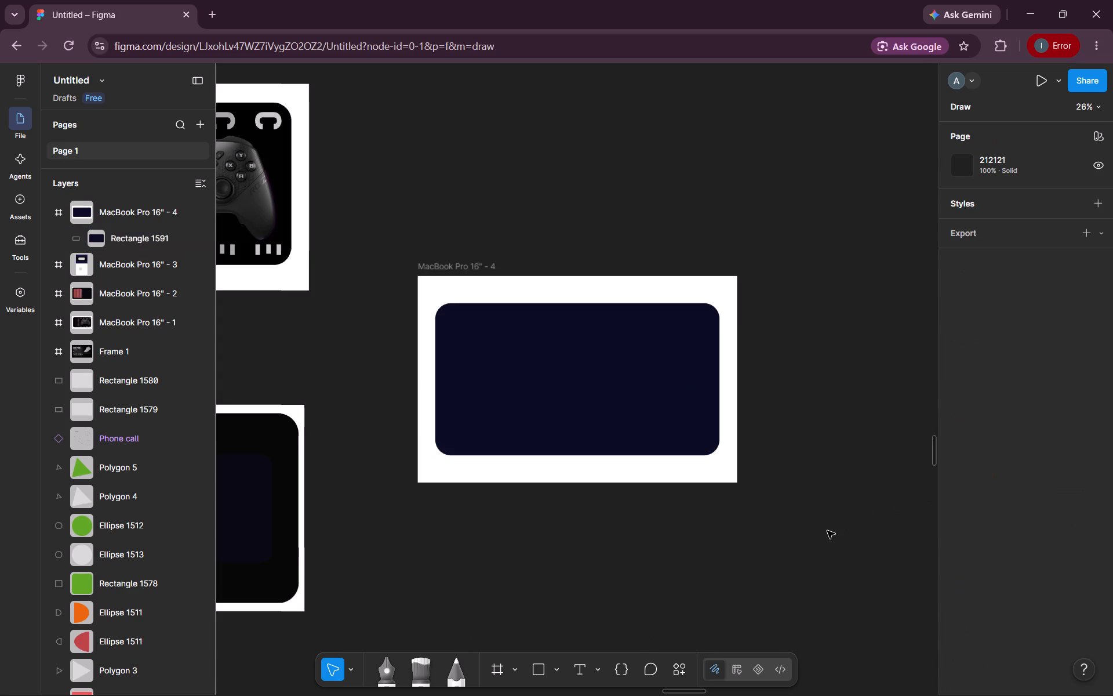
Draw a second rectangle about 592 × 619 in the left part of the navy rectangle, at about X 192, Y 249.
click(623, 367)
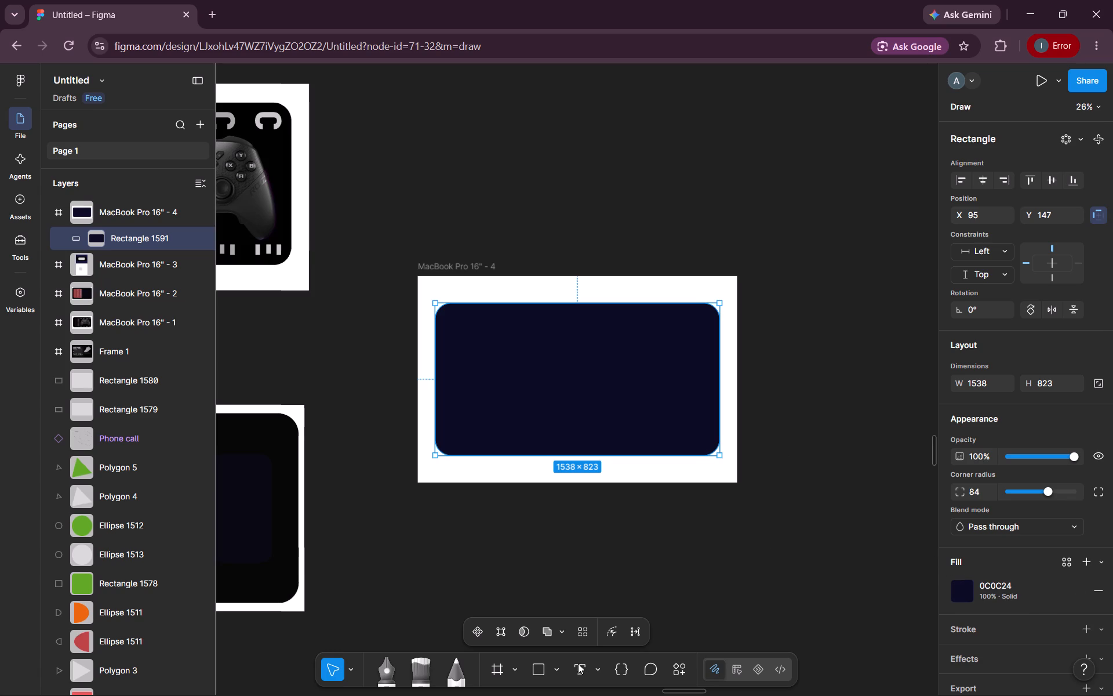
click(529, 670)
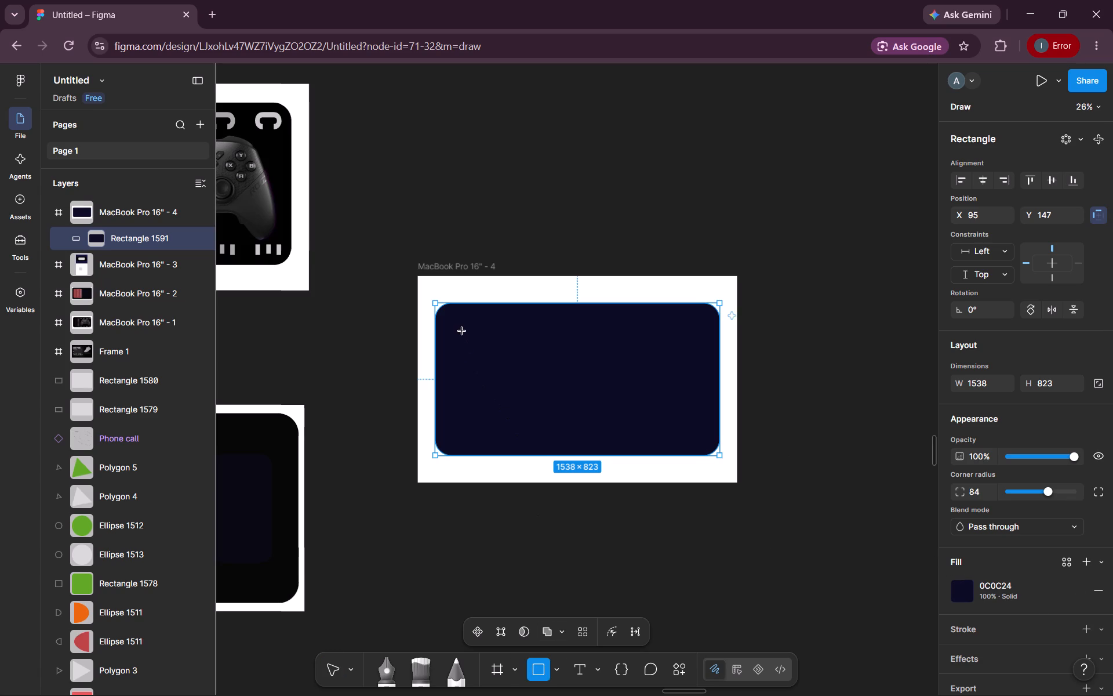
drag(460, 325, 568, 434)
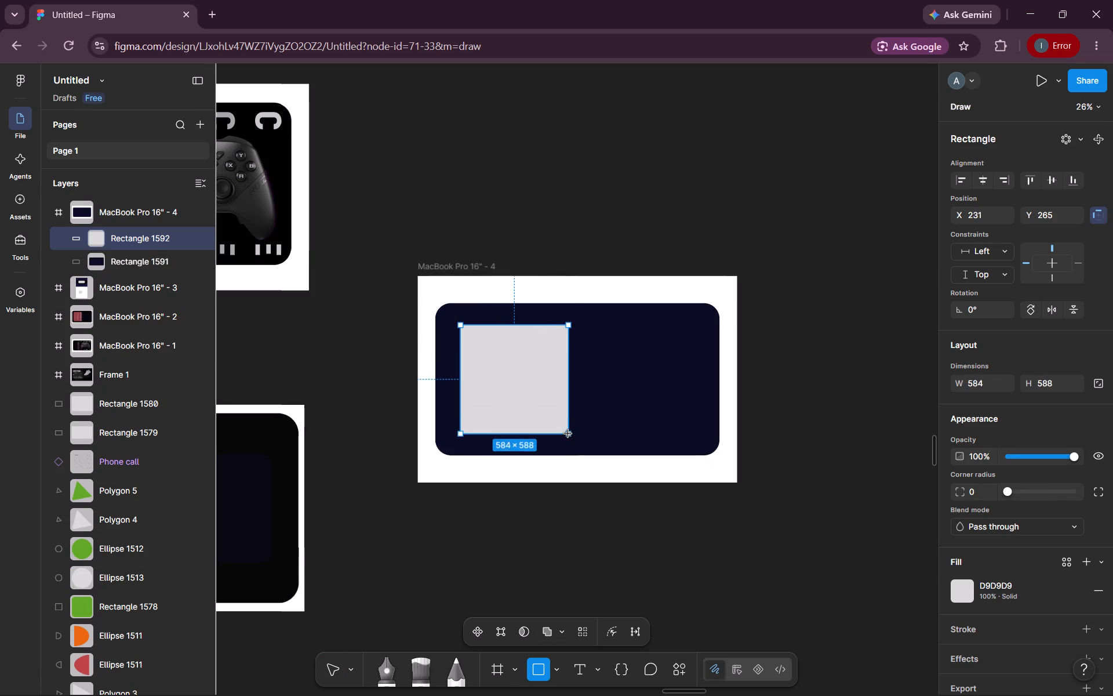
drag(568, 434, 570, 439)
drag(533, 394, 520, 387)
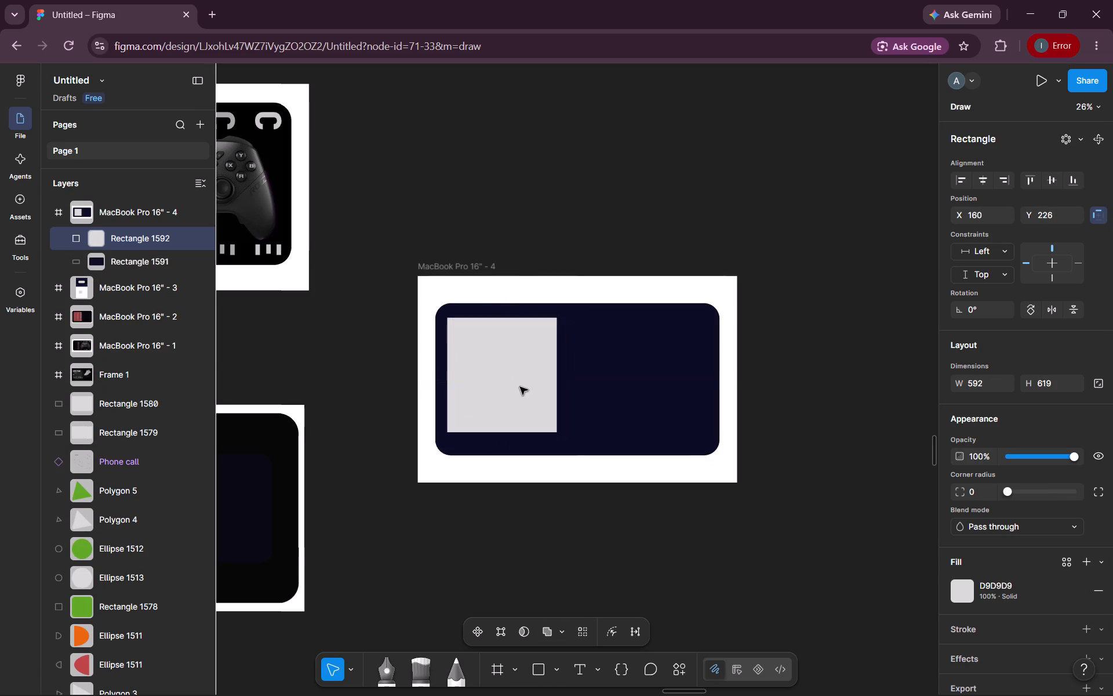
drag(520, 387, 526, 391)
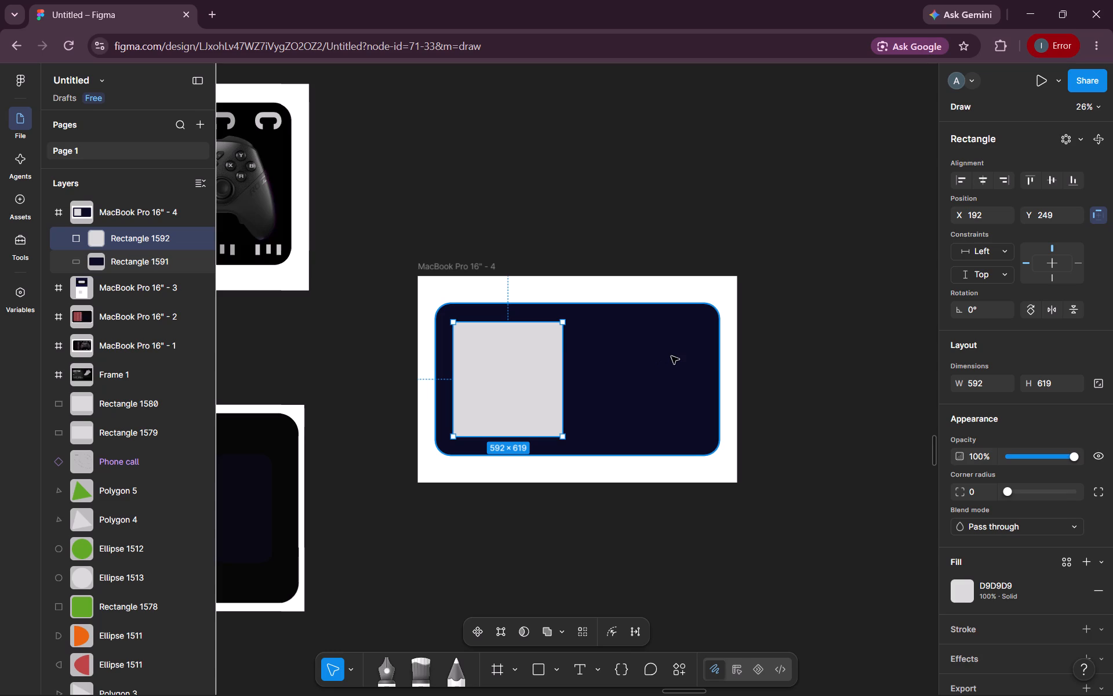
Round the smaller rectangle's corners to a radius of 66.
drag(1009, 492, 1047, 503)
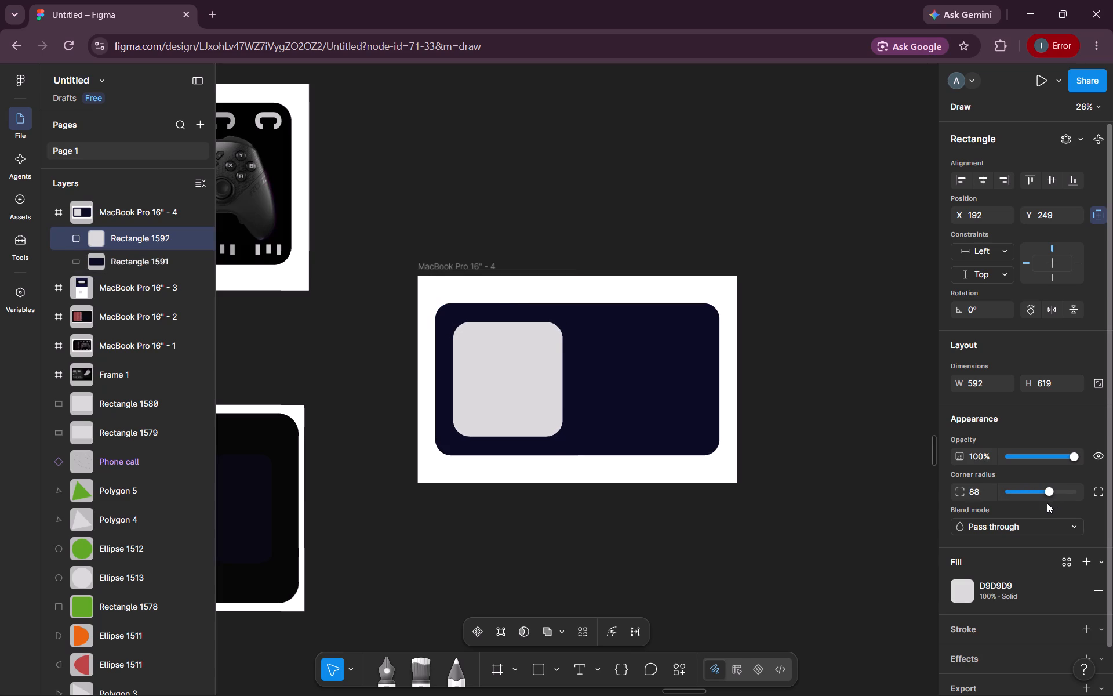
drag(1047, 503, 1043, 503)
Change the smaller rectangle's fill to dark red 912828.
click(979, 594)
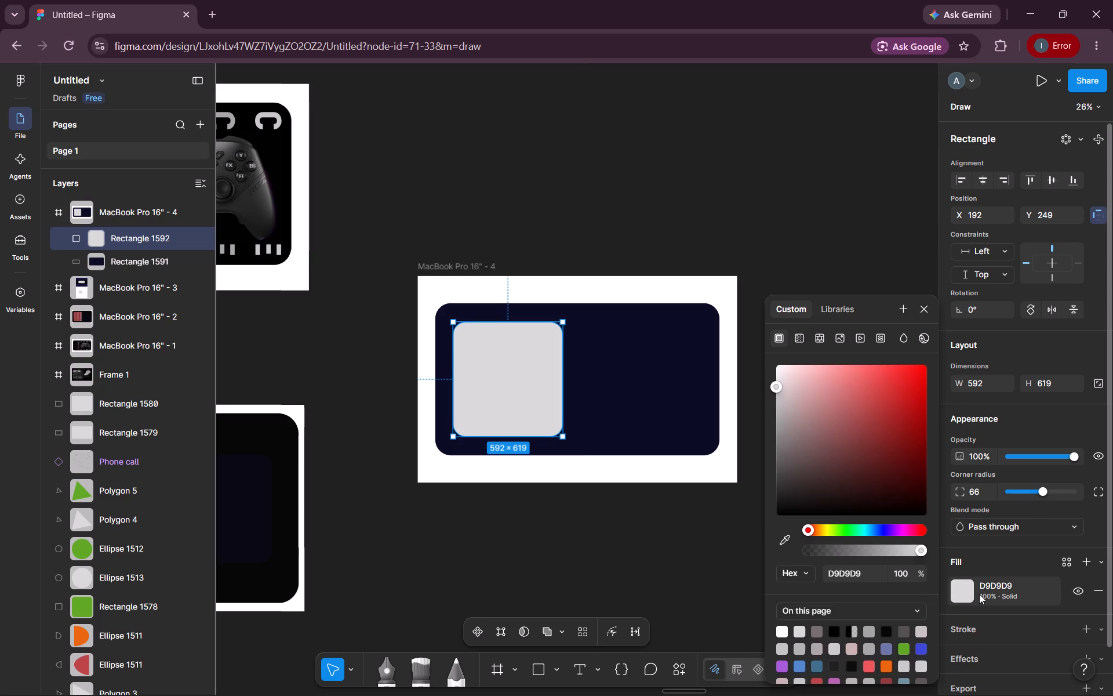
drag(775, 379, 795, 372)
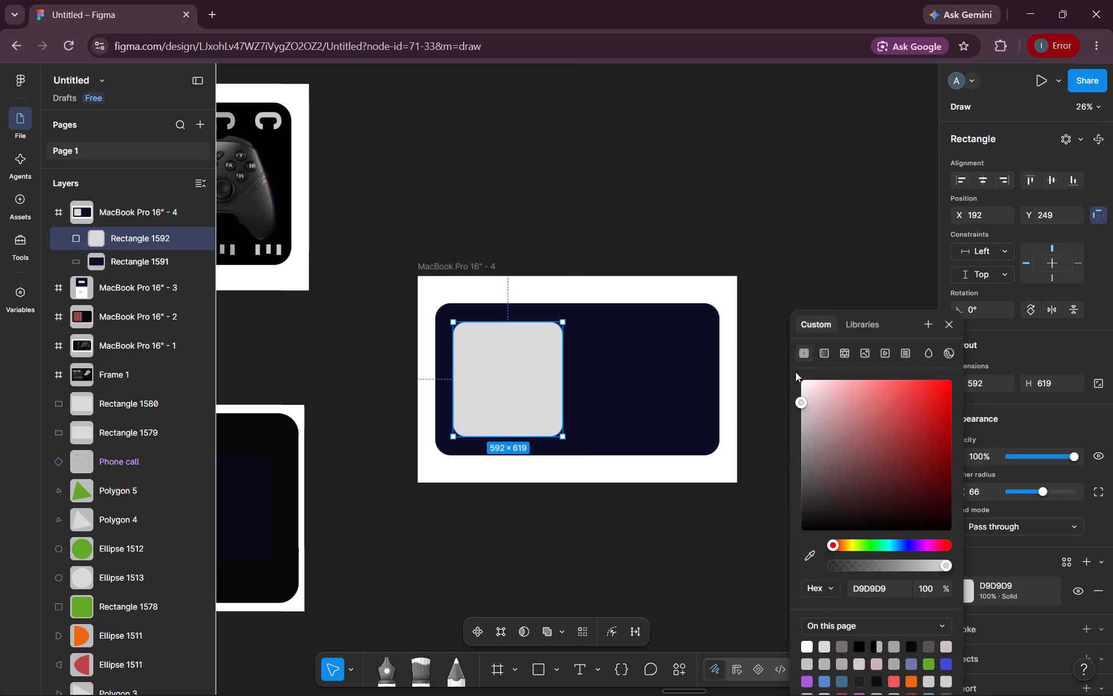
drag(795, 372, 793, 328)
drag(788, 332, 817, 365)
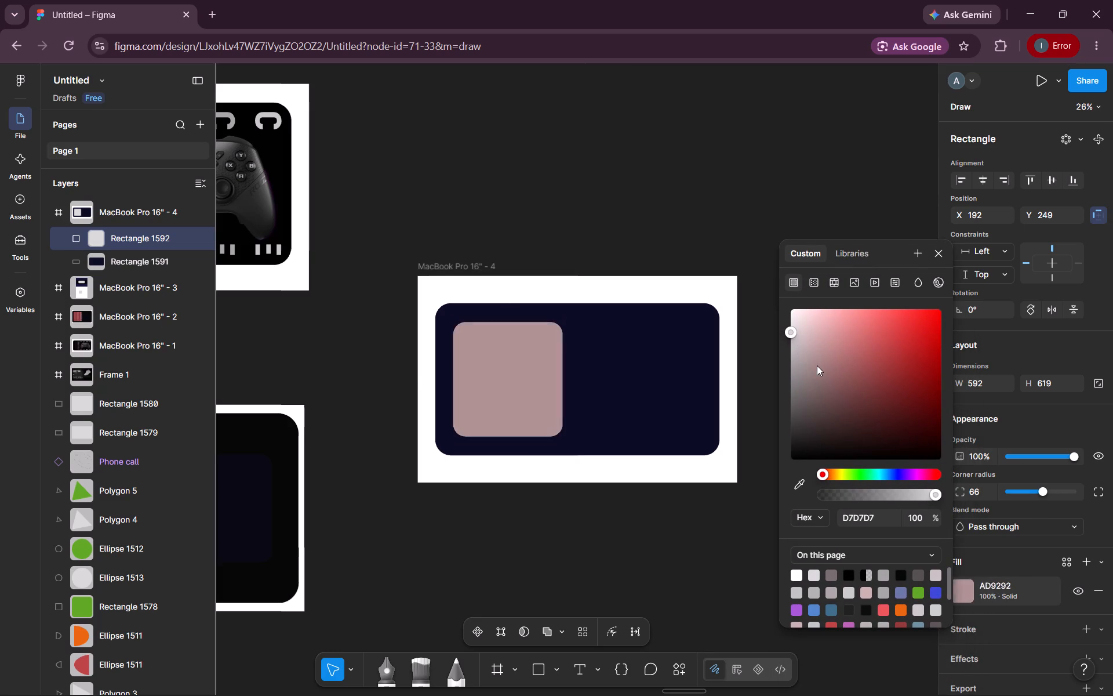
drag(817, 365, 921, 372)
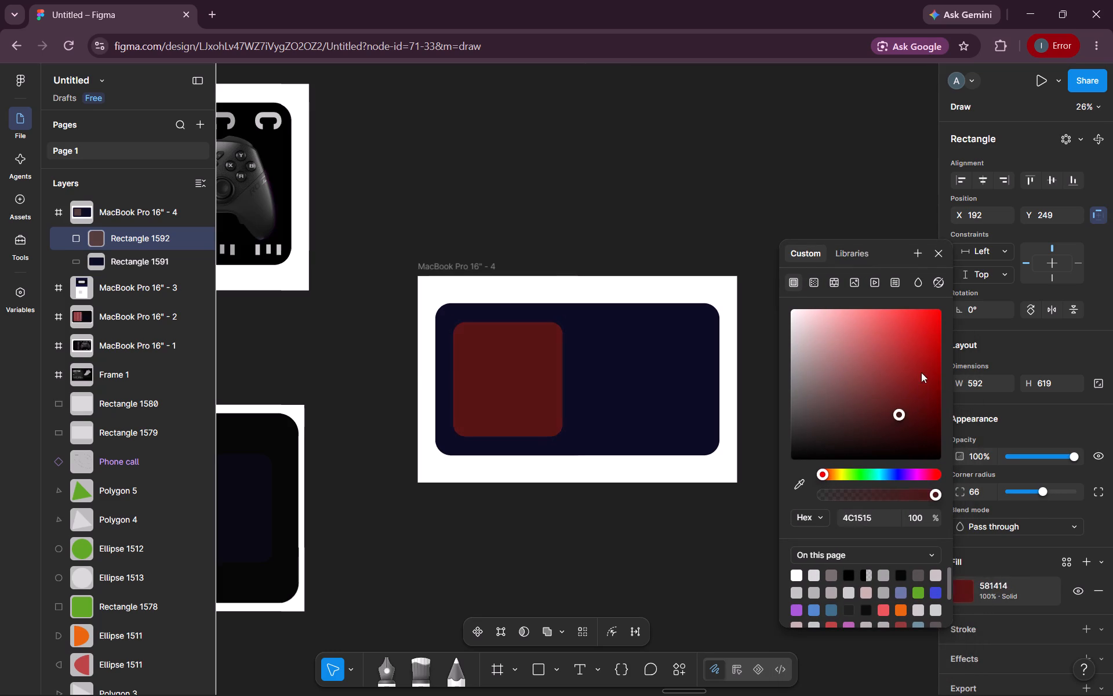
drag(921, 372, 900, 374)
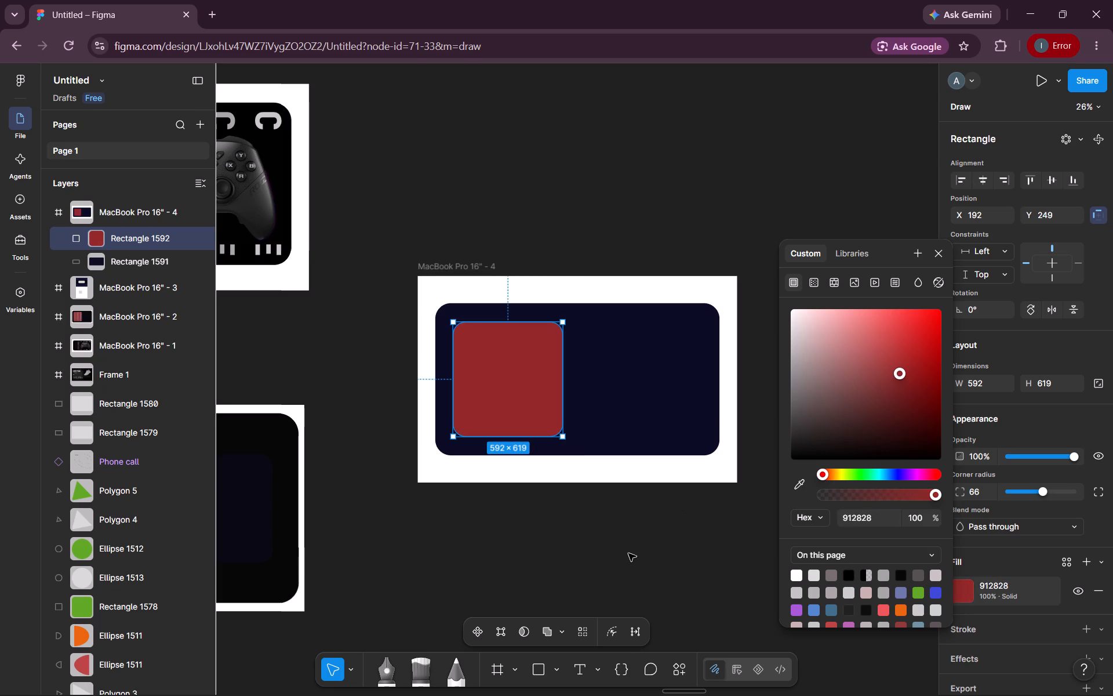
click(628, 554)
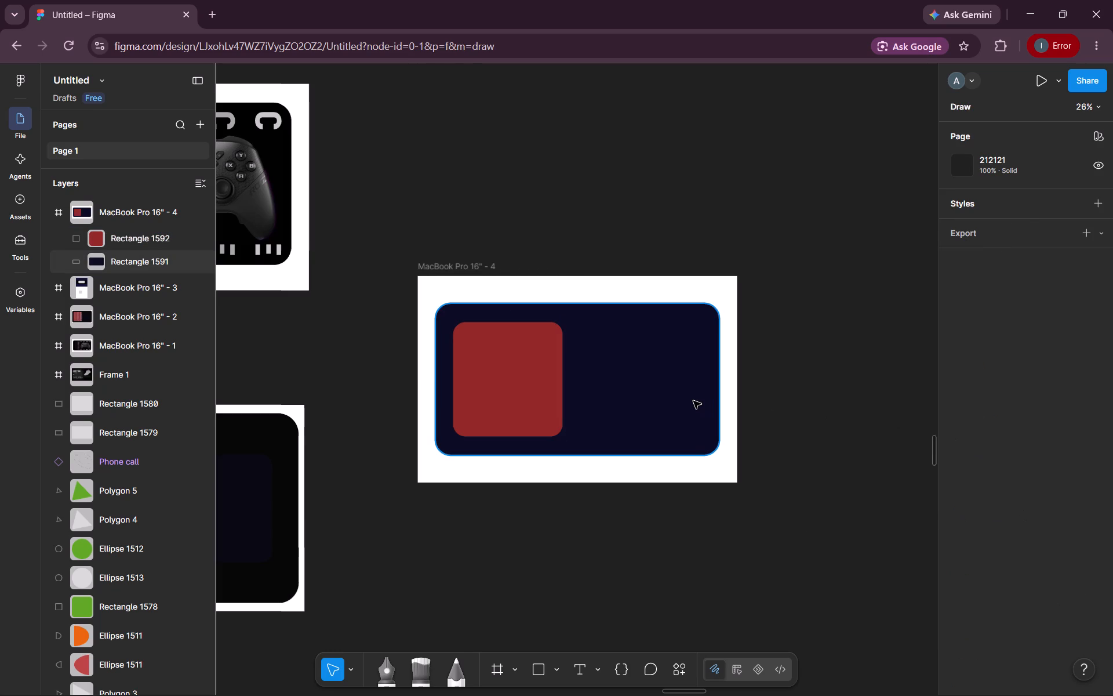
click(693, 401)
click(802, 444)
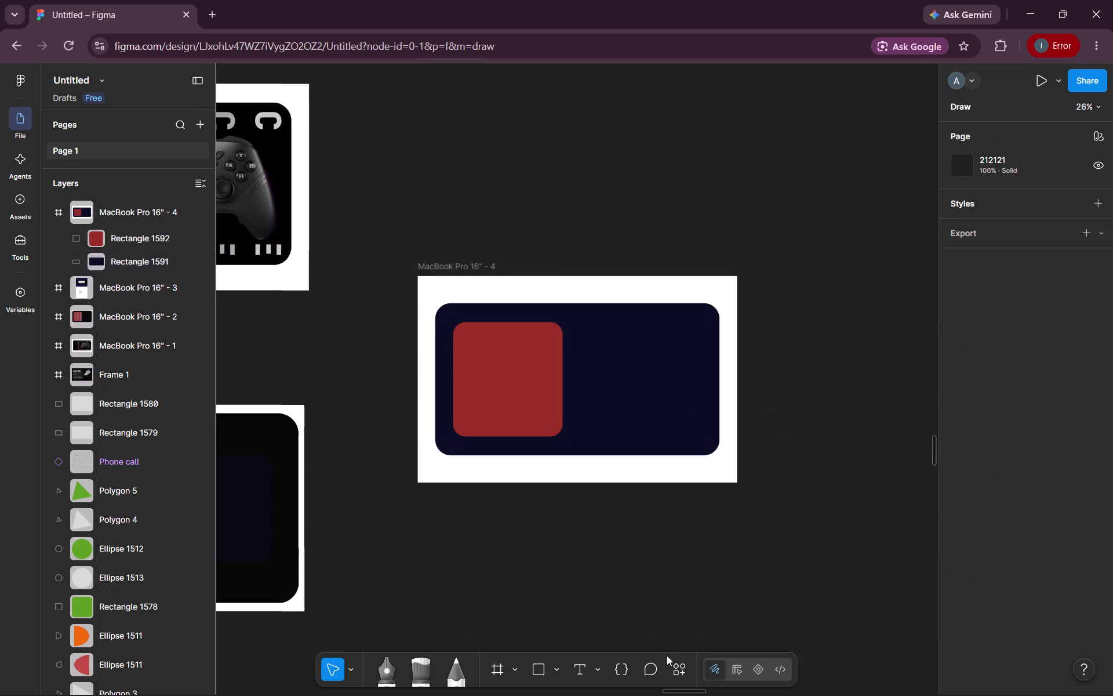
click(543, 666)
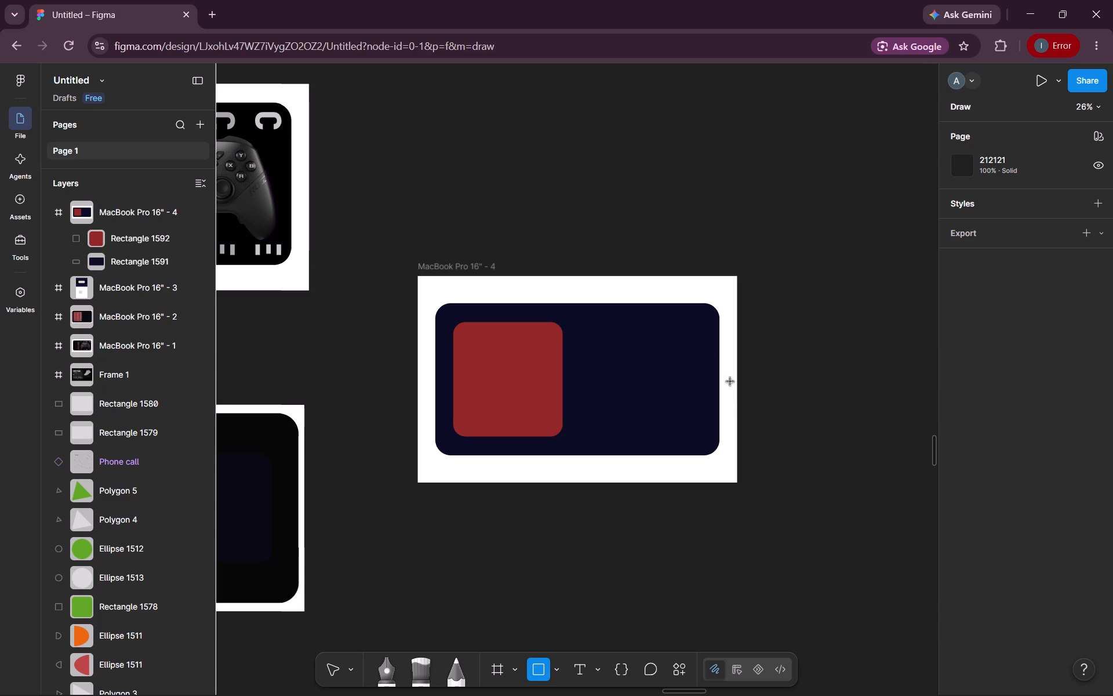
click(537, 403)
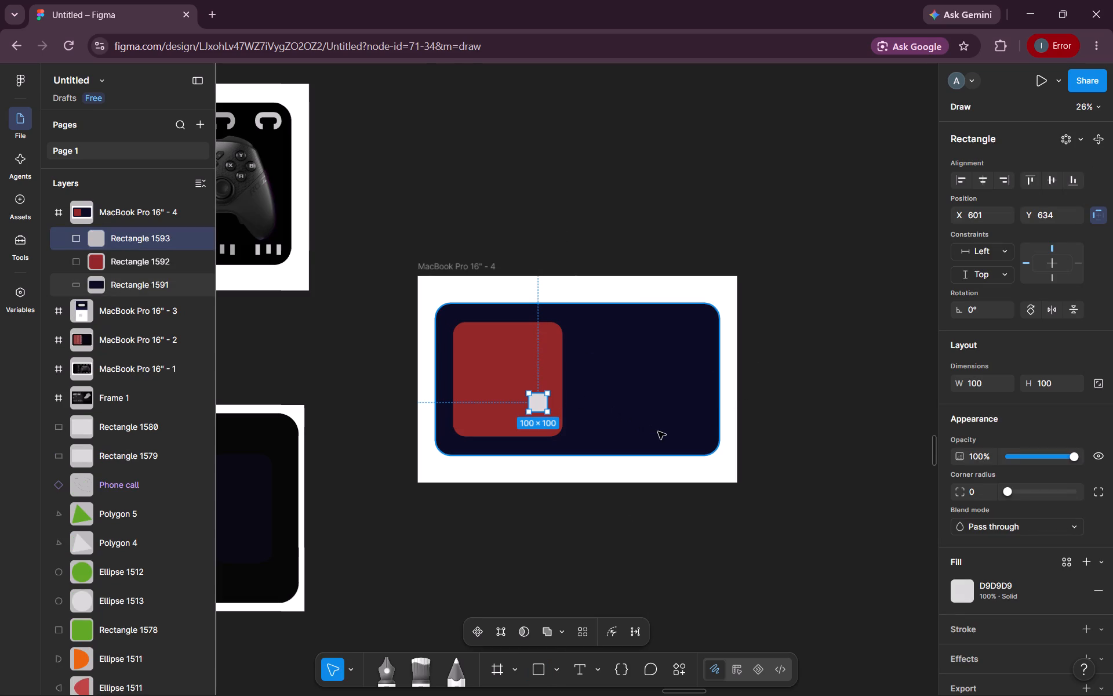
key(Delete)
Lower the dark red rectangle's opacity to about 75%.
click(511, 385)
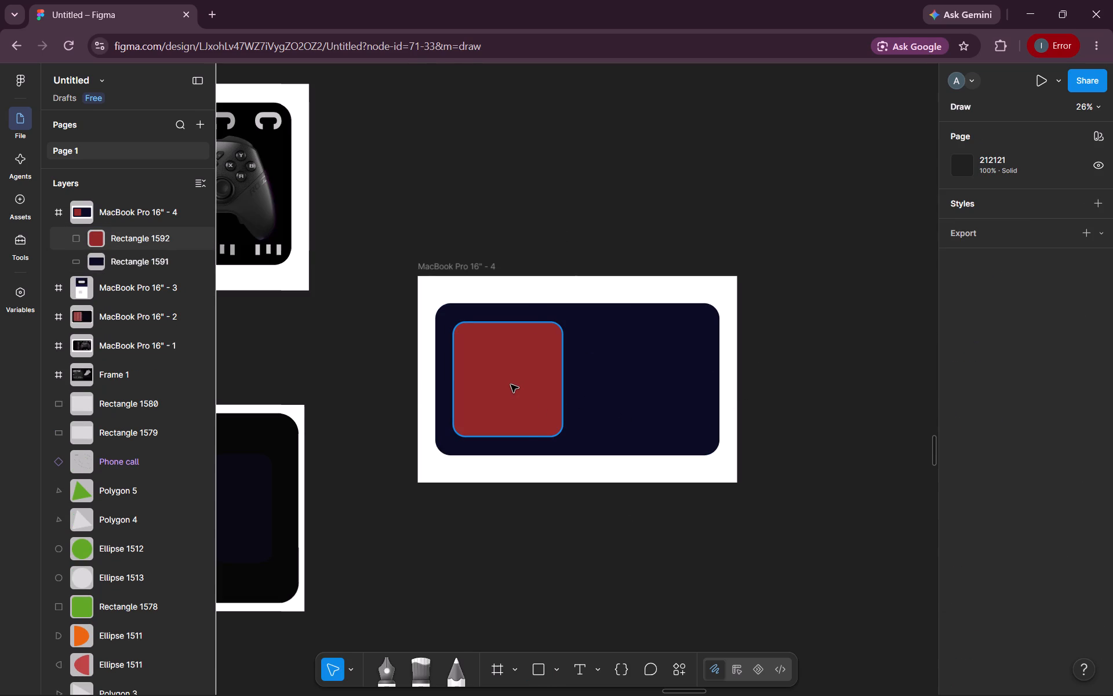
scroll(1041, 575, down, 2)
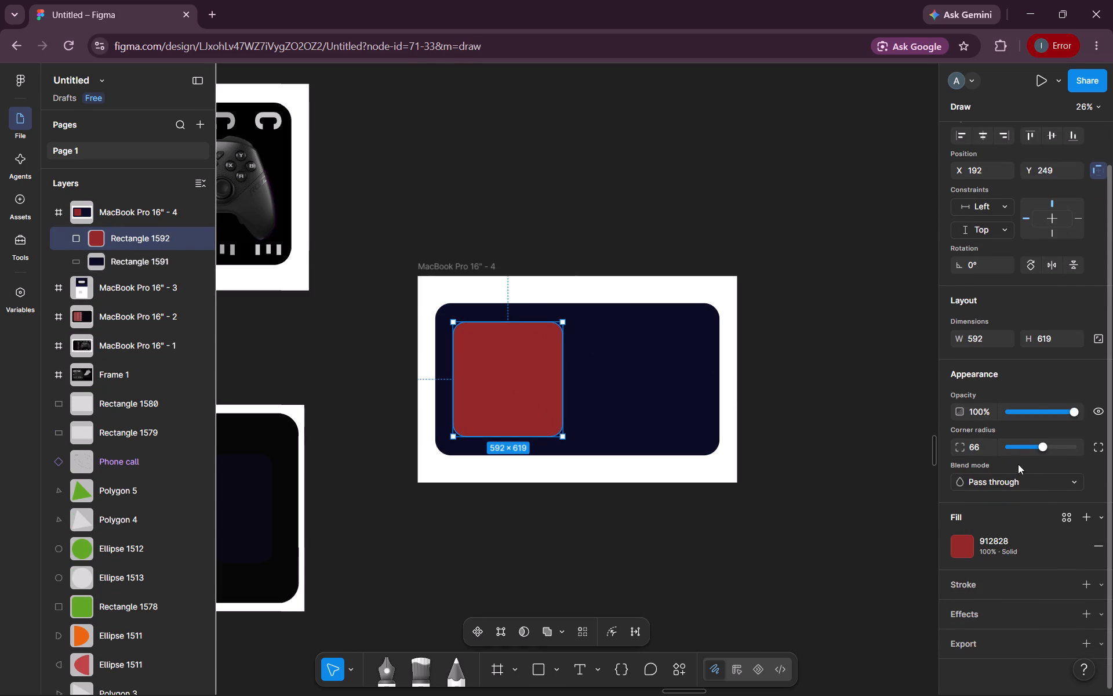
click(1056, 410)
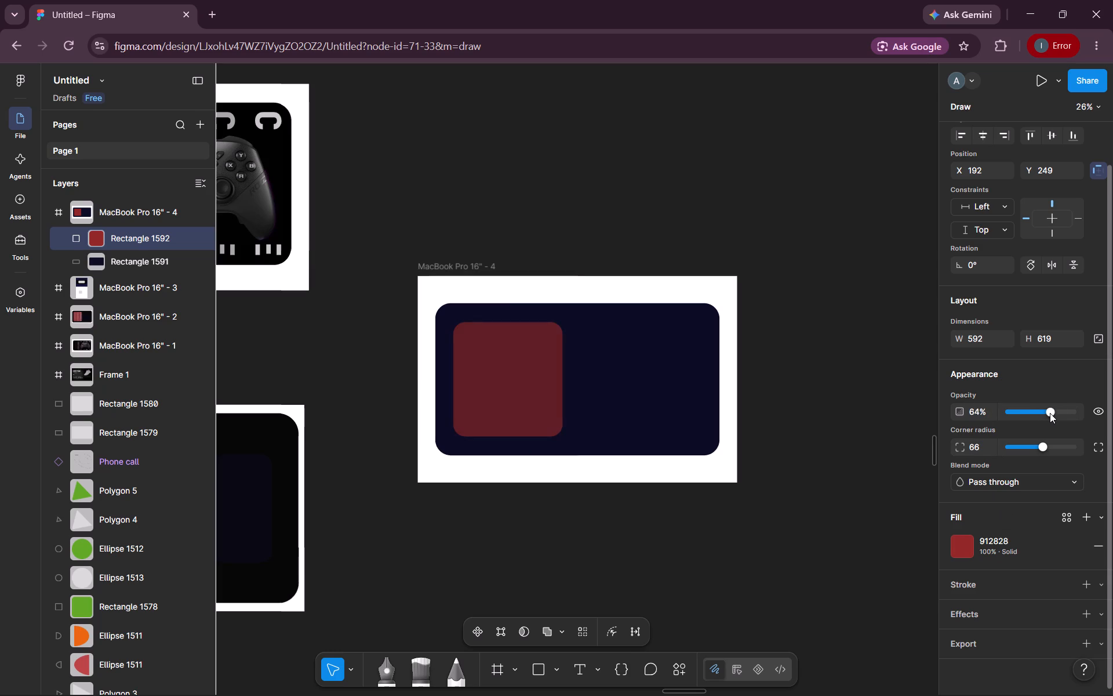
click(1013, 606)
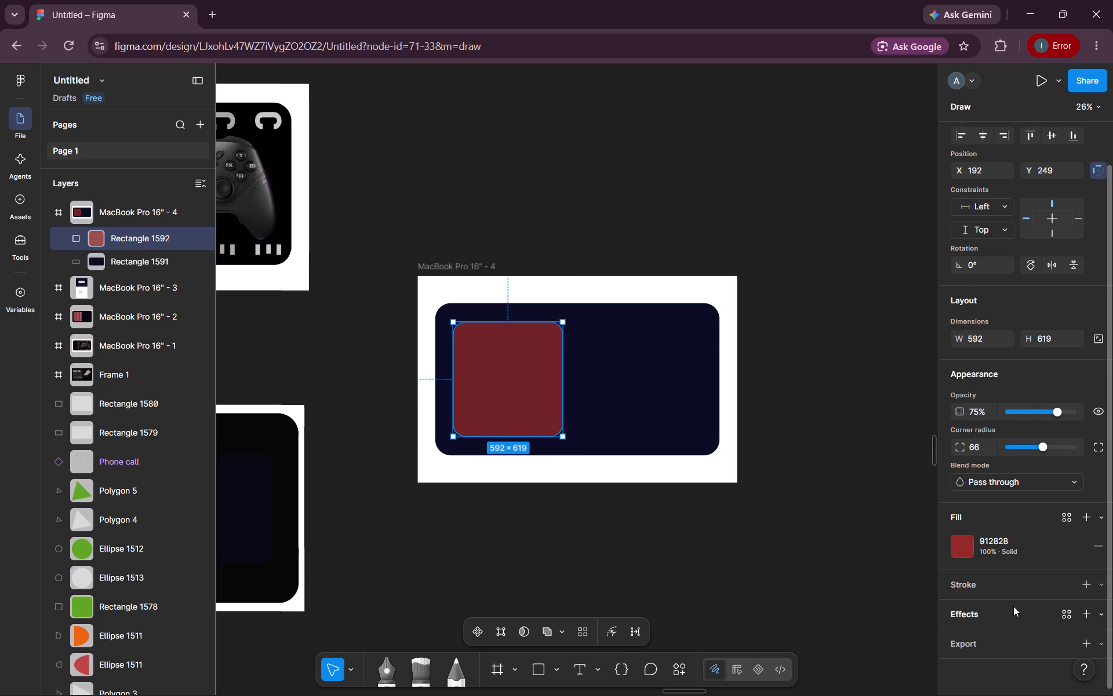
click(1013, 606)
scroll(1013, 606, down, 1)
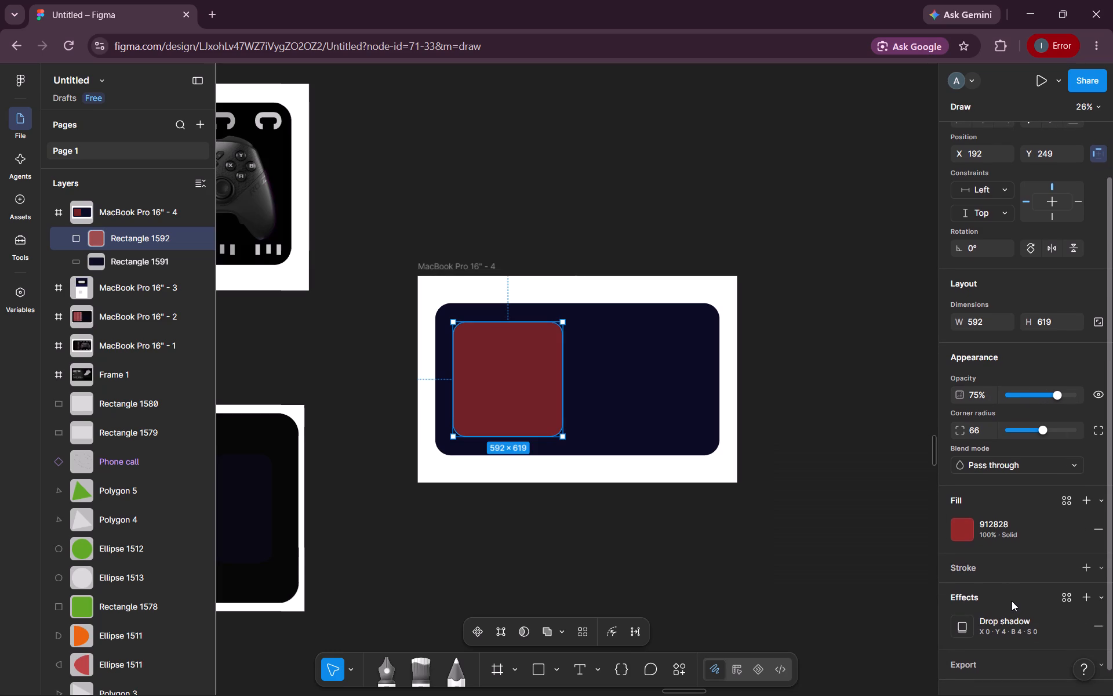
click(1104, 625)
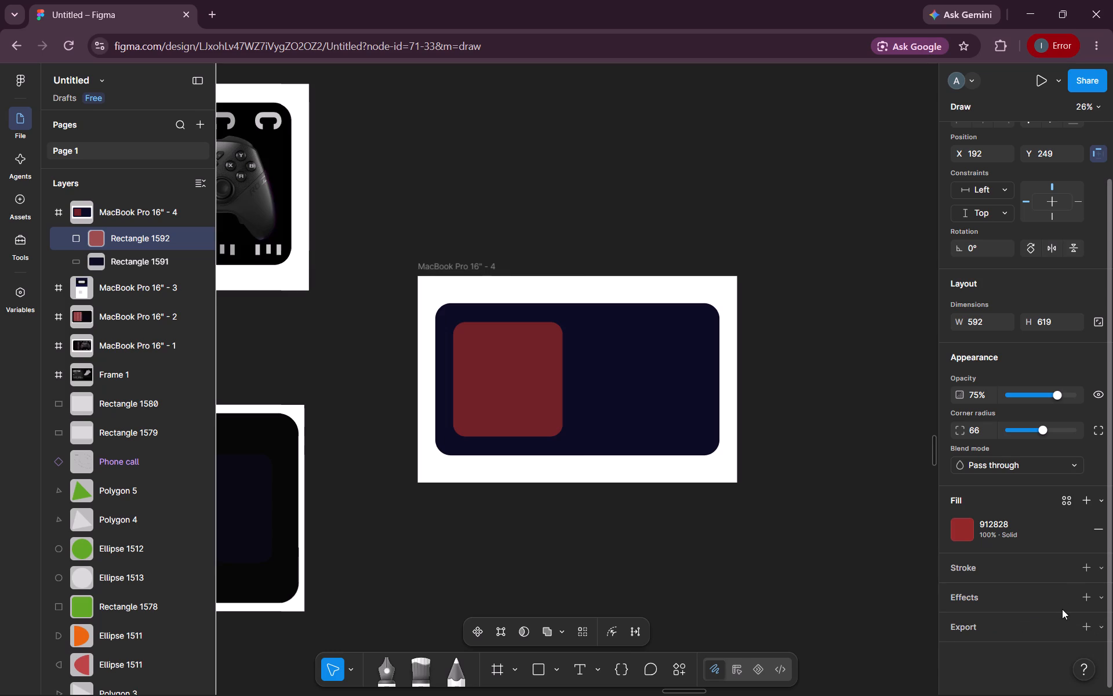
Add a uniform layer blur of about 457 to the dark red rectangle.
click(1062, 609)
click(1042, 600)
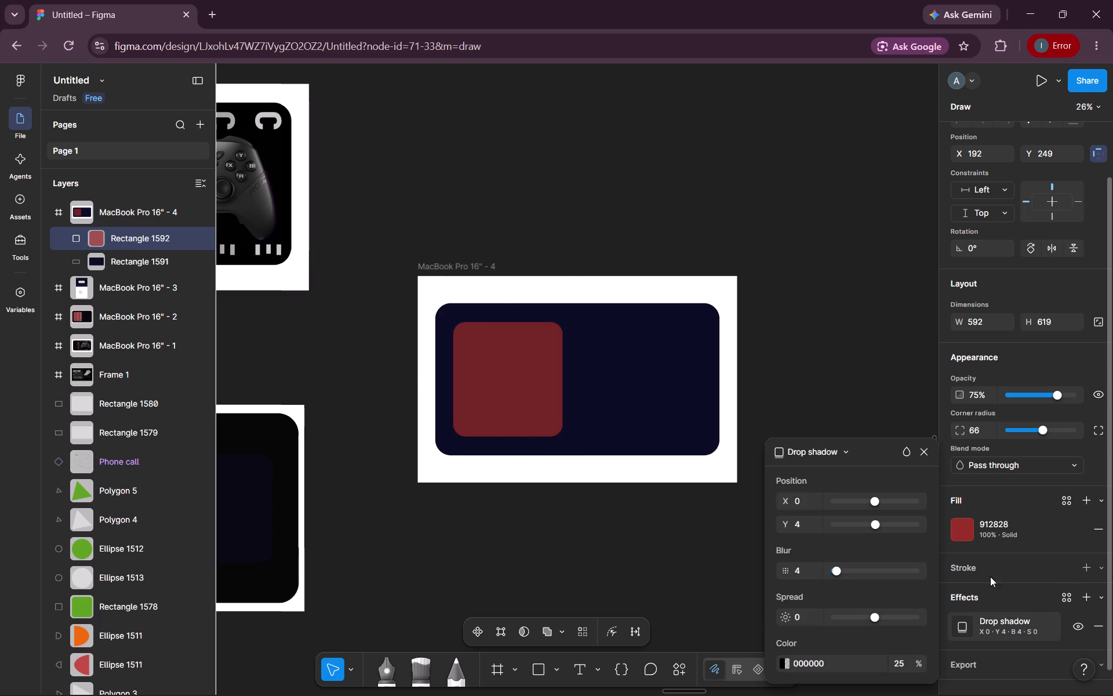
click(819, 451)
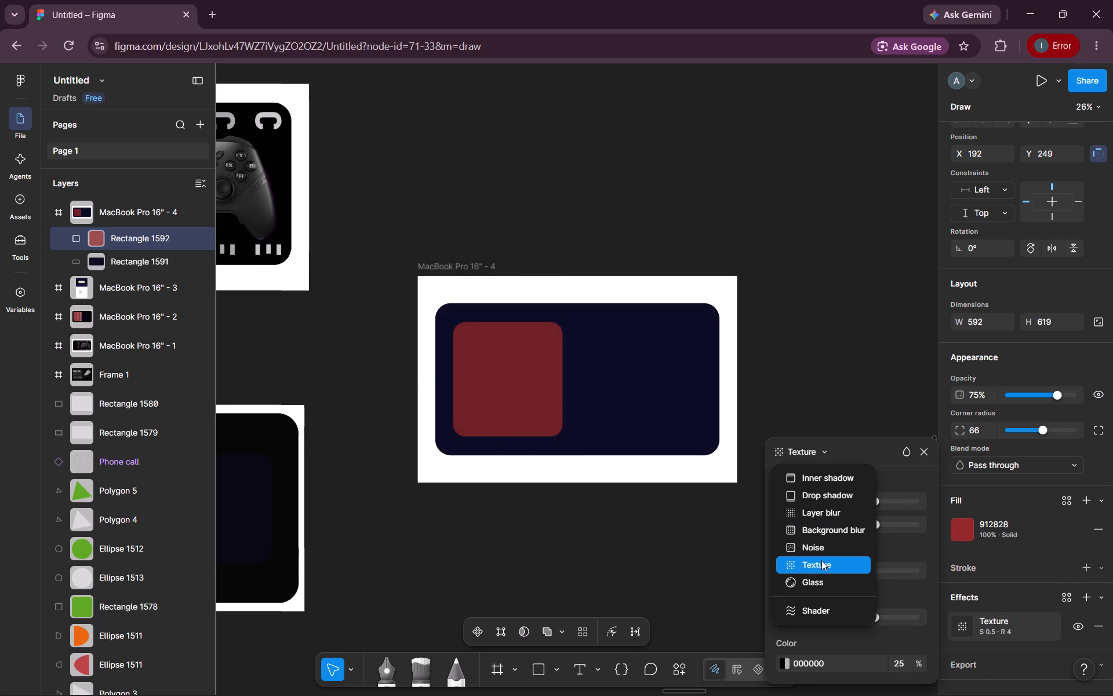
click(821, 560)
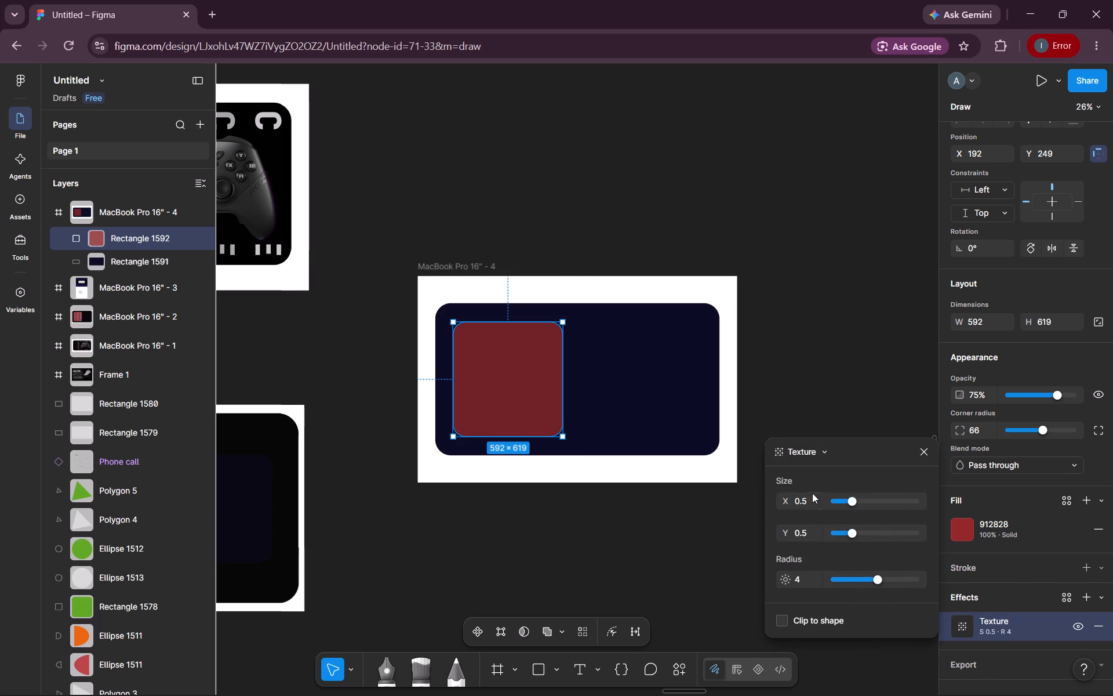
click(810, 456)
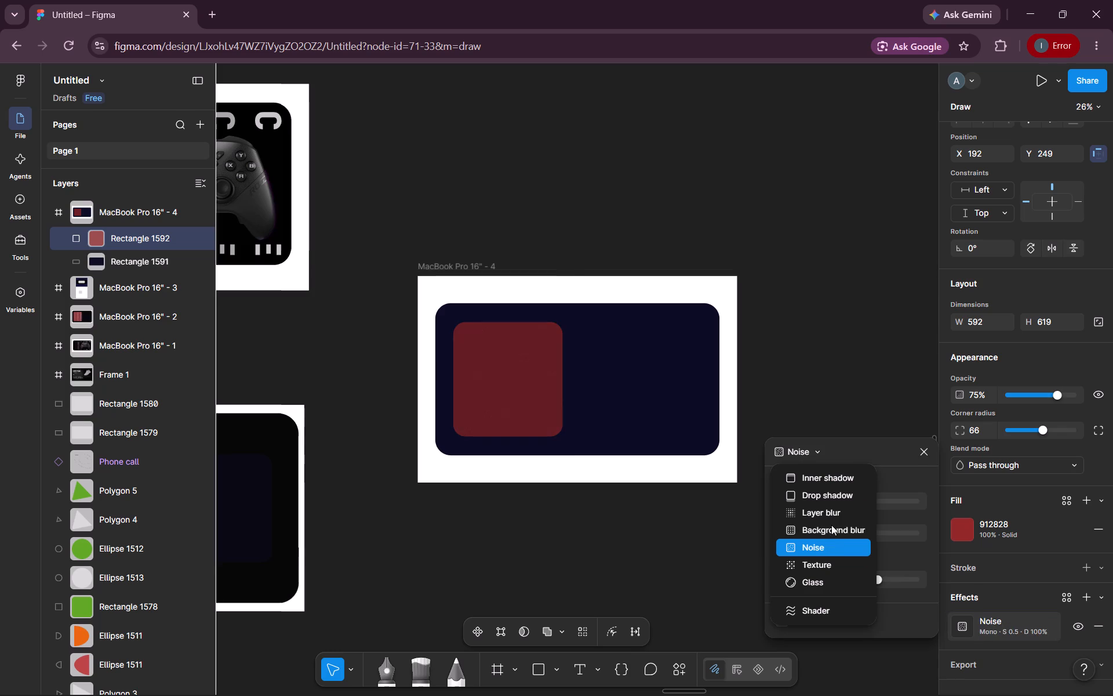
click(830, 520)
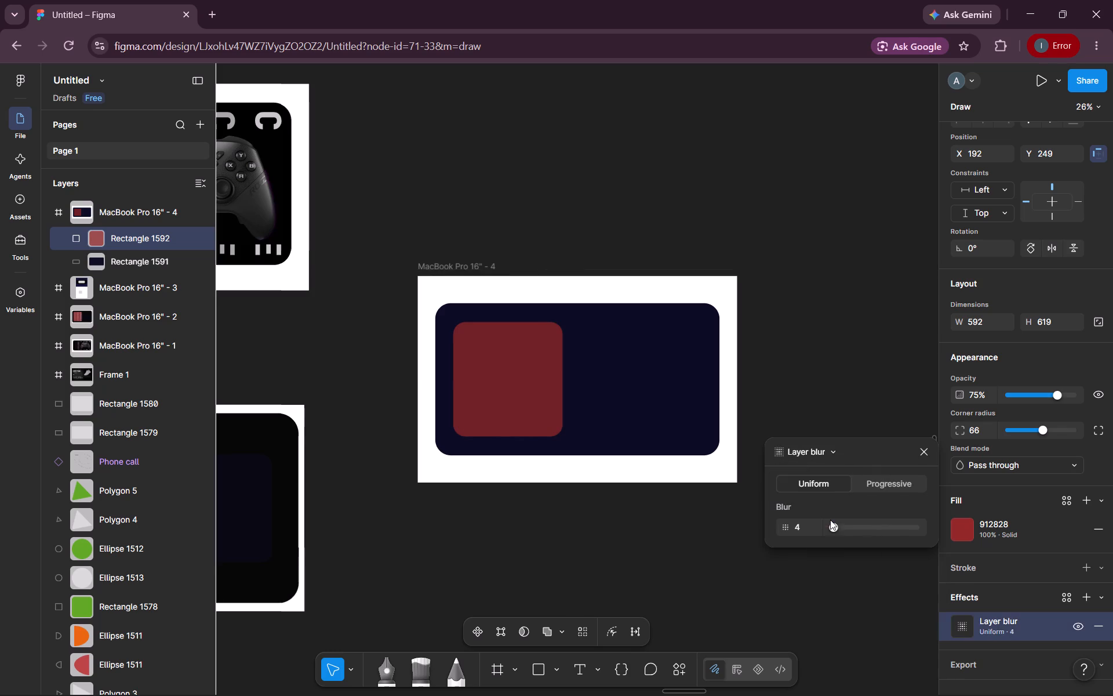
drag(835, 527, 867, 527)
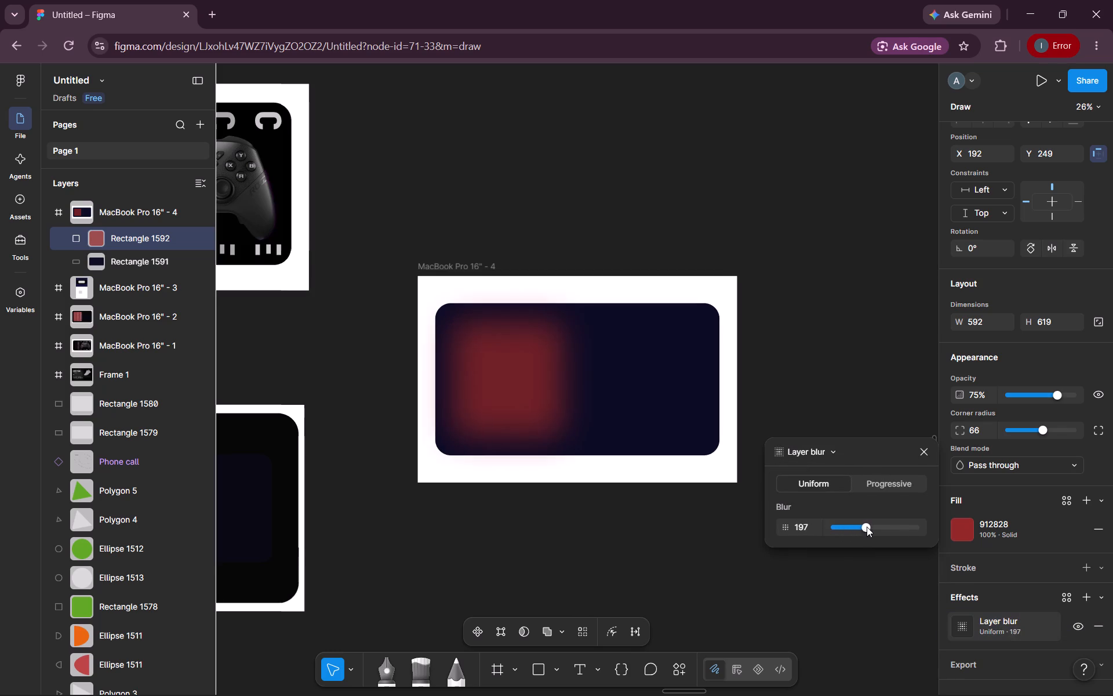
drag(867, 527, 905, 524)
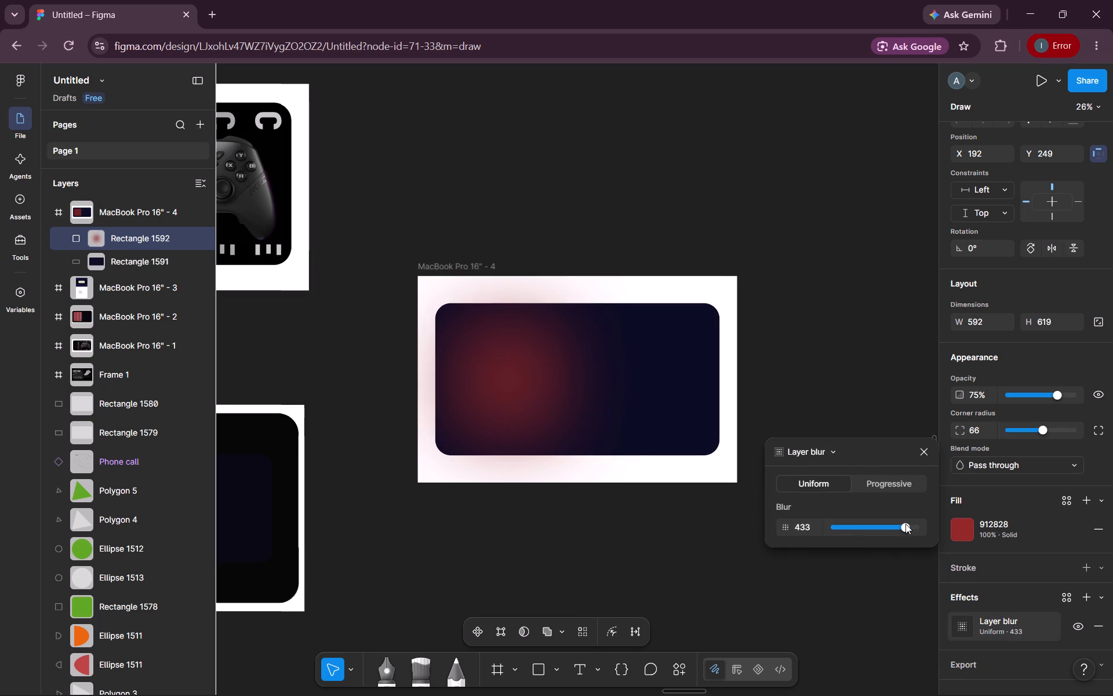
drag(905, 524, 910, 523)
click(603, 544)
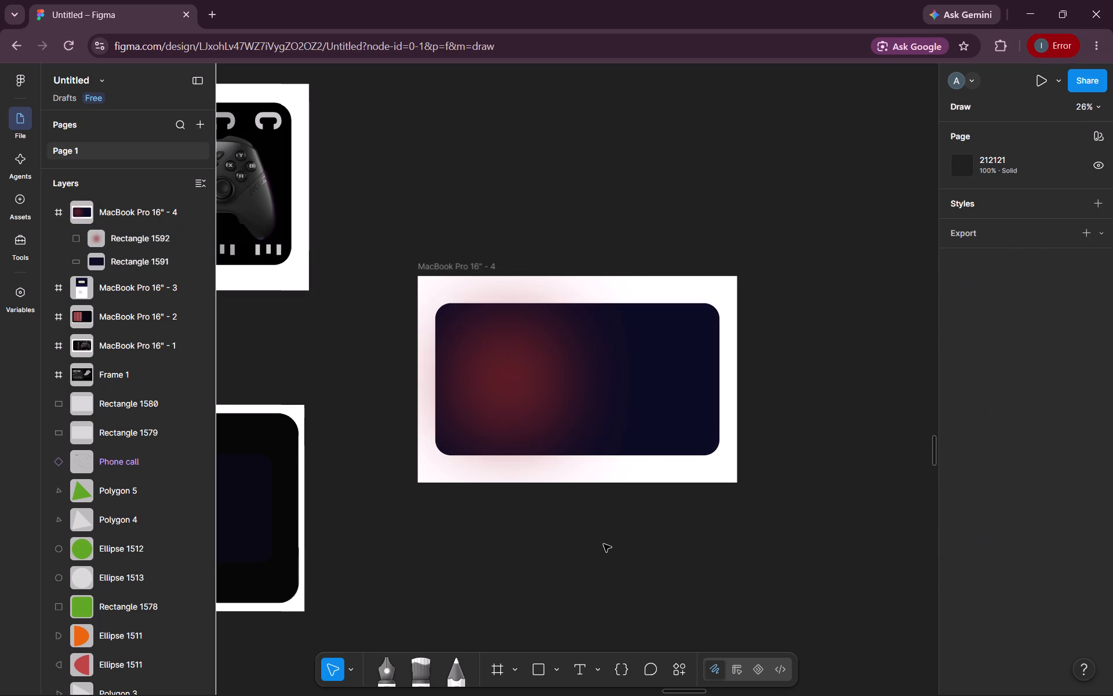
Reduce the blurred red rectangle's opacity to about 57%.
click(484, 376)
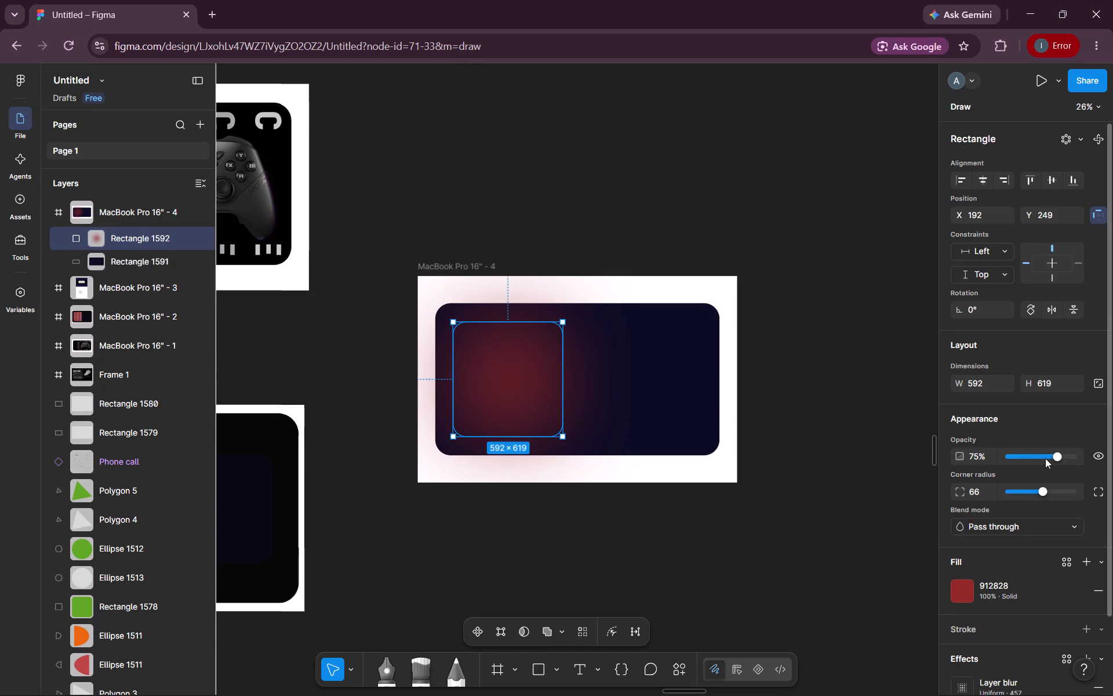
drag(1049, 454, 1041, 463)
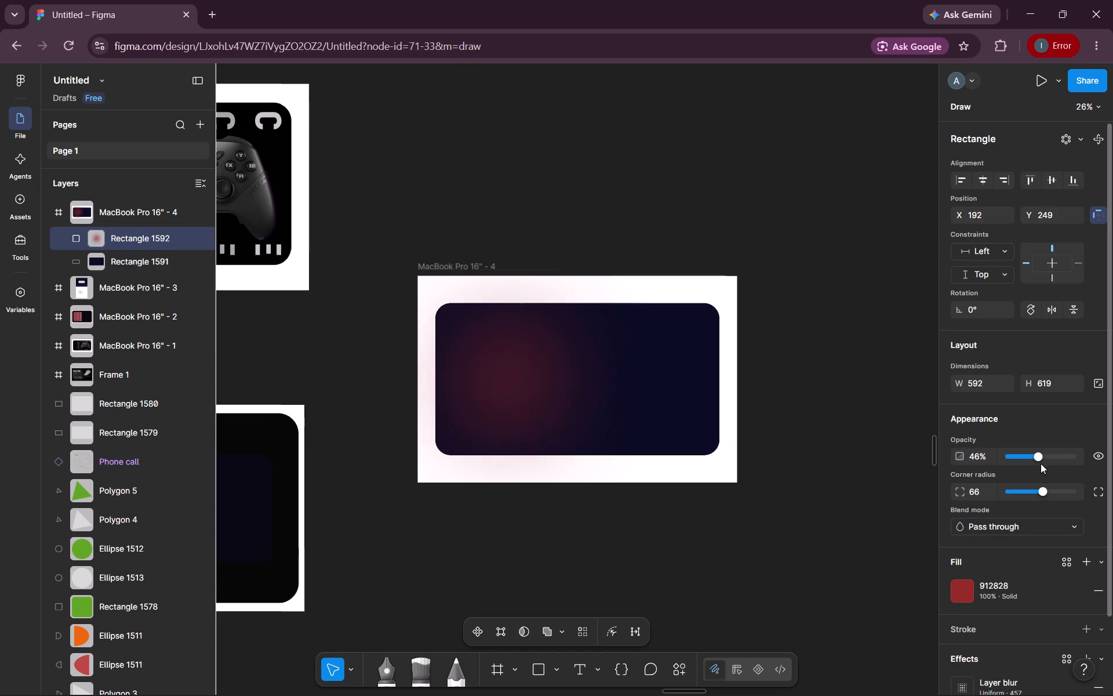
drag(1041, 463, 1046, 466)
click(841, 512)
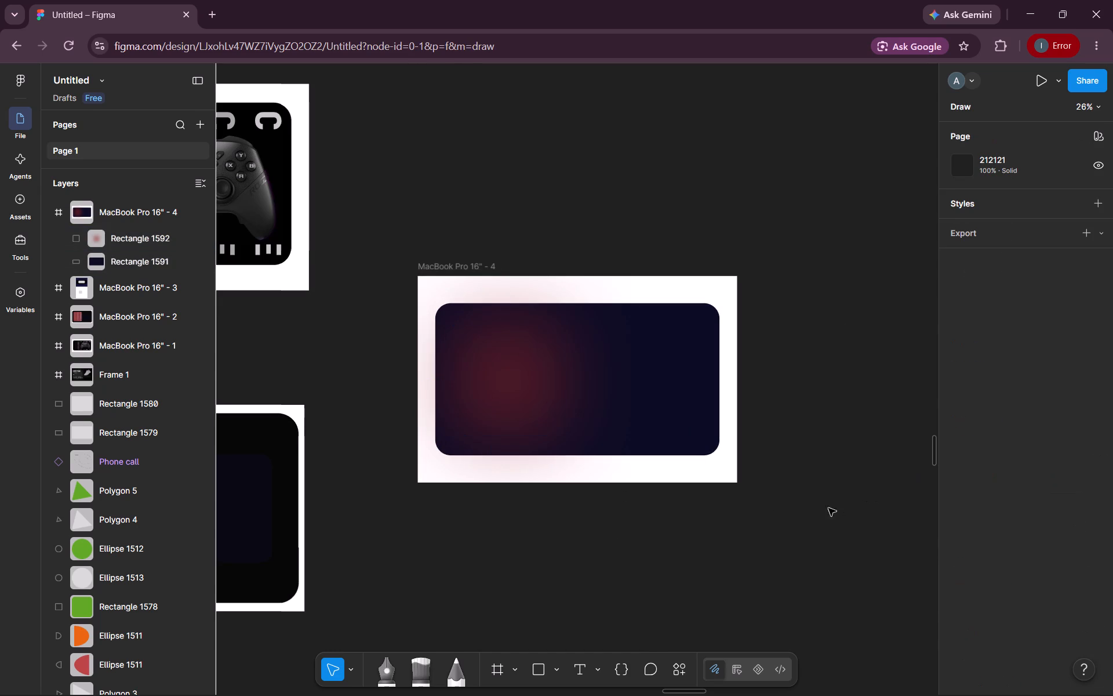
Widen the blurred red rectangle across the navy panel, to about 1321 × 588.
click(518, 384)
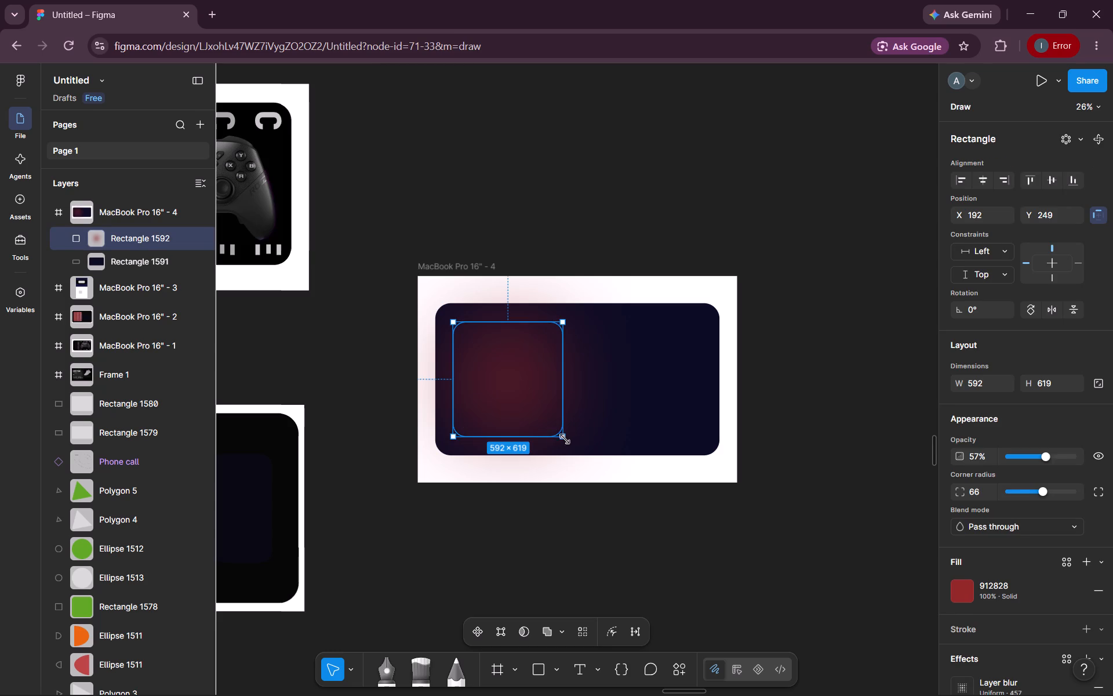
drag(567, 439, 658, 429)
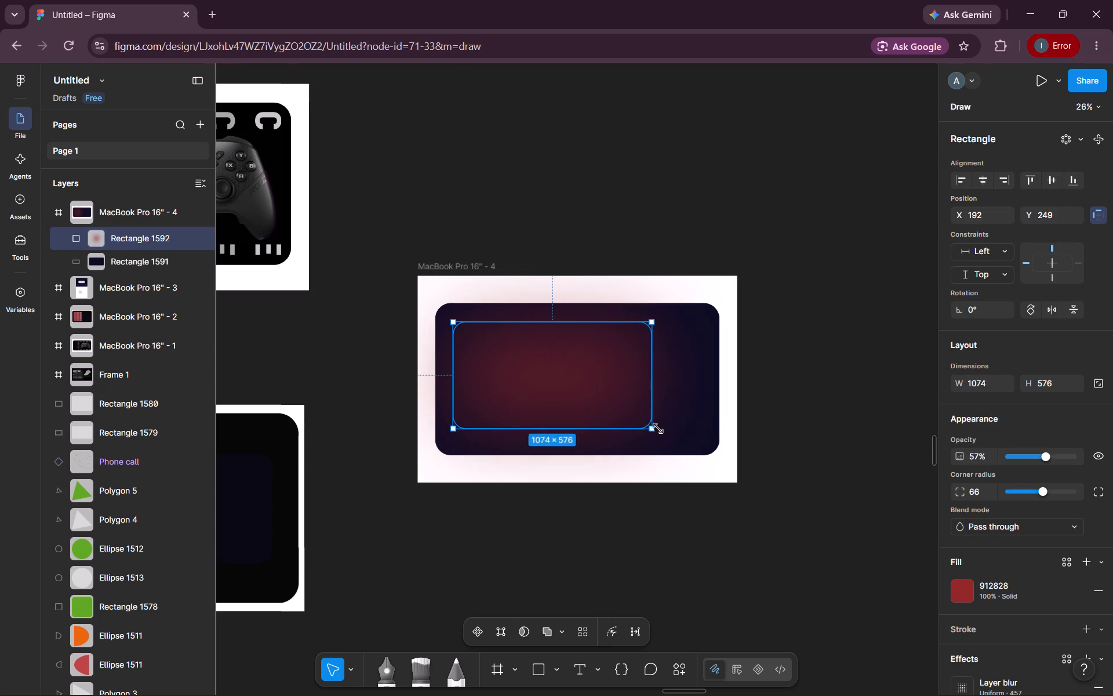
drag(658, 429, 697, 430)
click(645, 541)
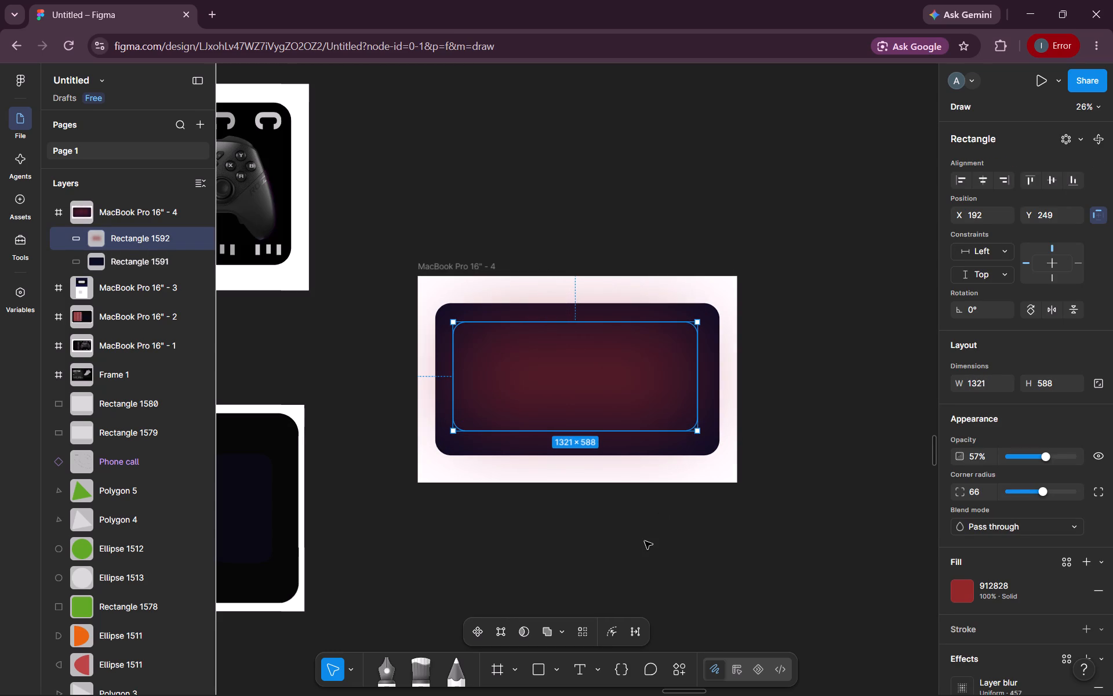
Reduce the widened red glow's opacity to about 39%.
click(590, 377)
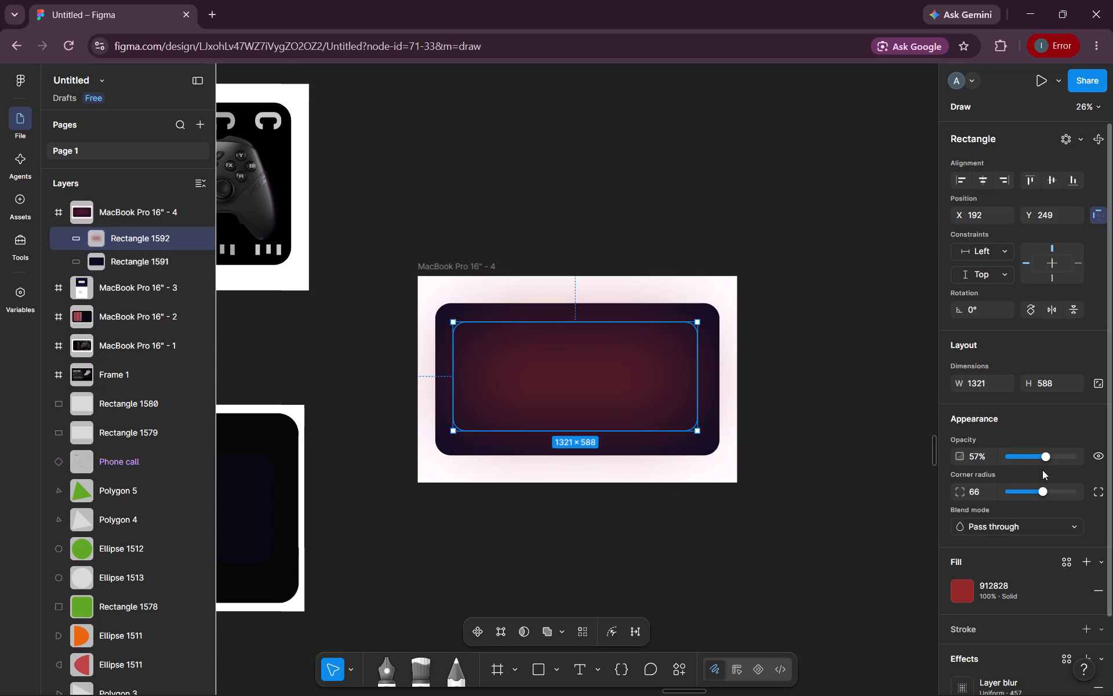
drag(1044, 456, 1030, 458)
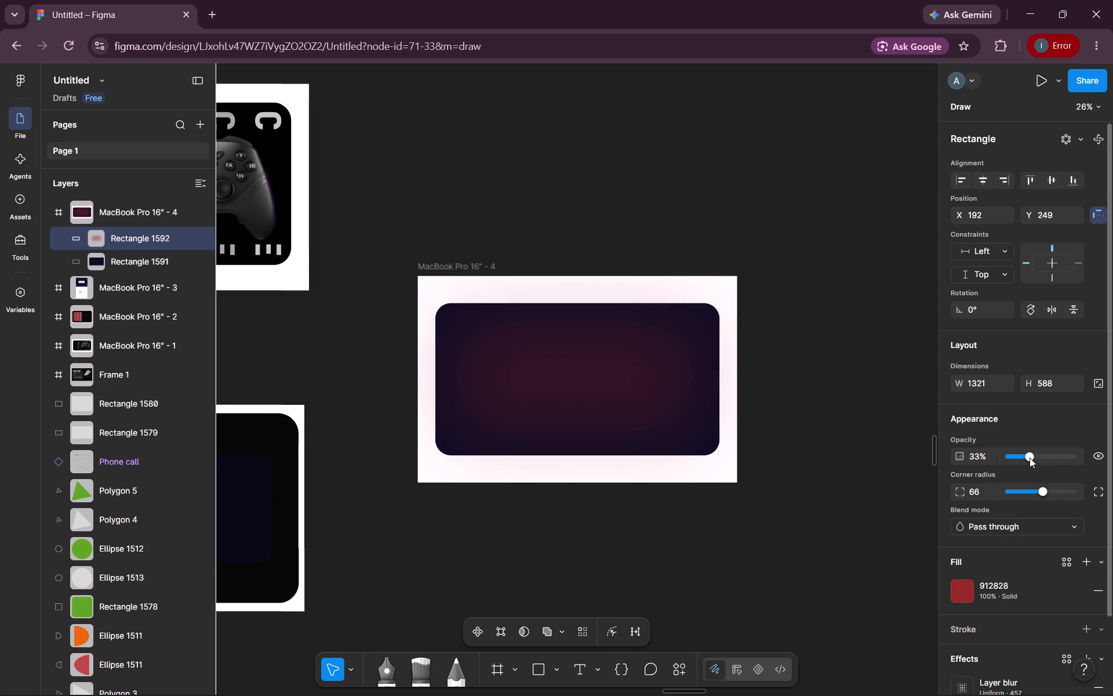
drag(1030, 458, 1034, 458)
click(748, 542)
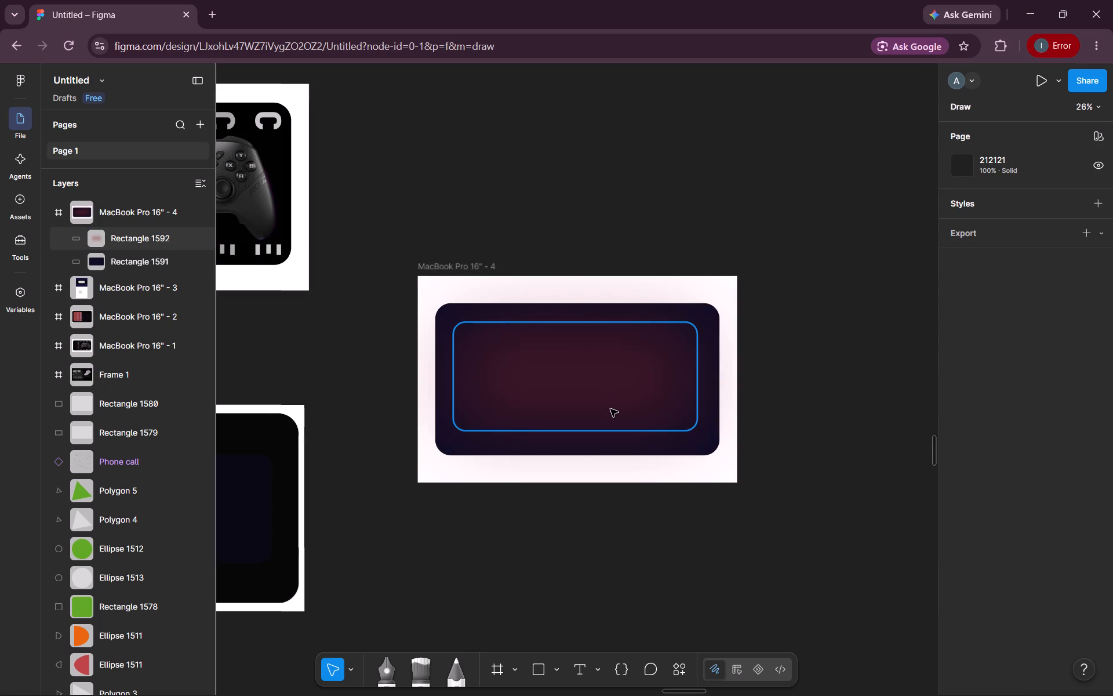
Enlarge the blurred red rectangle slightly, to about 1349 × 639 at about X 189, Y 239.
scroll(602, 467, down, 1)
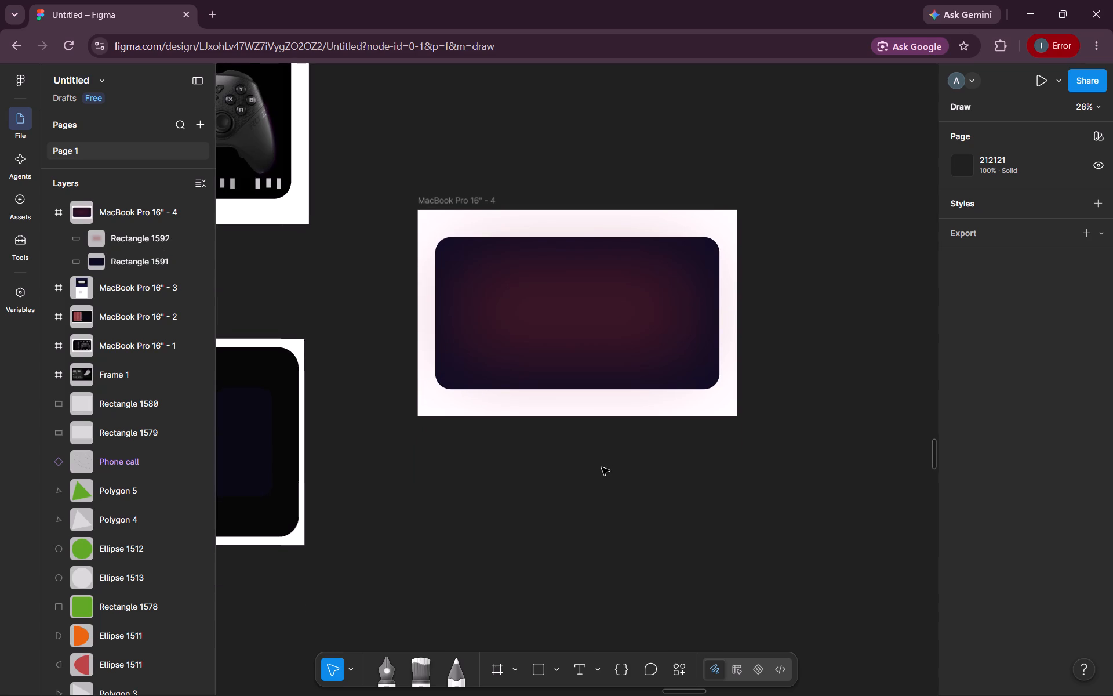
click(664, 314)
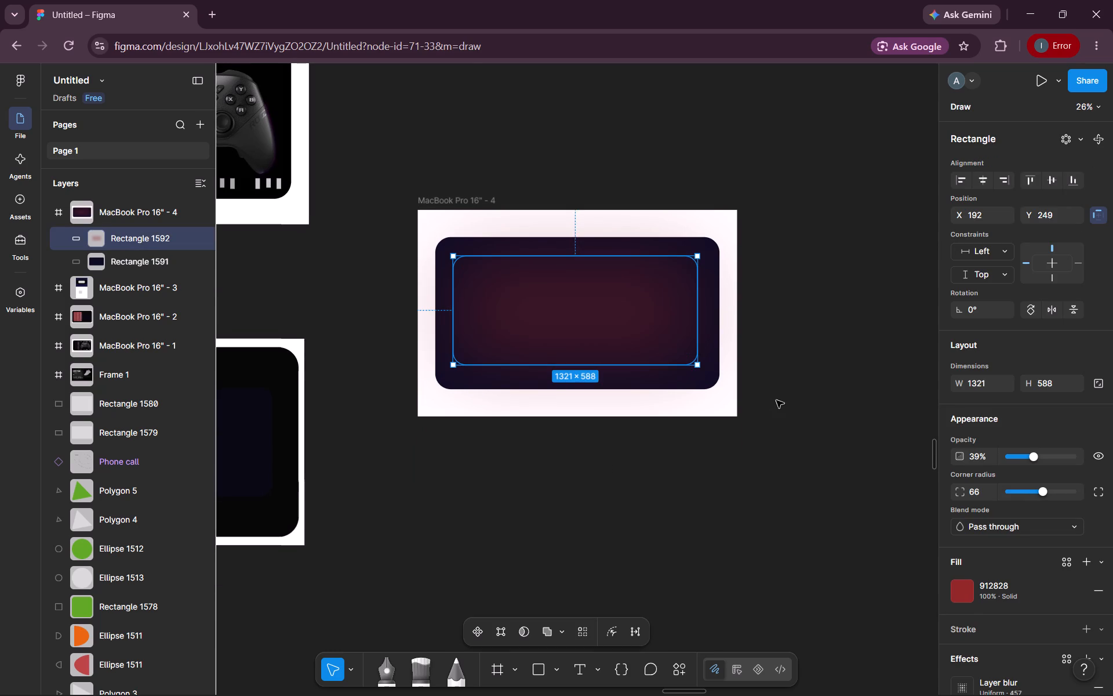
drag(694, 367, 702, 374)
Fine-tune the enlarged red glow's opacity to about 36%.
click(570, 314)
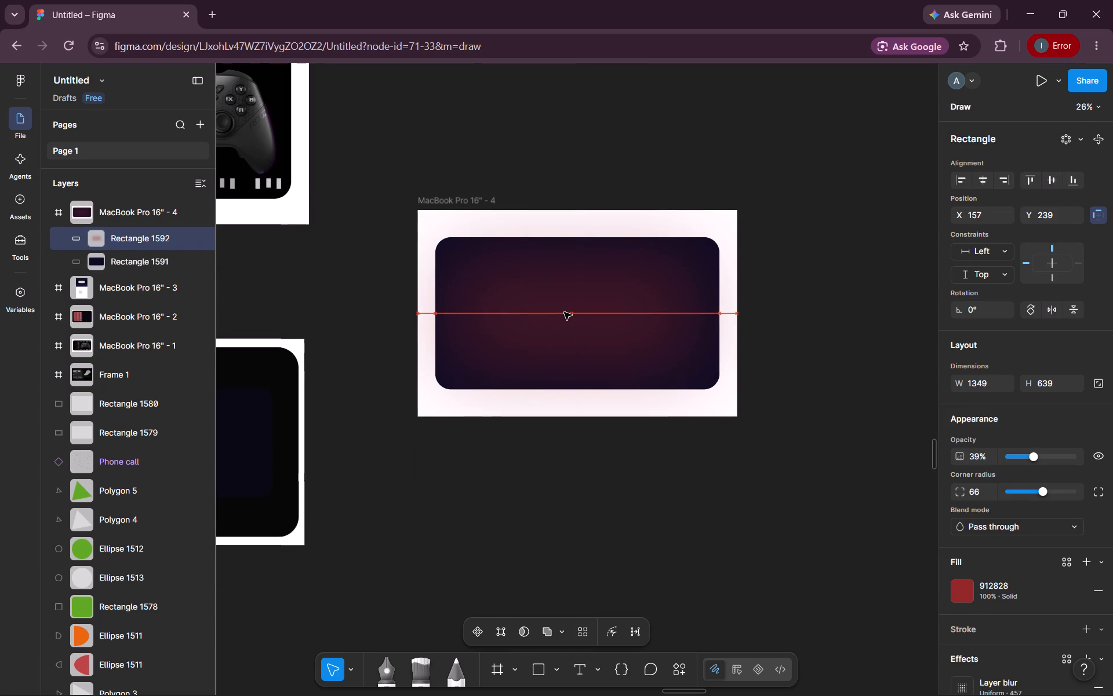
click(1031, 456)
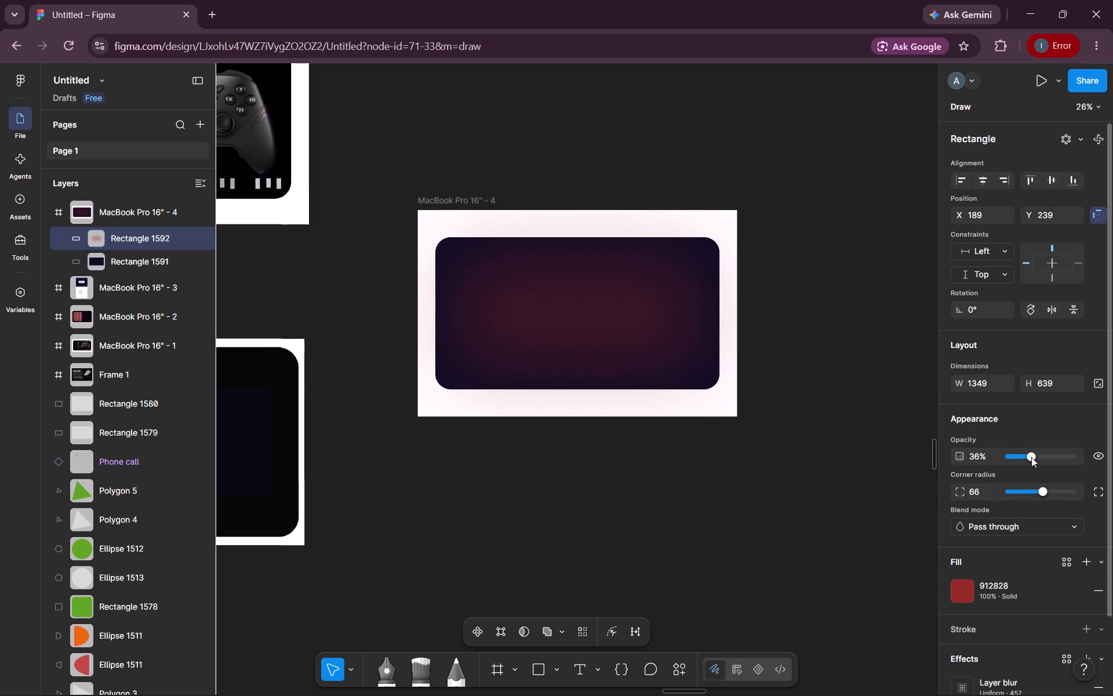
click(788, 506)
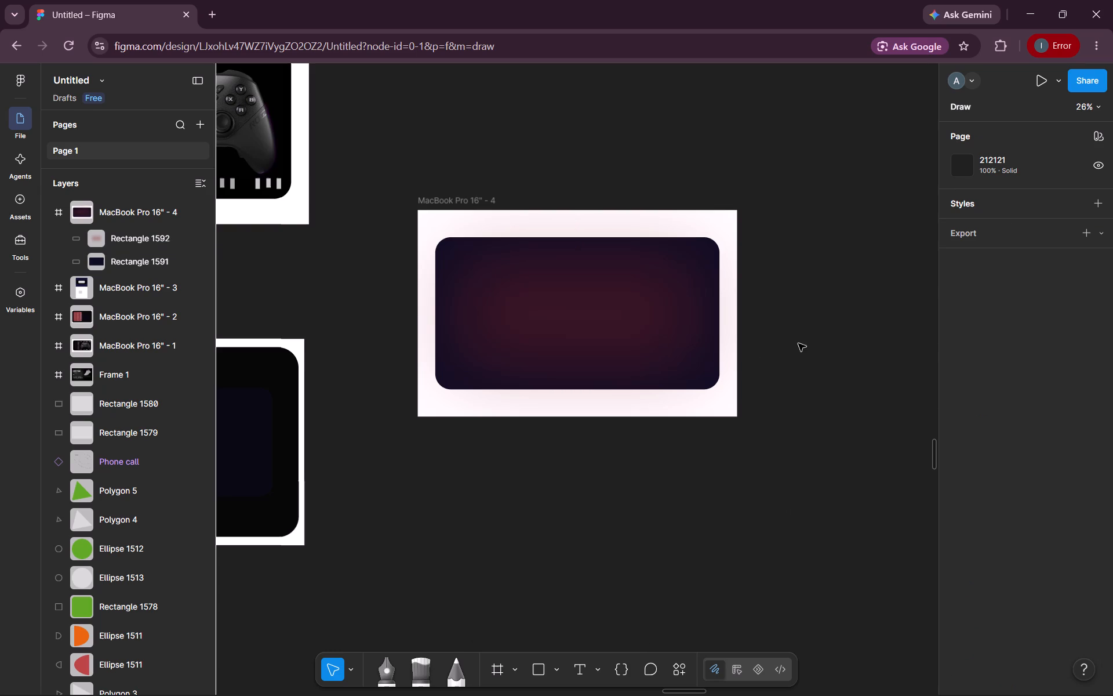
Open a new browser tab.
scroll(799, 343, up, 1)
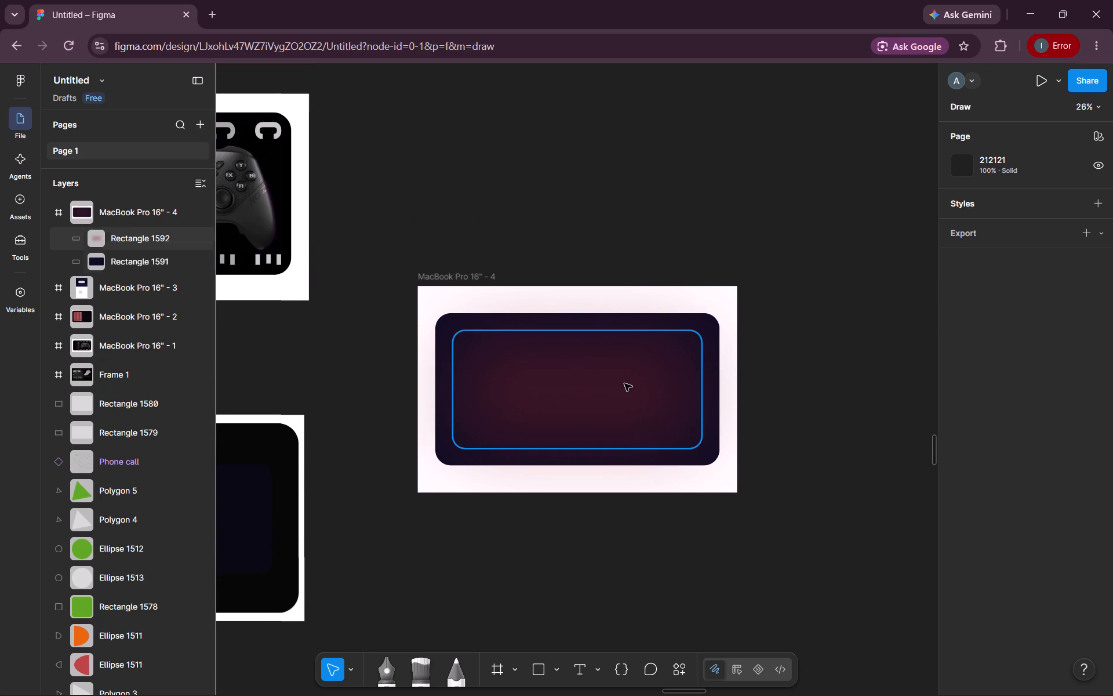
click(210, 11)
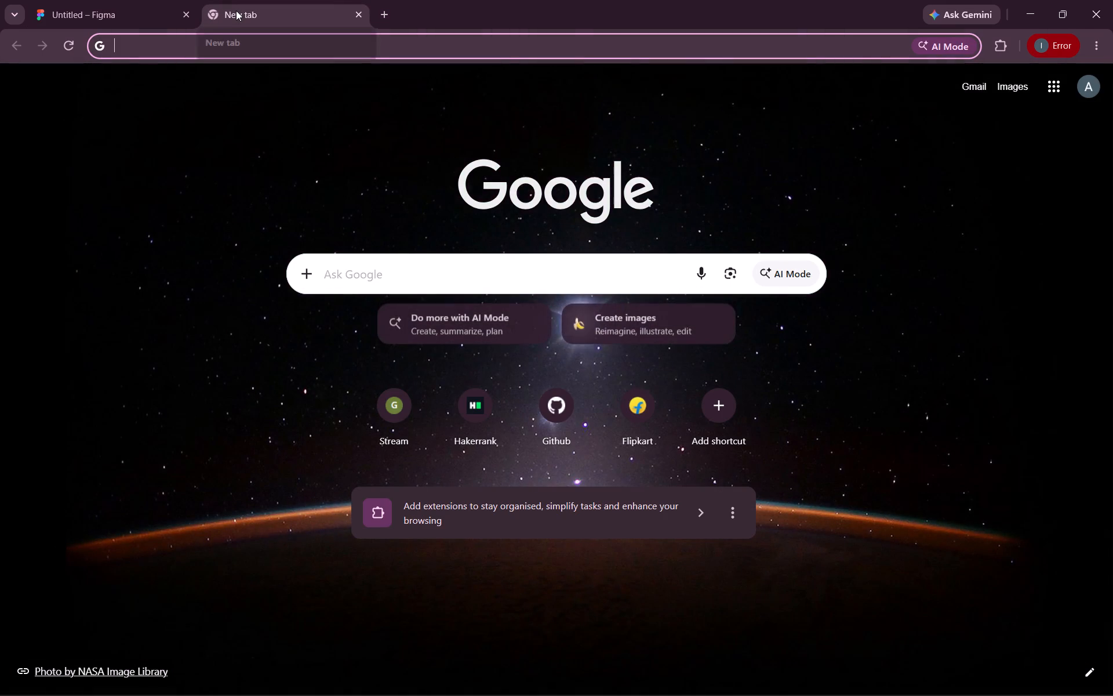
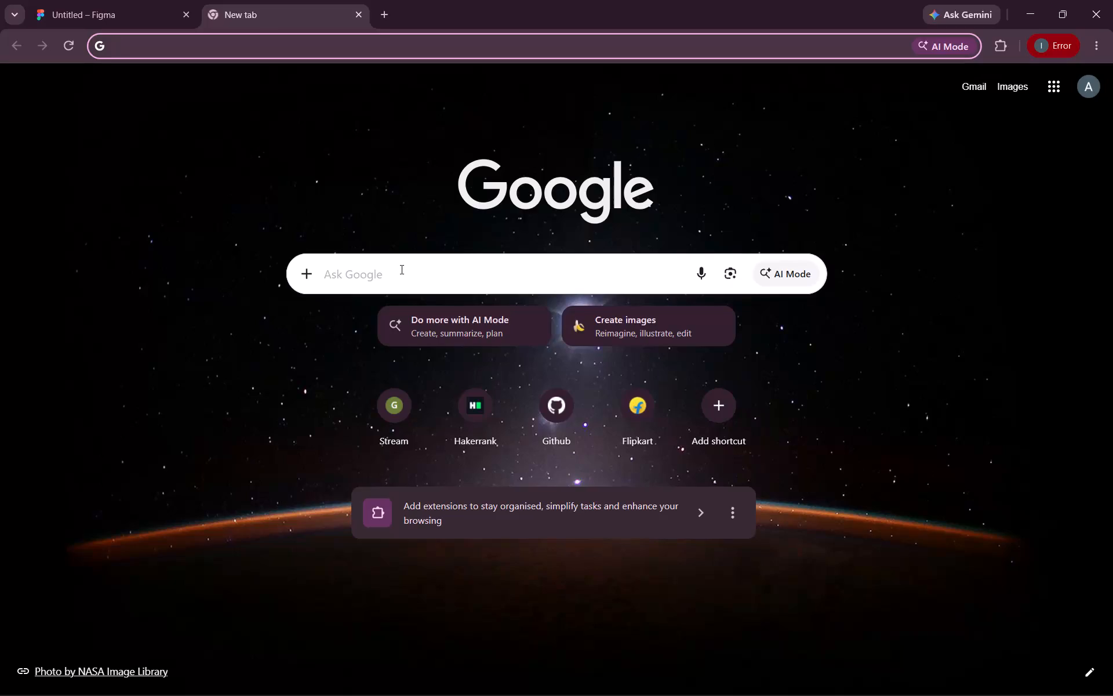
Search Google for "mouse" and look through the Shopping results.
text(mouse)
key(Return)
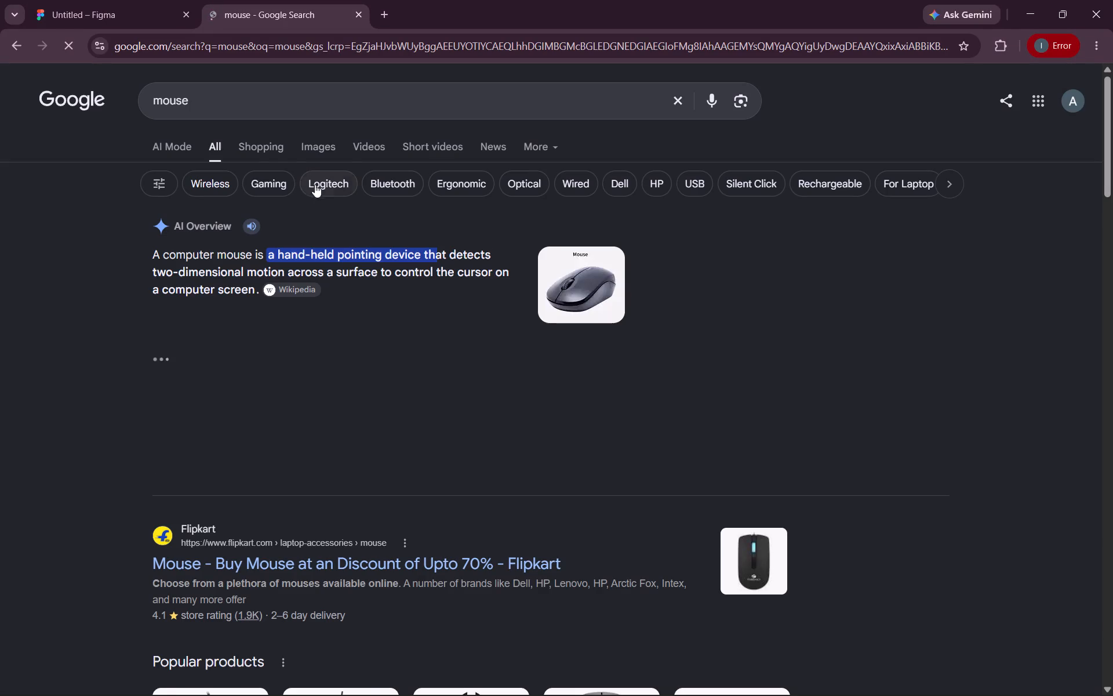
click(270, 154)
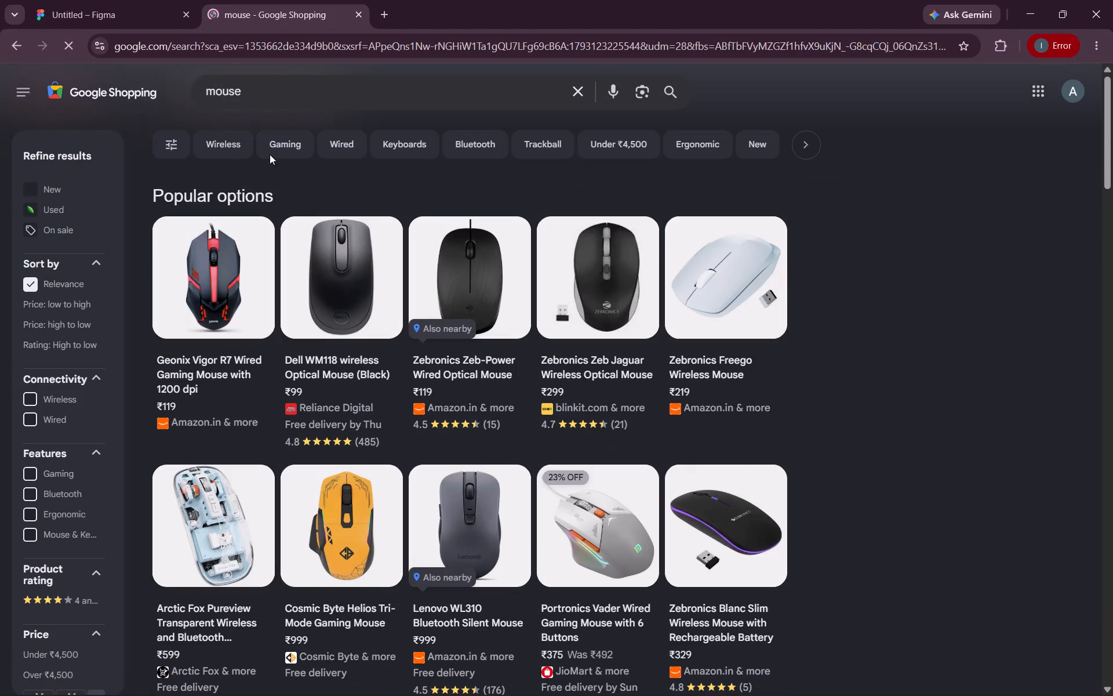
scroll(401, 335, down, 4)
scroll(401, 335, up, 2)
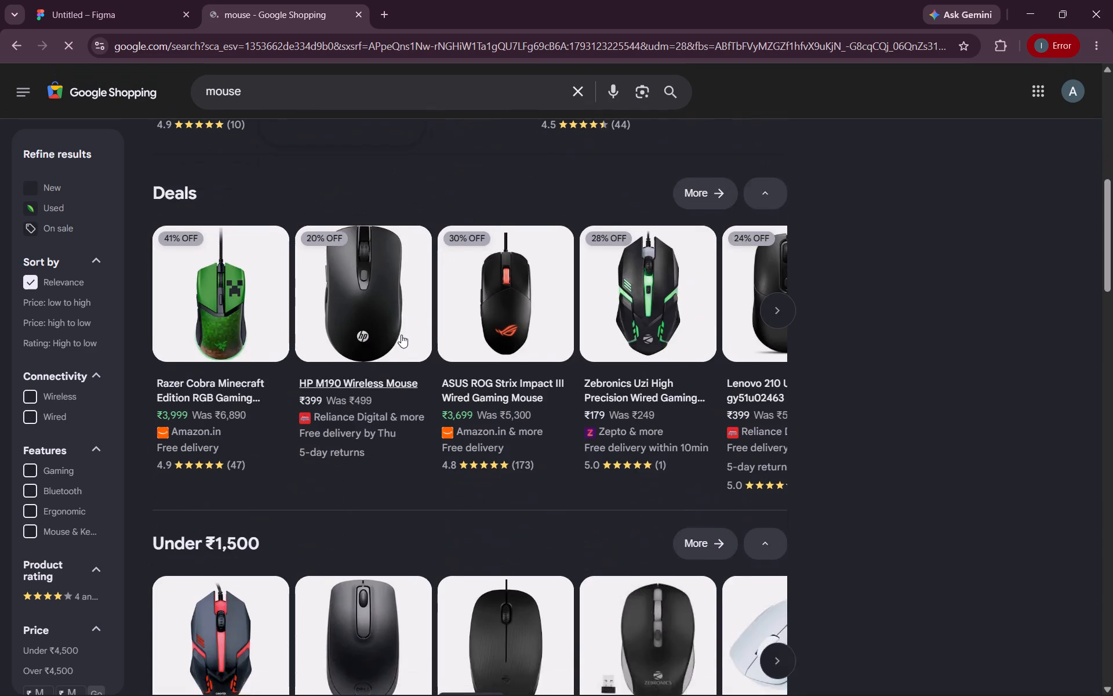
scroll(401, 335, up, 2)
Search Google Shopping for "mouse image" and look through the product pictures.
click(330, 89)
key(space)
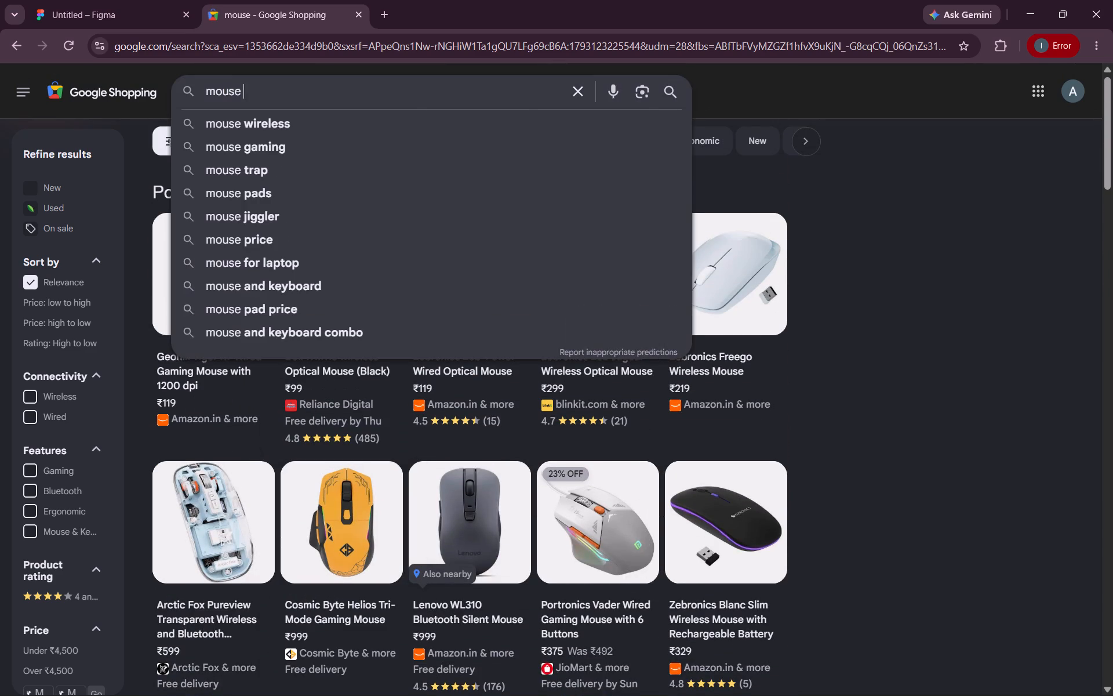
text(image)
key(Return)
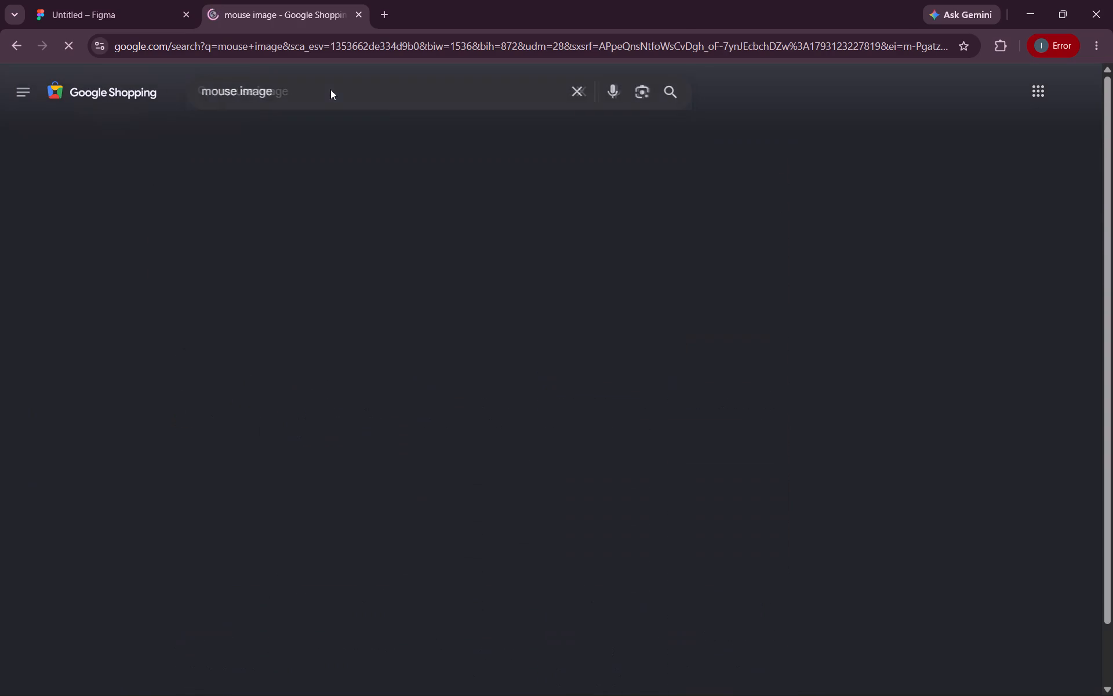
scroll(361, 325, down, 5)
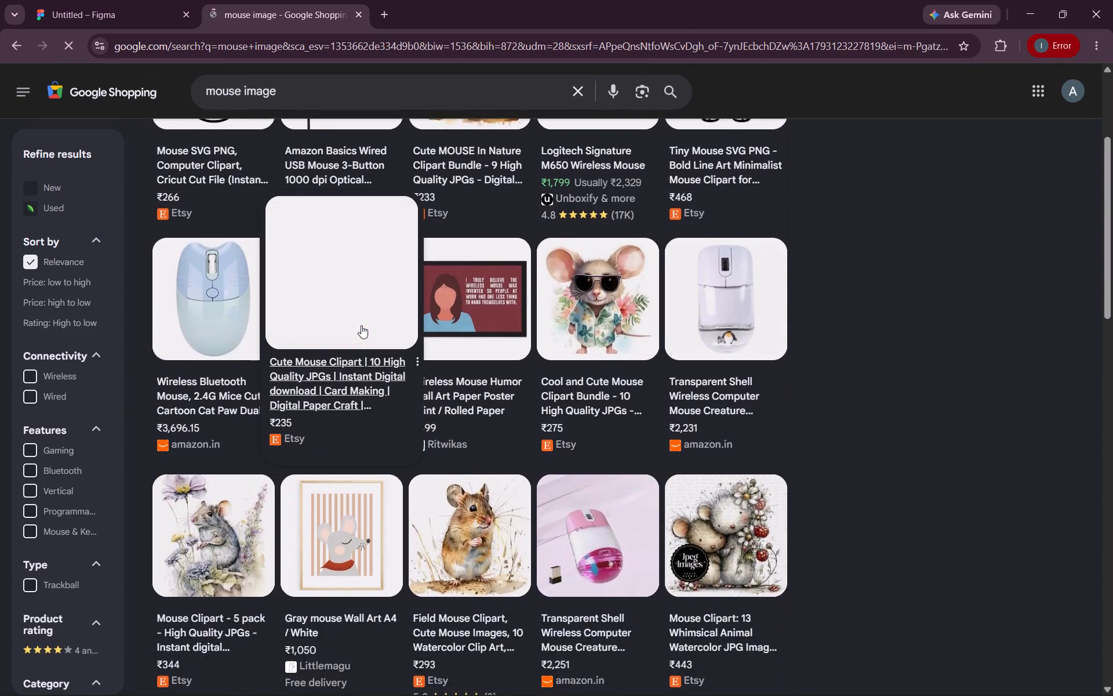
scroll(361, 325, down, 8)
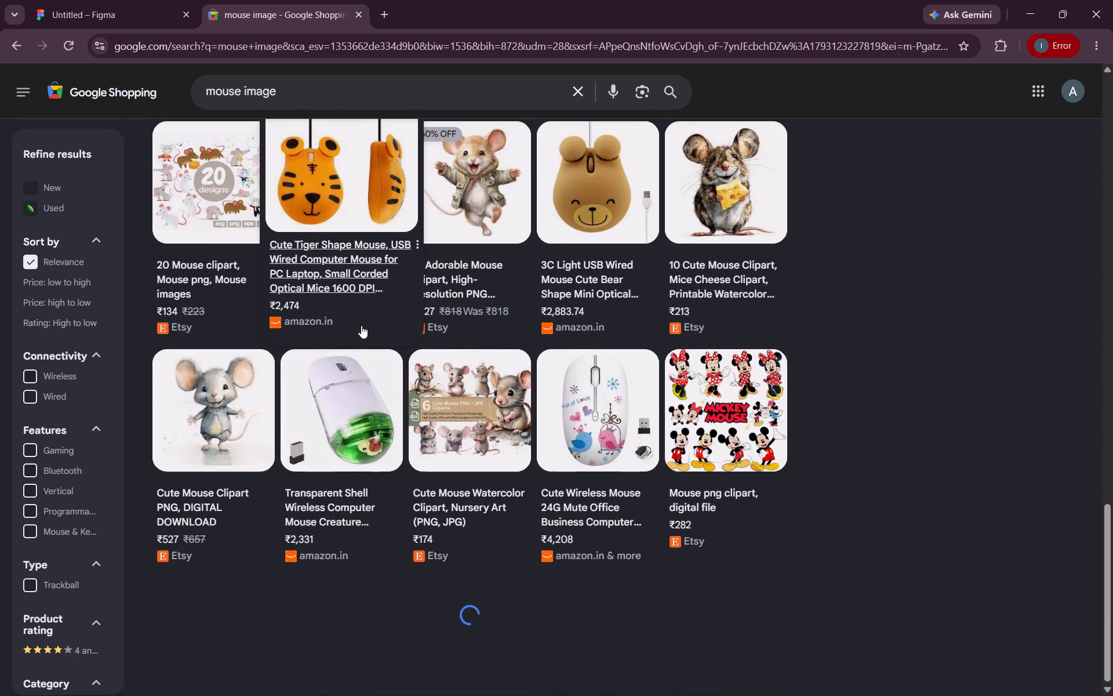
scroll(361, 325, down, 7)
scroll(361, 325, up, 3)
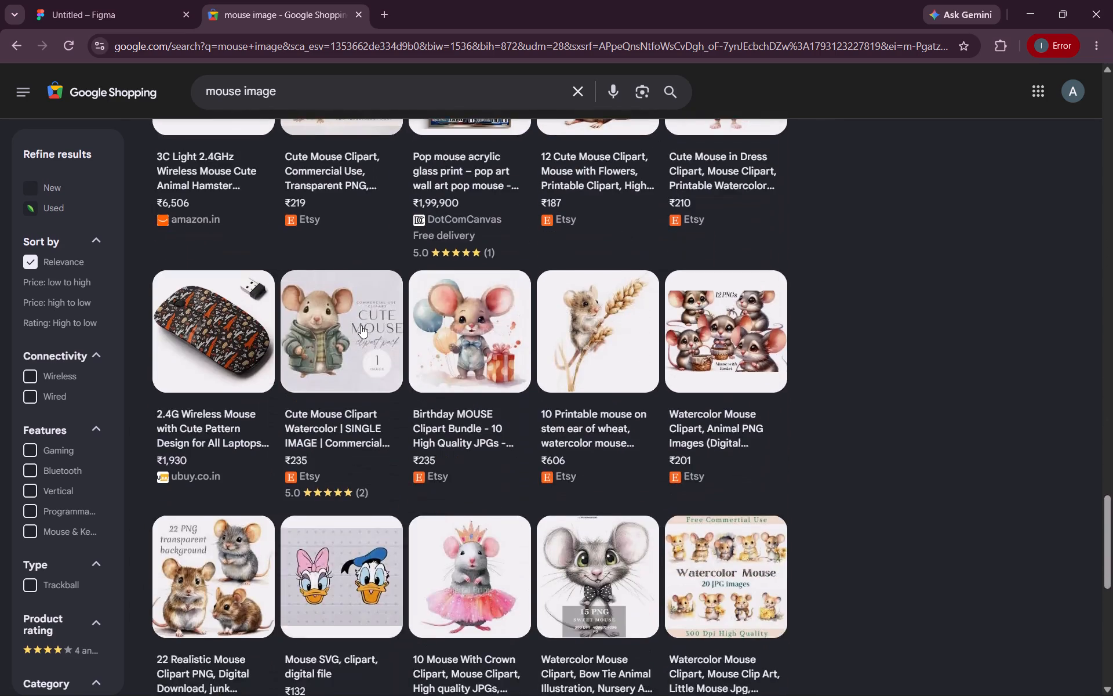
scroll(361, 325, up, 11)
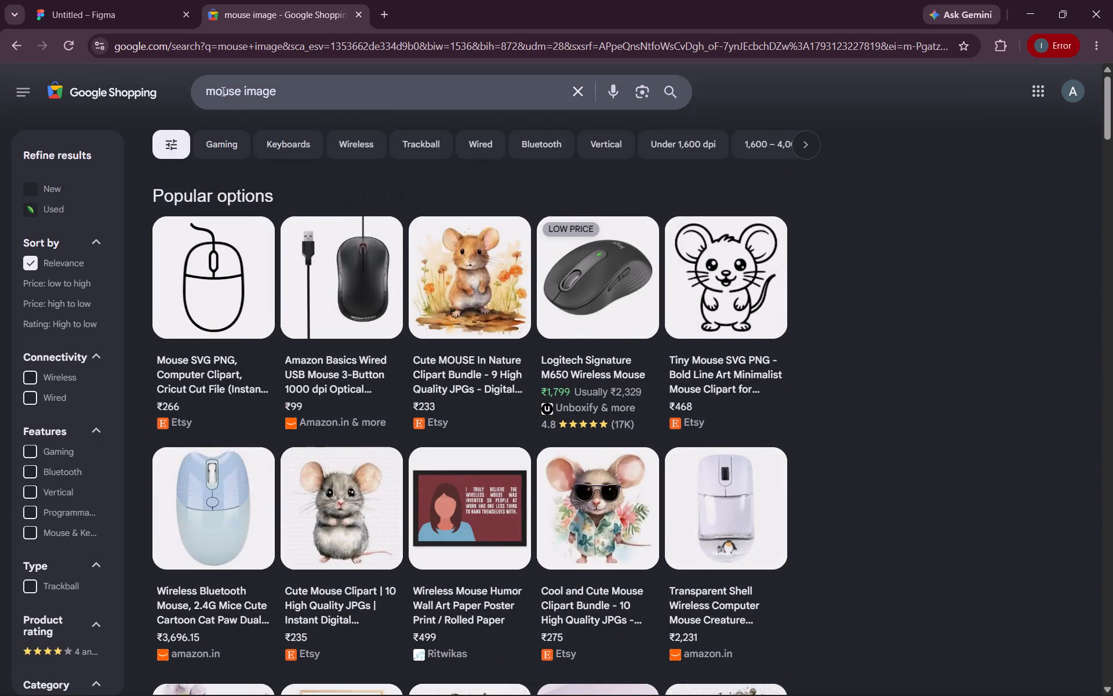
Refine the shopping search to "pc mouse image" and look through the results for a suitable picture.
click(222, 91)
key(Left)
key(Left)
key(Left)
key(Left)
key(Left)
key(Left)
key(Left)
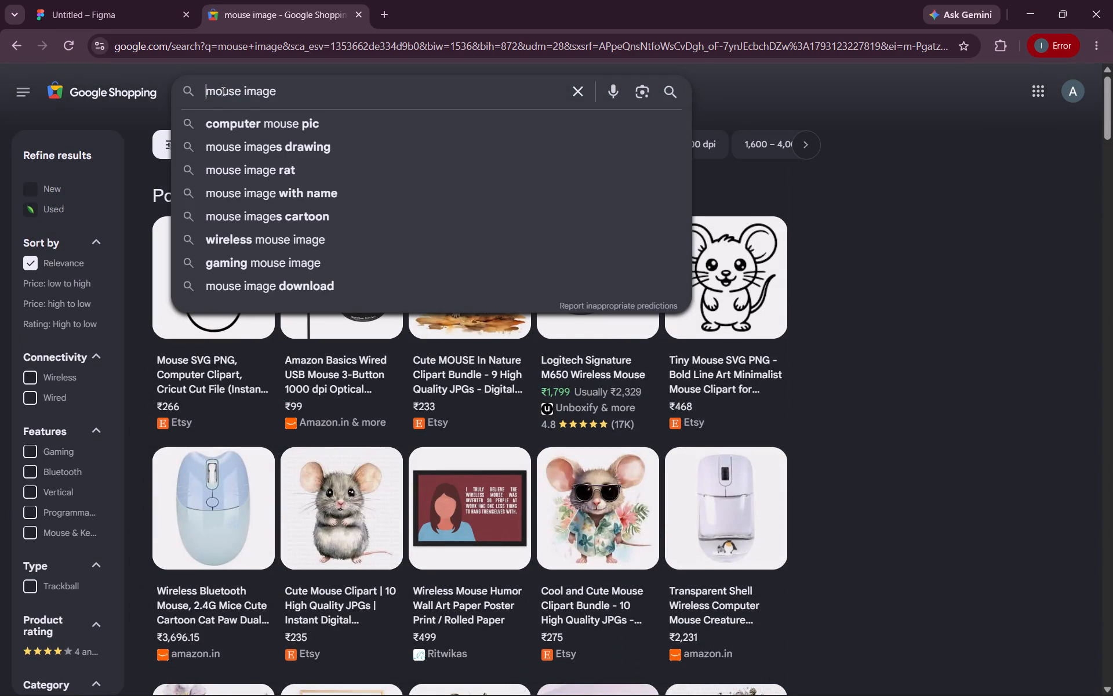
text(pc)
key(space)
key(Return)
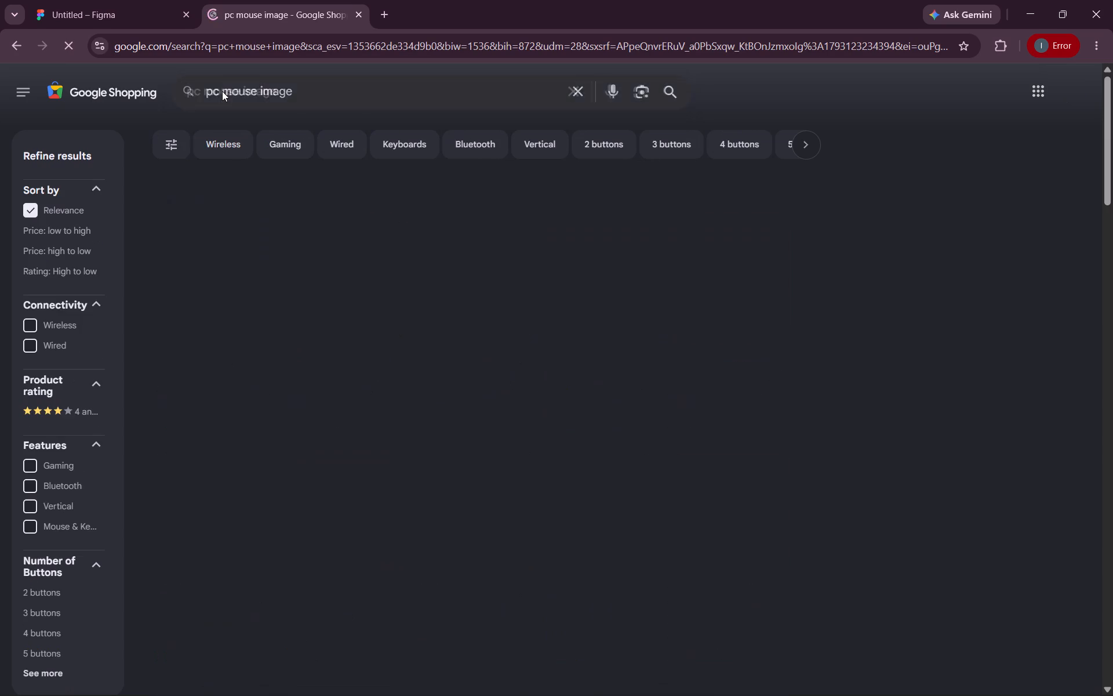
scroll(434, 322, down, 4)
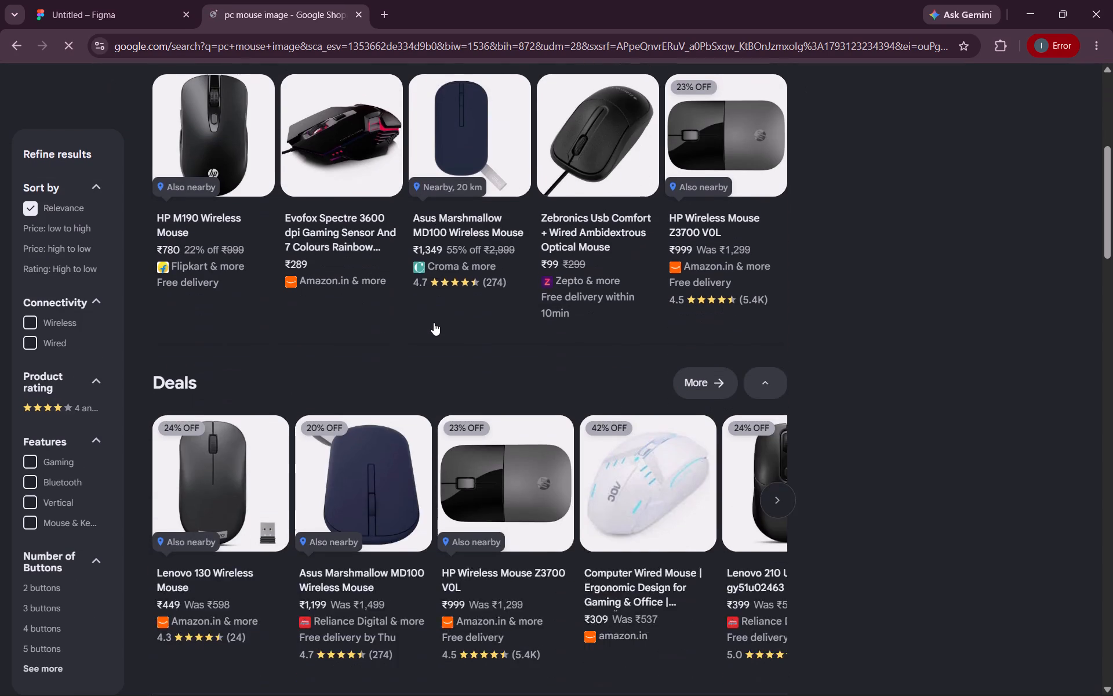
scroll(434, 322, down, 8)
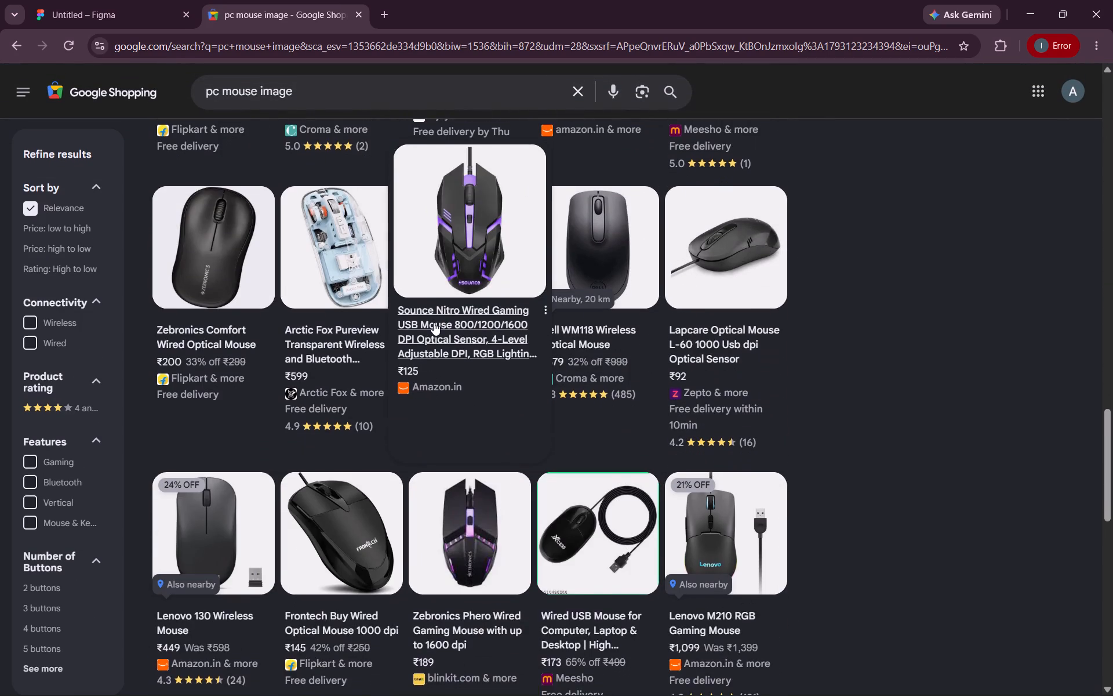
scroll(434, 322, up, 5)
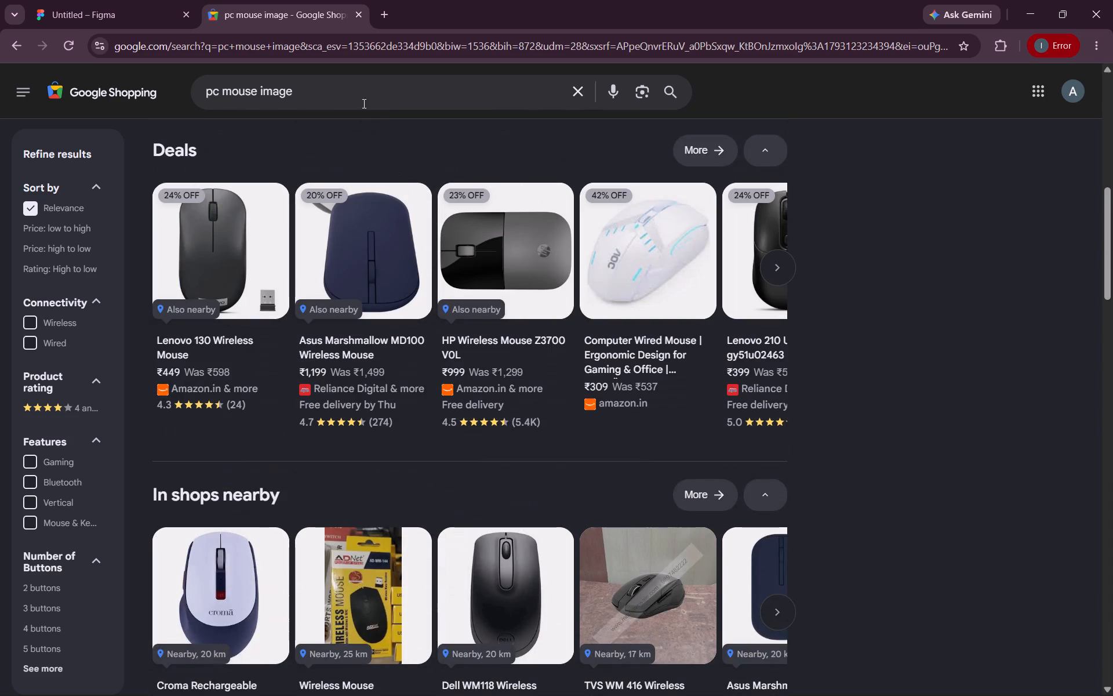
Extend the shopping search to "pc mouse image png", look through the results and close the search tab.
click(359, 88)
key(space)
text(png)
key(Return)
scroll(301, 329, down, 2)
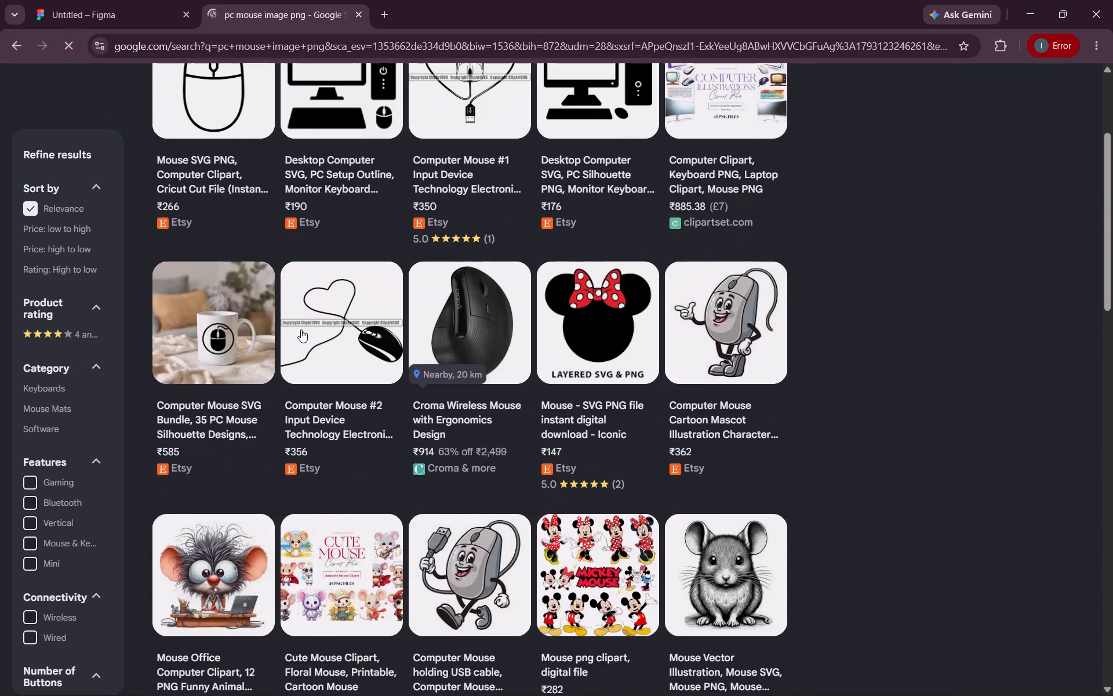
scroll(301, 329, down, 10)
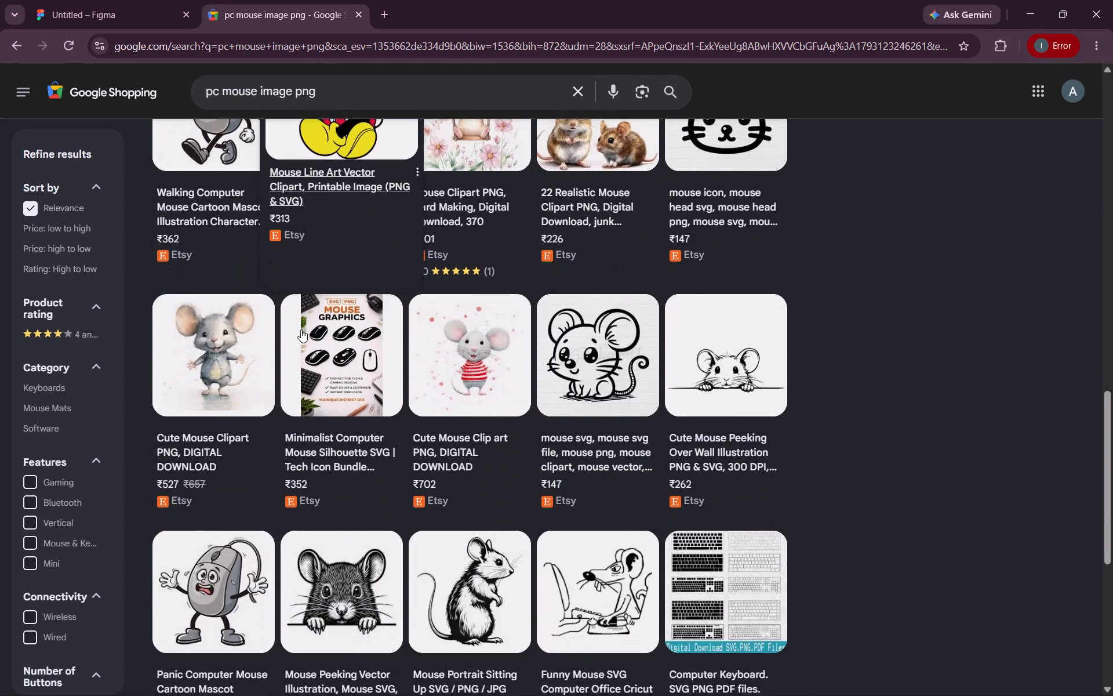
scroll(301, 329, down, 7)
scroll(301, 329, up, 13)
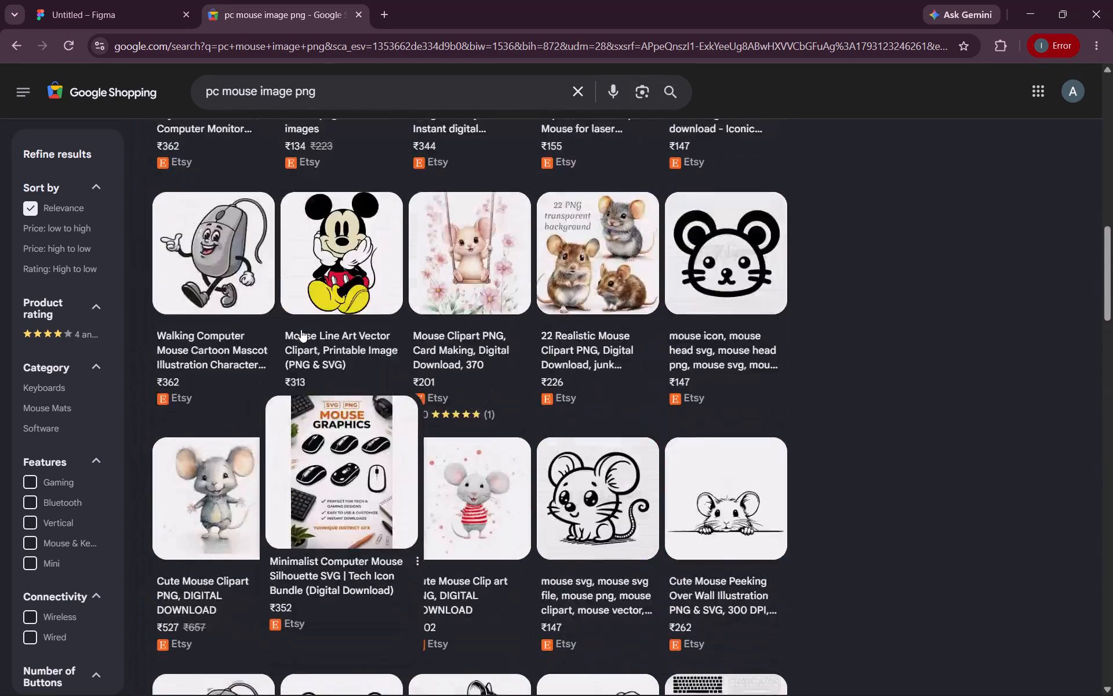
scroll(301, 329, up, 10)
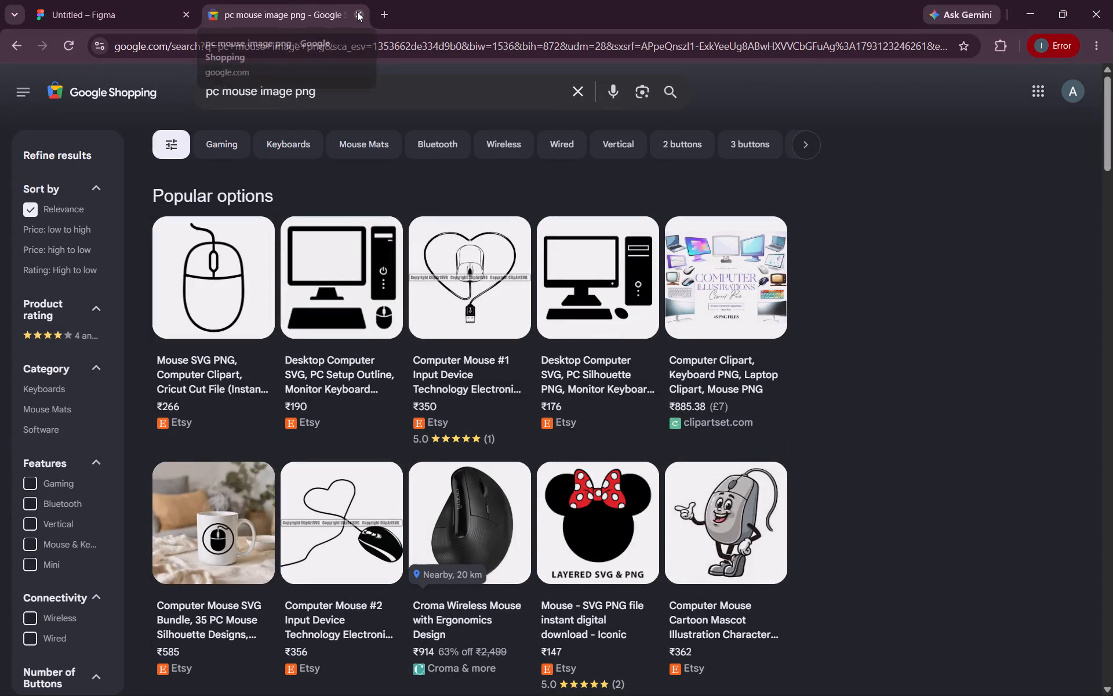
click(357, 12)
scroll(572, 557, down, 1)
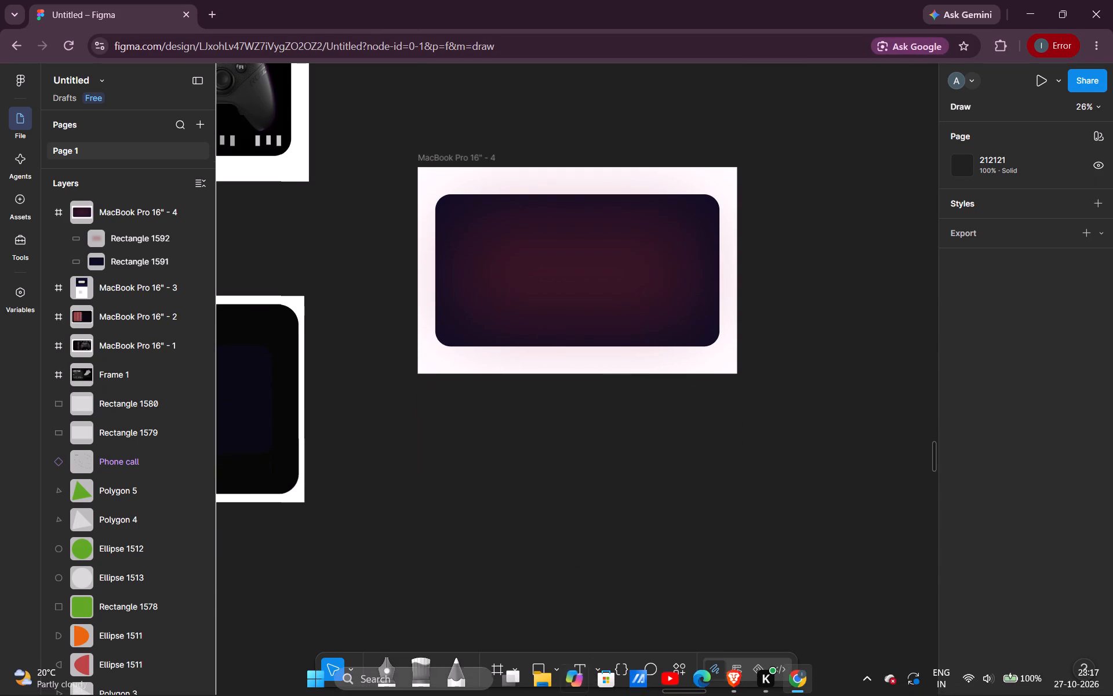
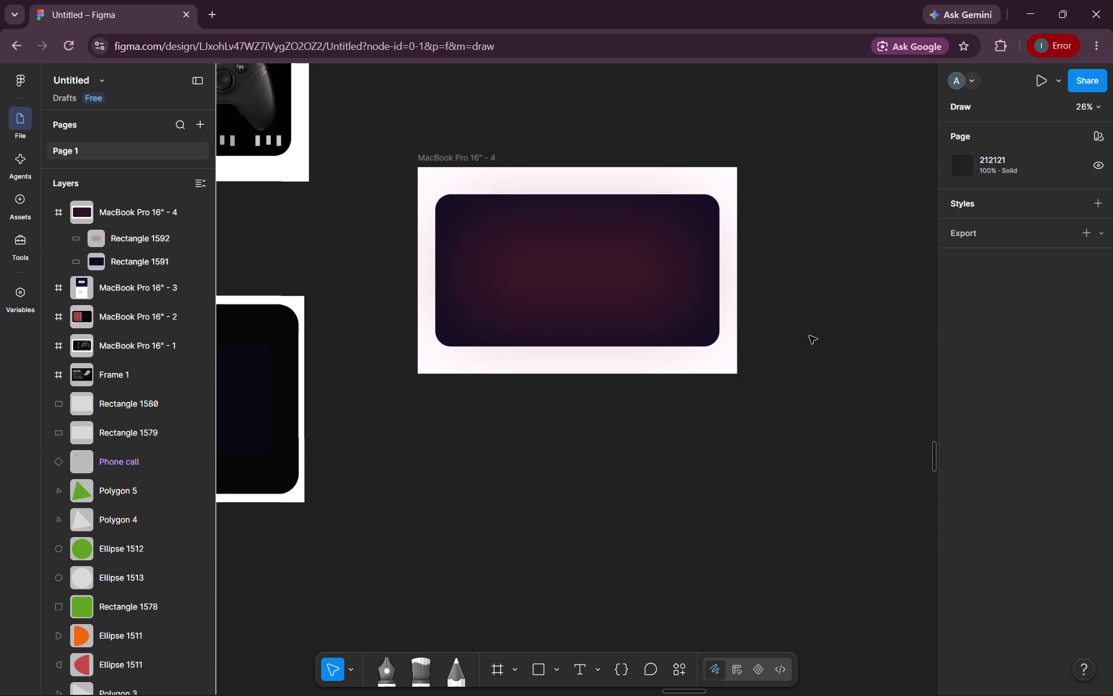
click(681, 325)
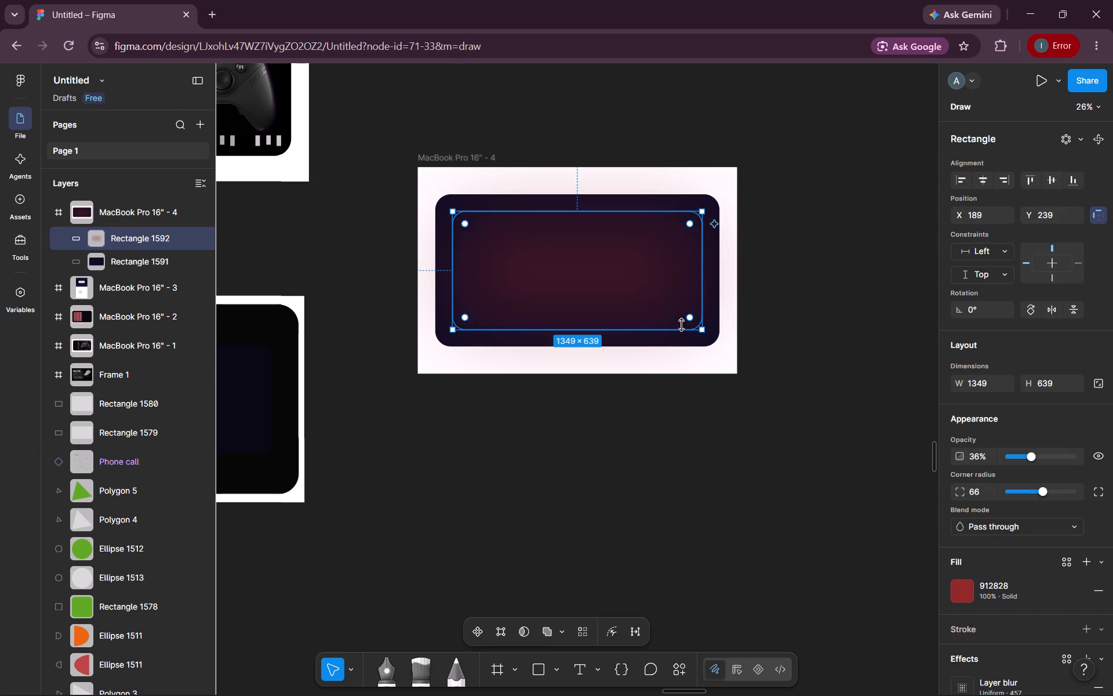
click(756, 344)
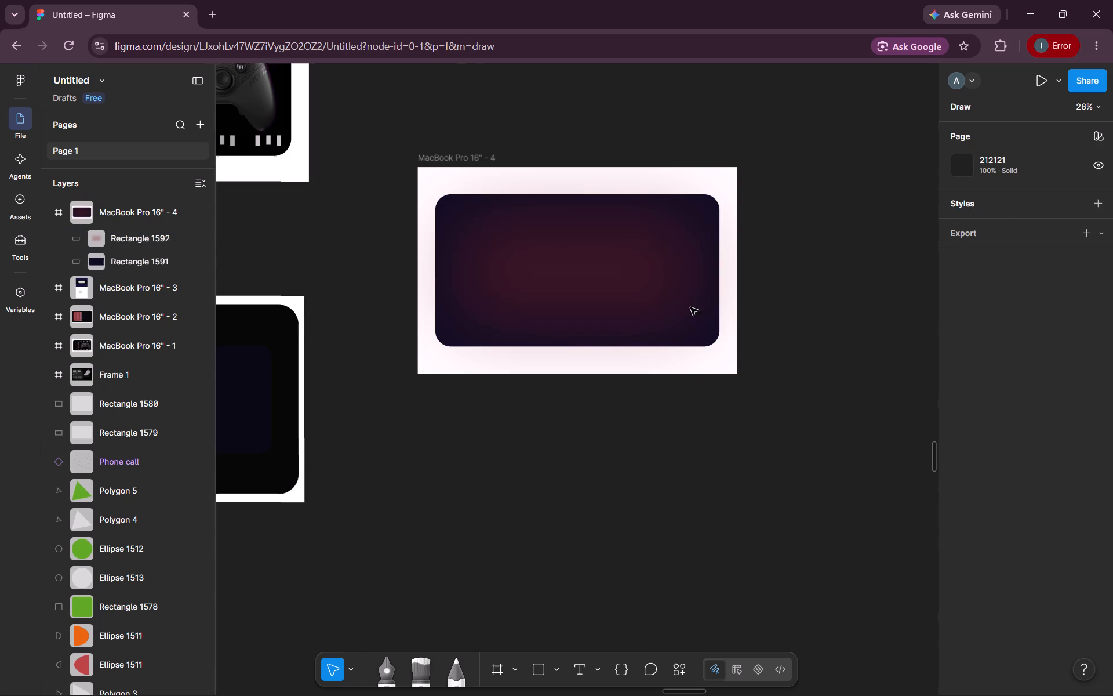
click(657, 296)
right_click(657, 296)
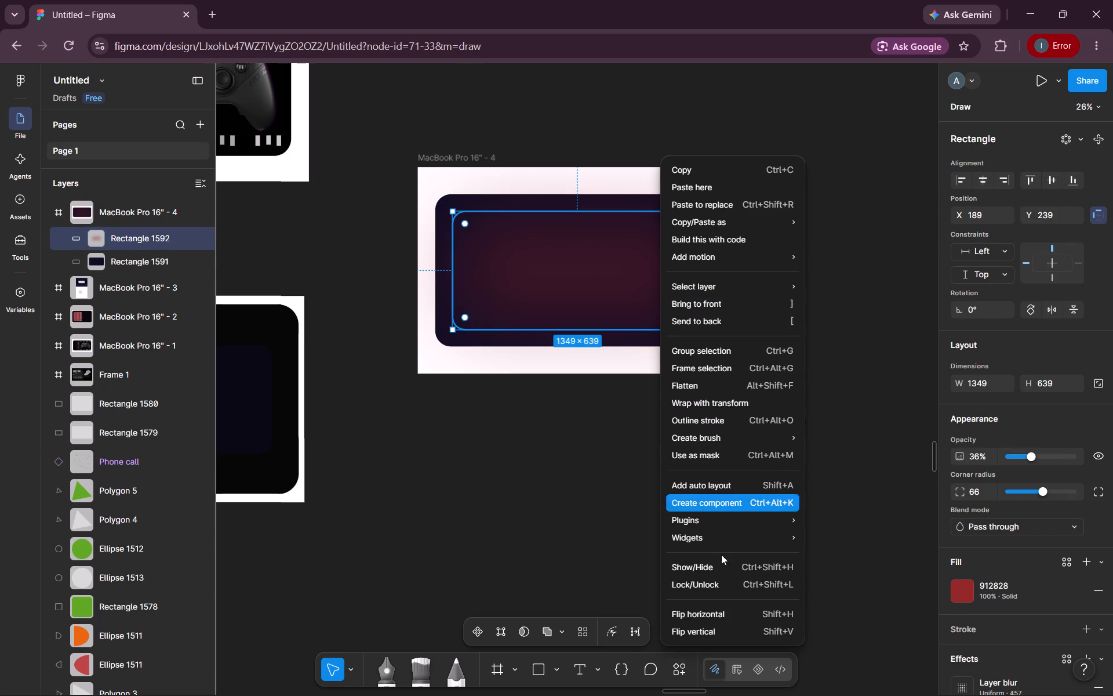
click(707, 585)
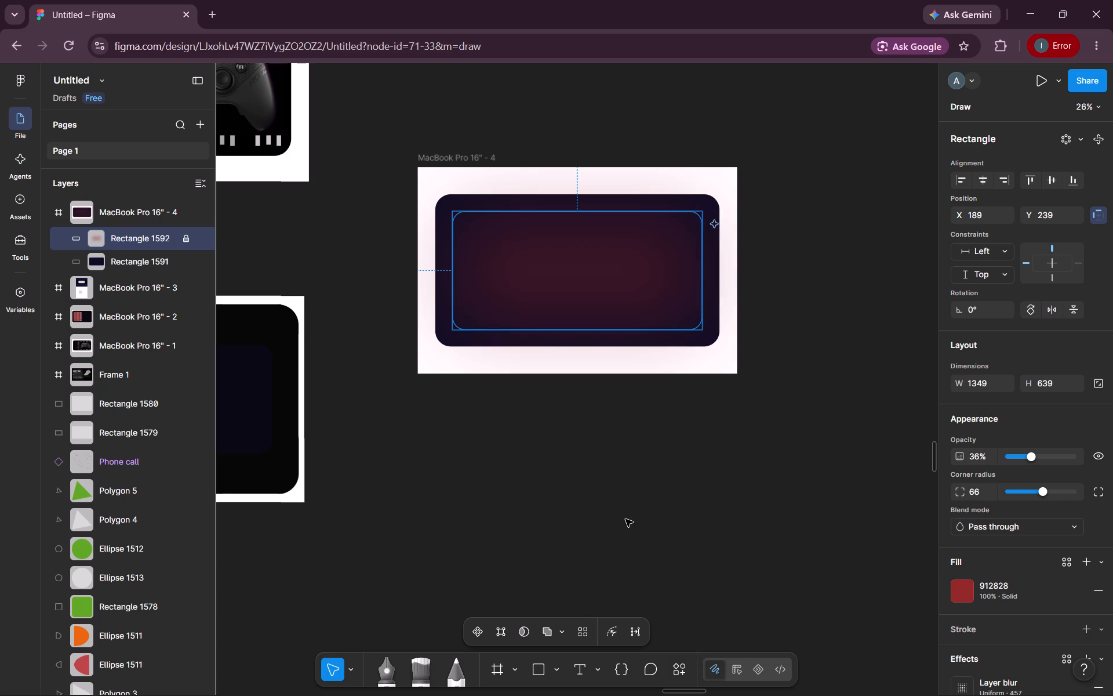
click(620, 509)
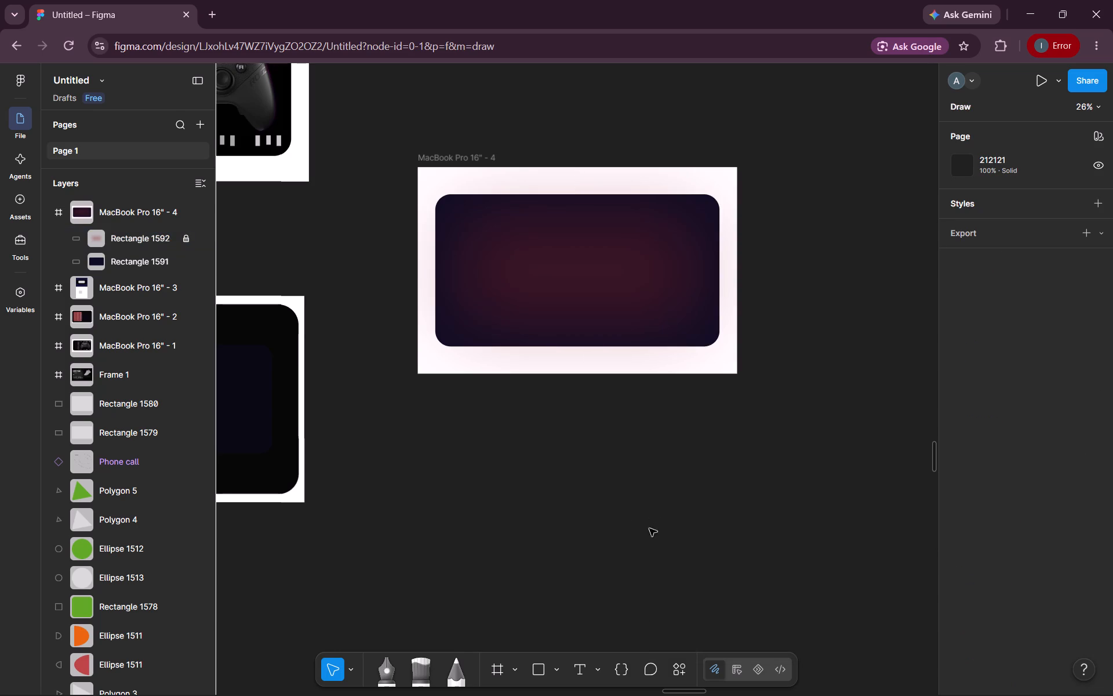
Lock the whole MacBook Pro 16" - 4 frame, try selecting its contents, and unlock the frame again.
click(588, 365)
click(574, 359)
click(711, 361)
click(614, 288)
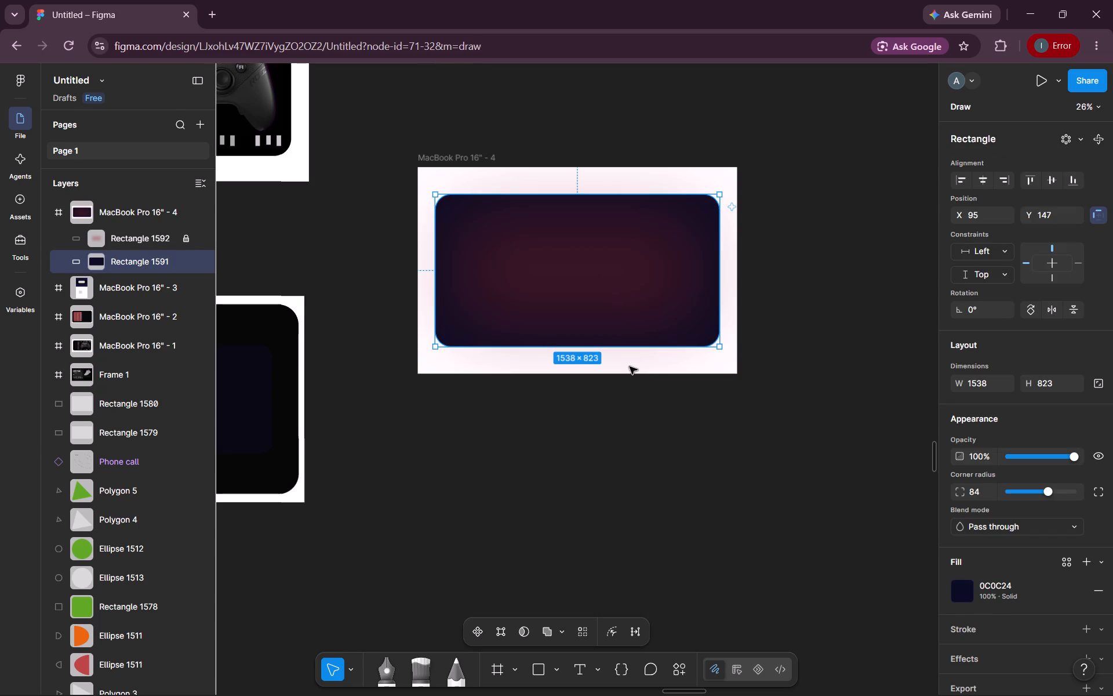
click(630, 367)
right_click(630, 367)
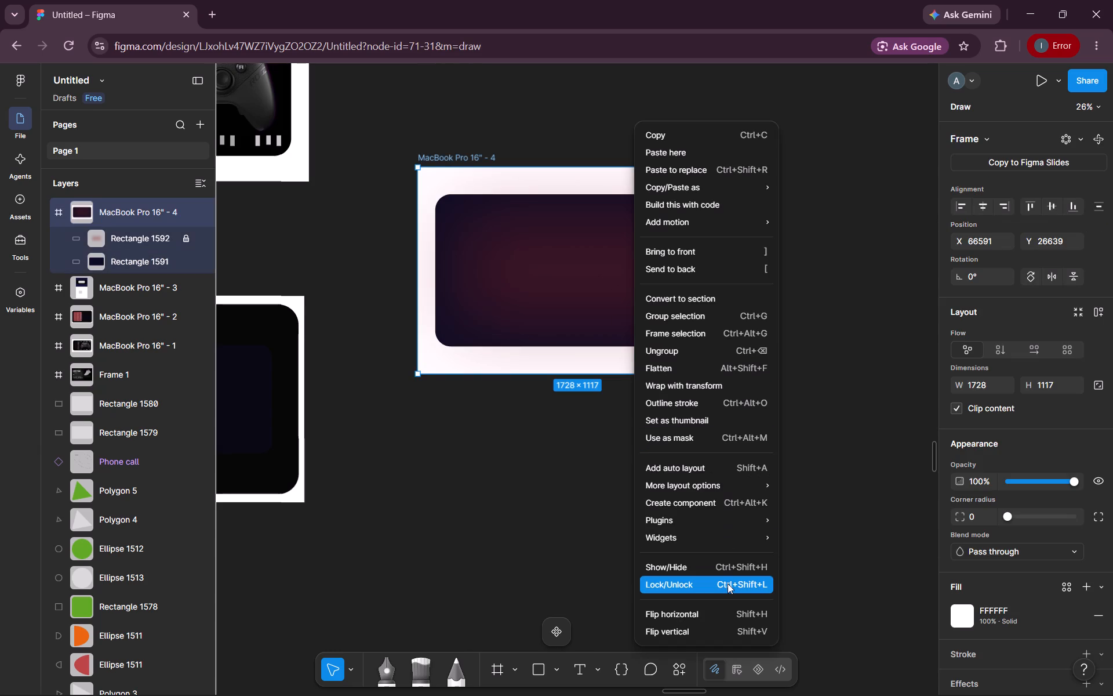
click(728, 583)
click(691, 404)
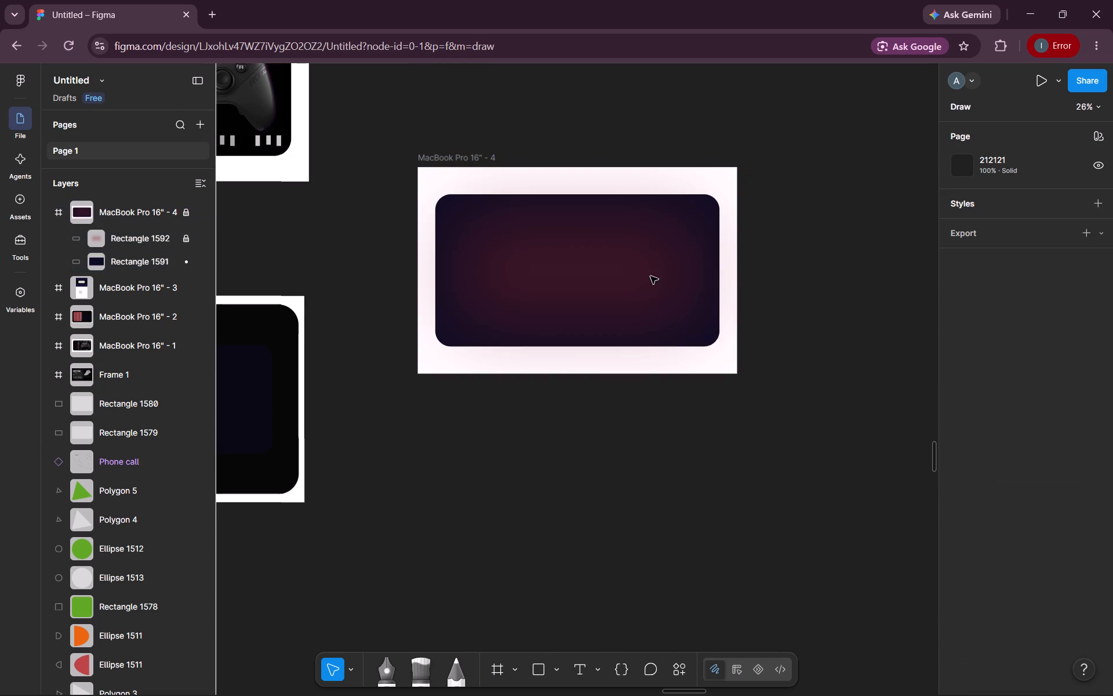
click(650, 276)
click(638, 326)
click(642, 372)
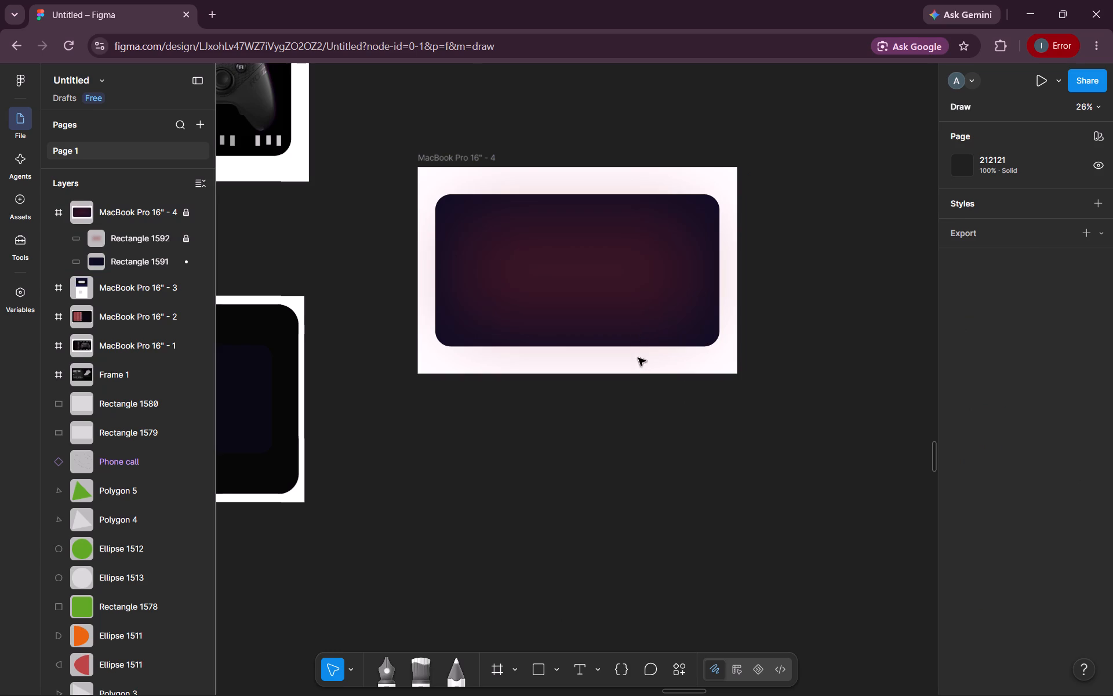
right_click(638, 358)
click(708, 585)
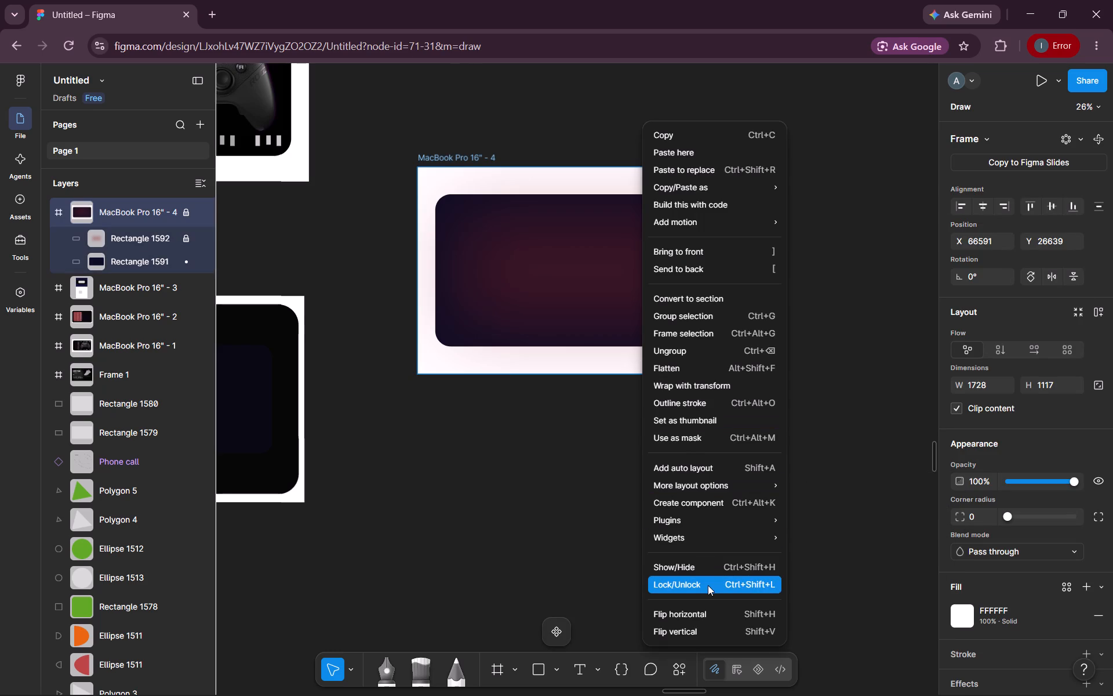
Extend the MacBook Pro 16" - 4 frame downward to a height of about 2131.
drag(630, 375, 630, 442)
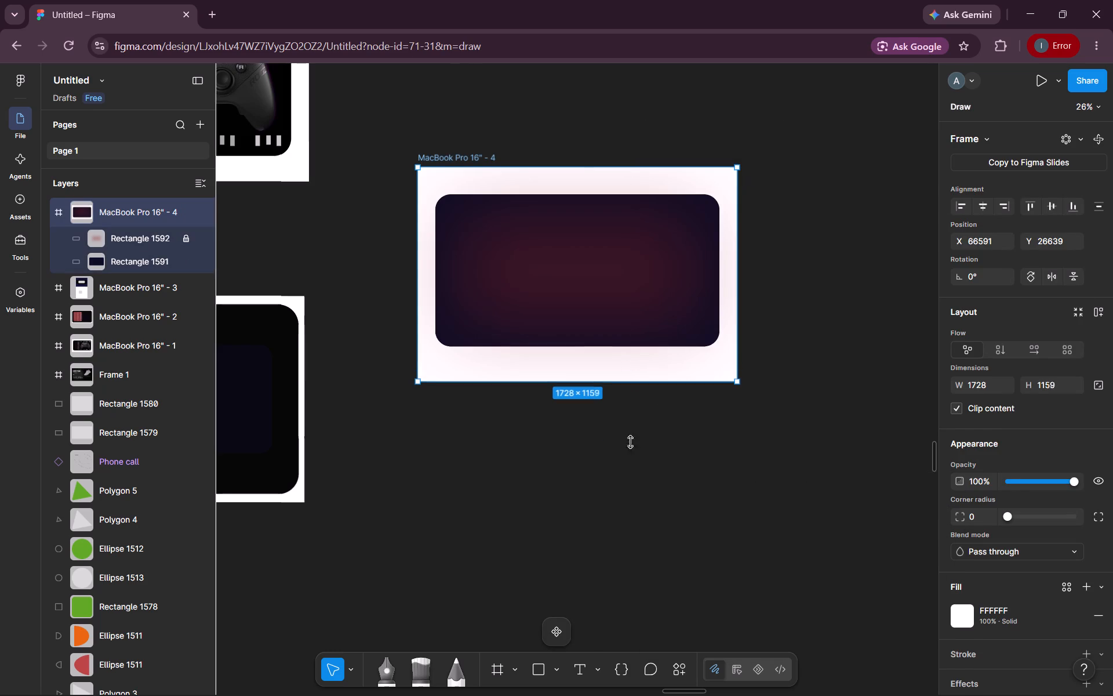
drag(630, 442, 643, 561)
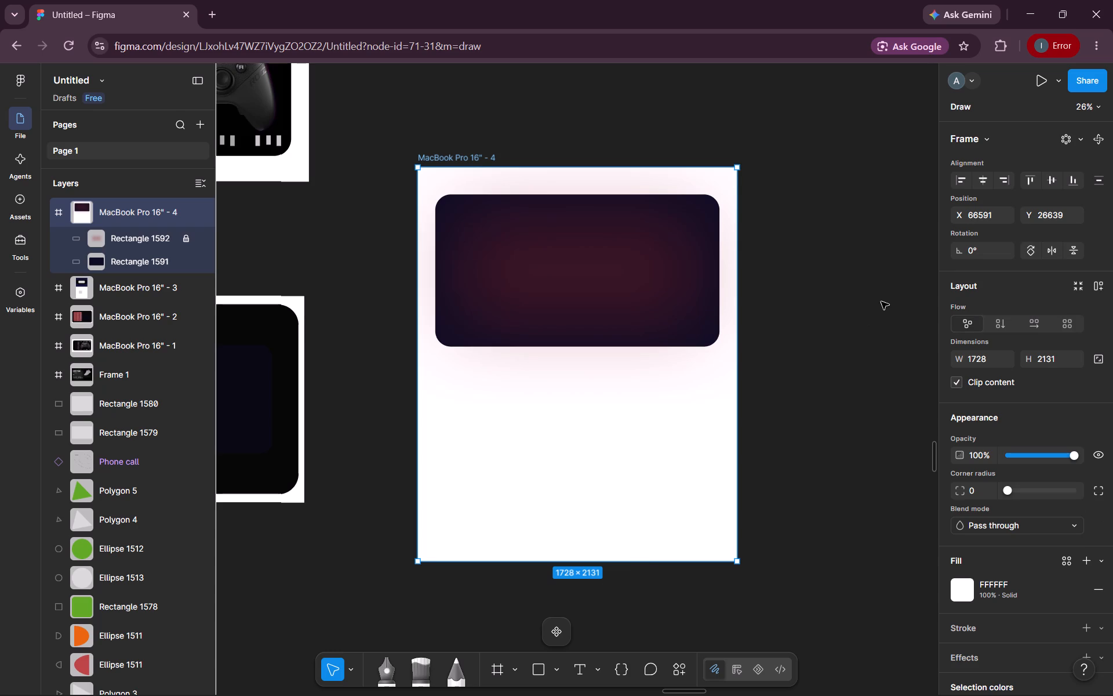
click(881, 302)
Add a text layer on the dark glowing panel reading "MOUSE" in all capitals.
scroll(583, 387, down, 1)
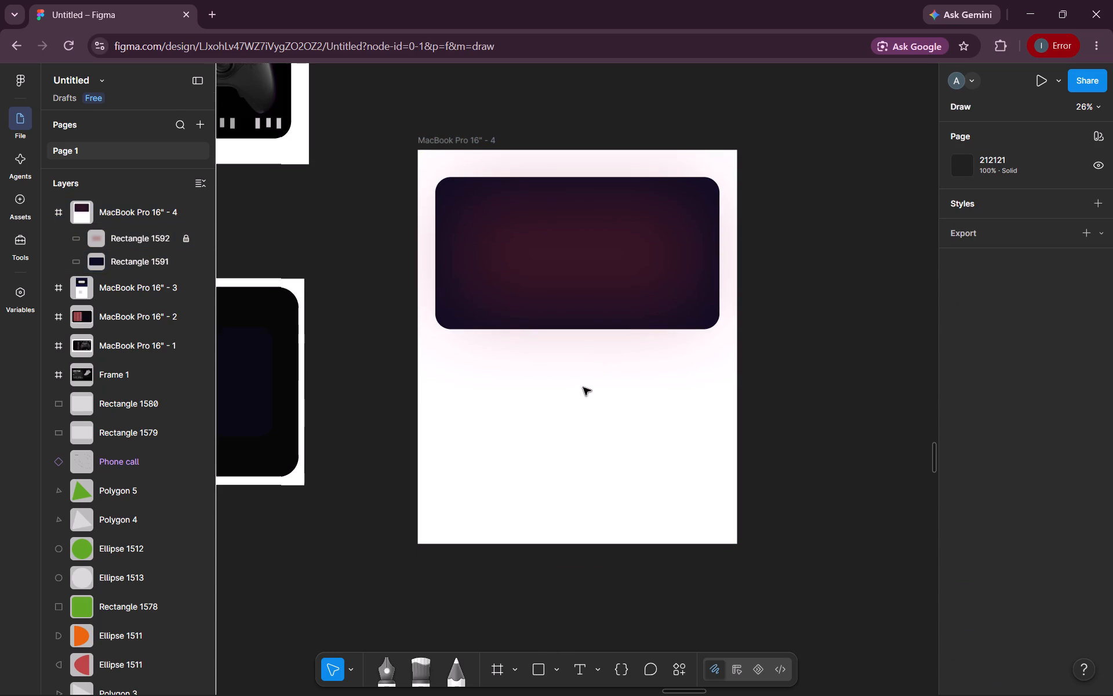
scroll(583, 387, down, 1)
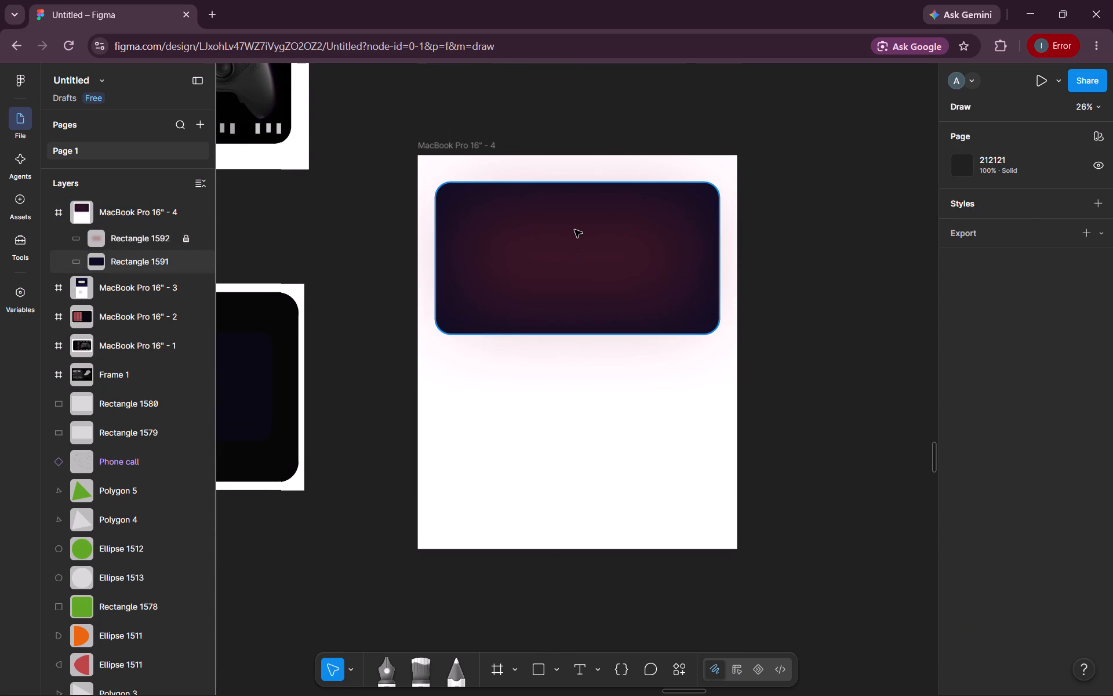
click(574, 230)
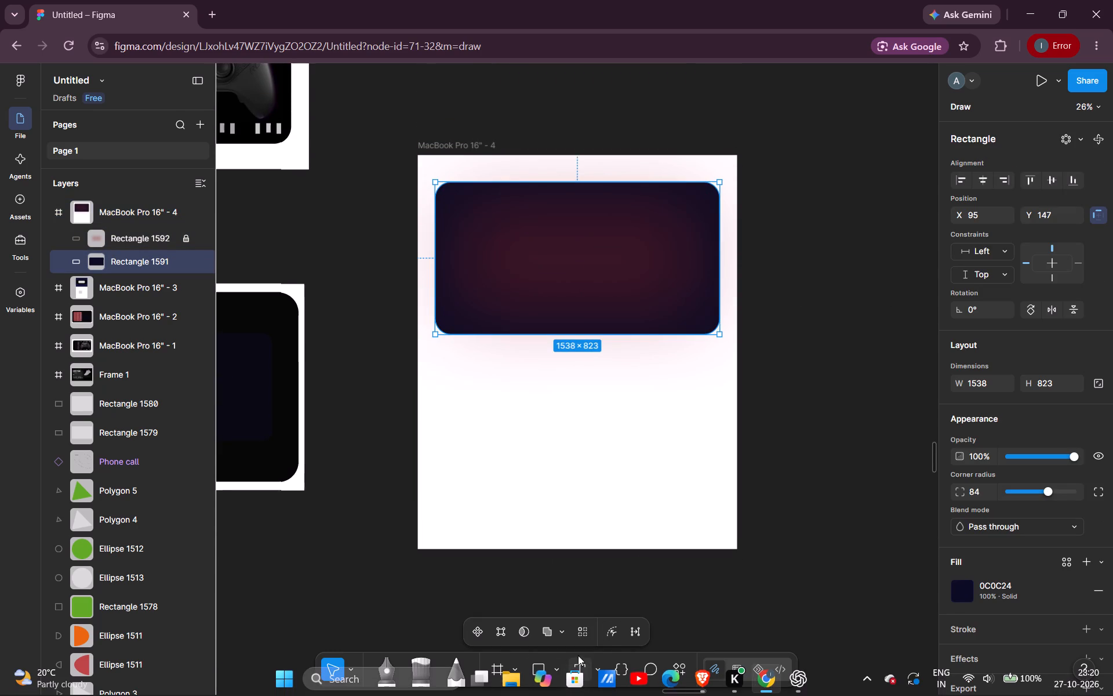
click(581, 657)
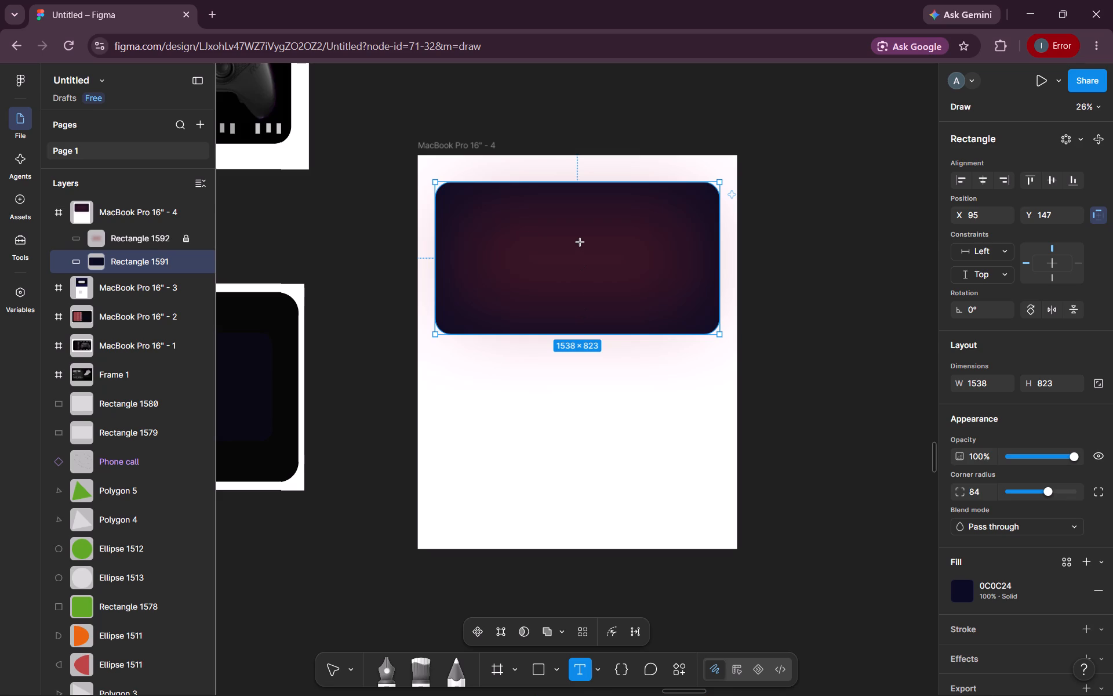
click(580, 242)
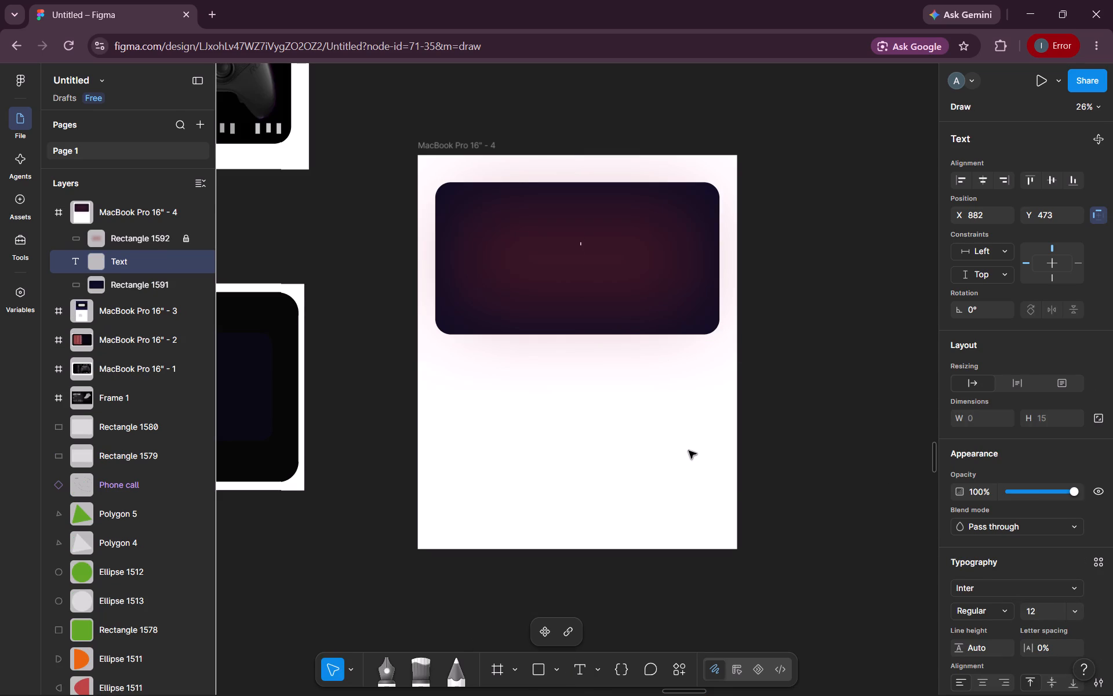
text(Mouse)
key(BackSpace)
key(BackSpace)
key(BackSpace)
key(BackSpace)
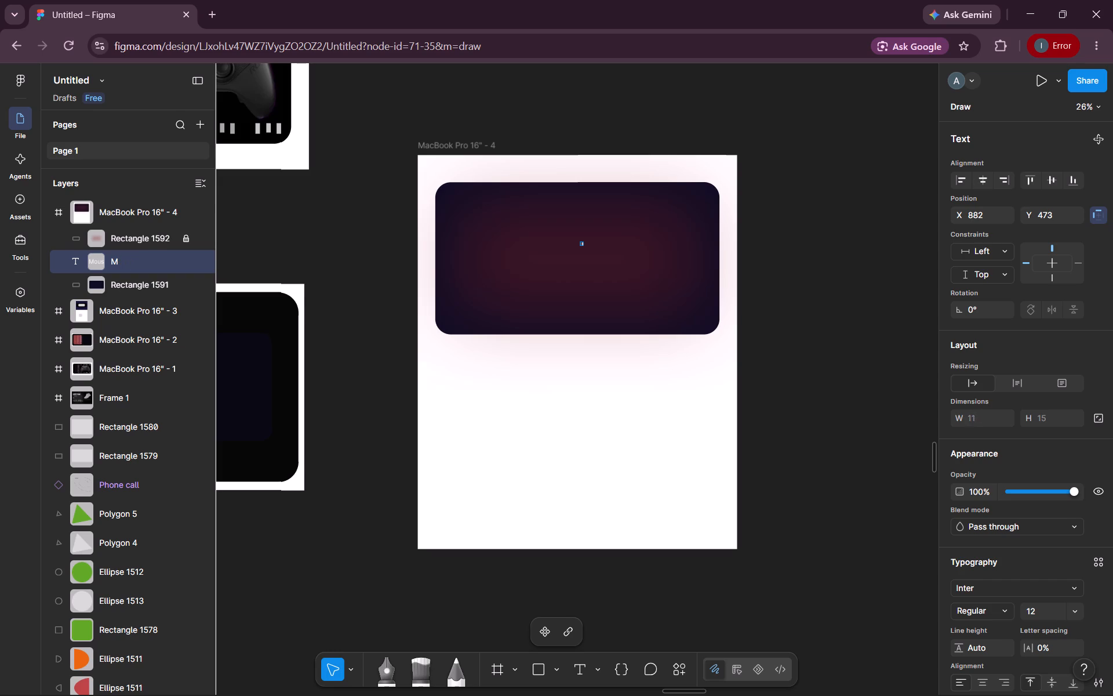
key(BackSpace)
key(BackSpace)
key(BackSpace)
text(MOUSE)
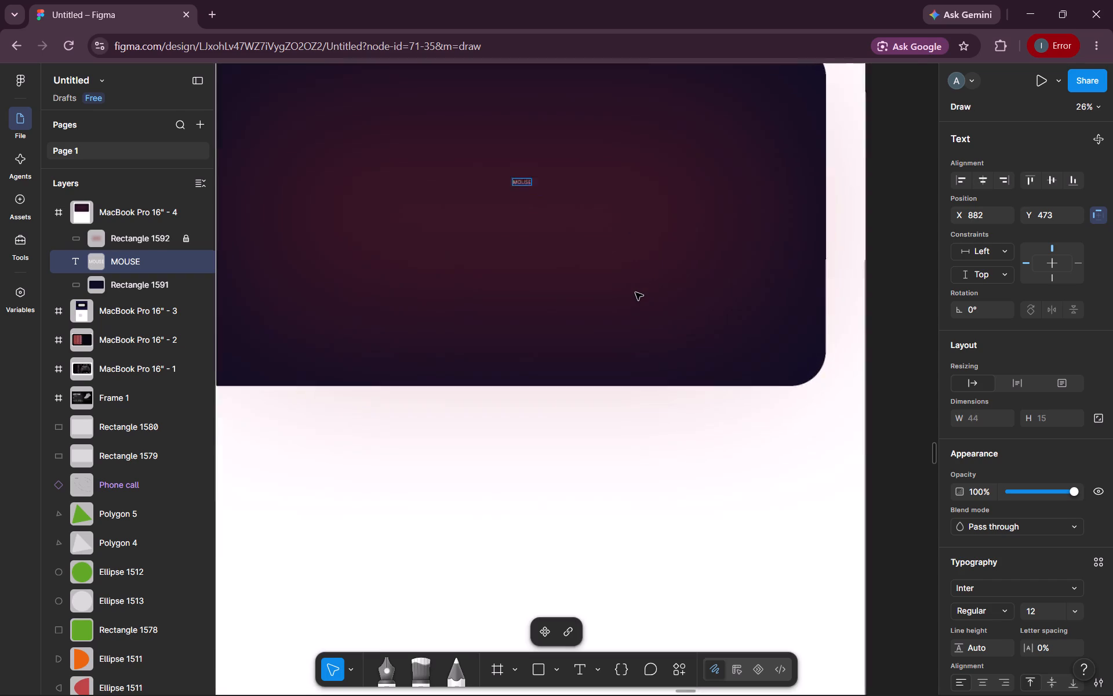
Set the font size of the MOUSE text to 128.
scroll(635, 292, up, 1)
double_click(460, 198)
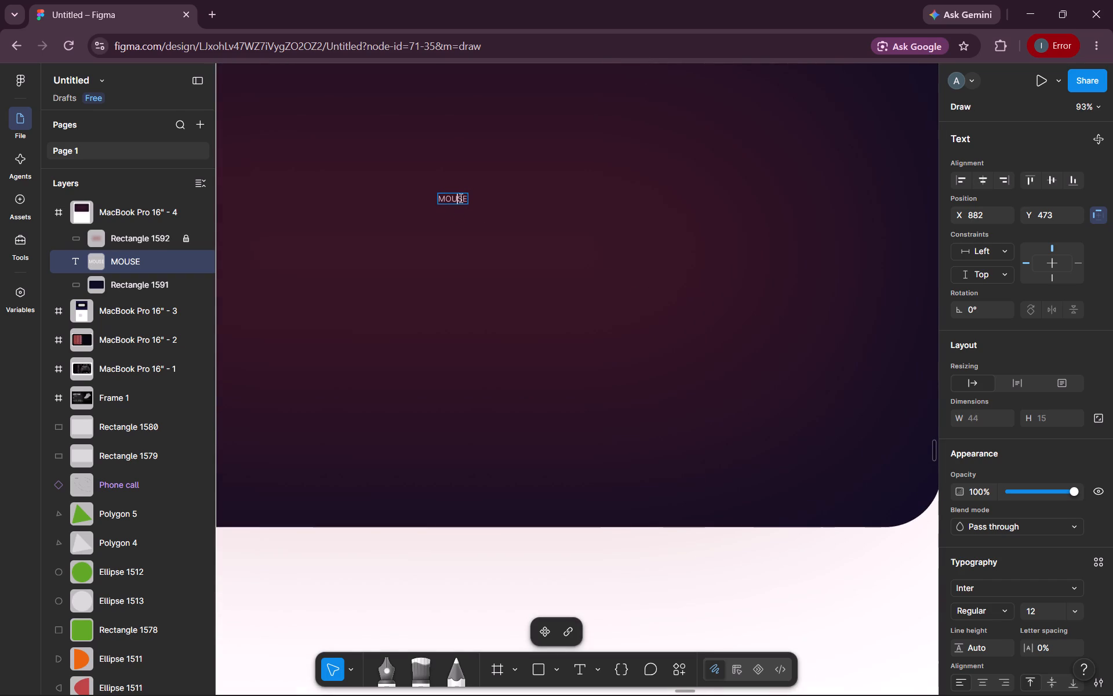
click(1072, 608)
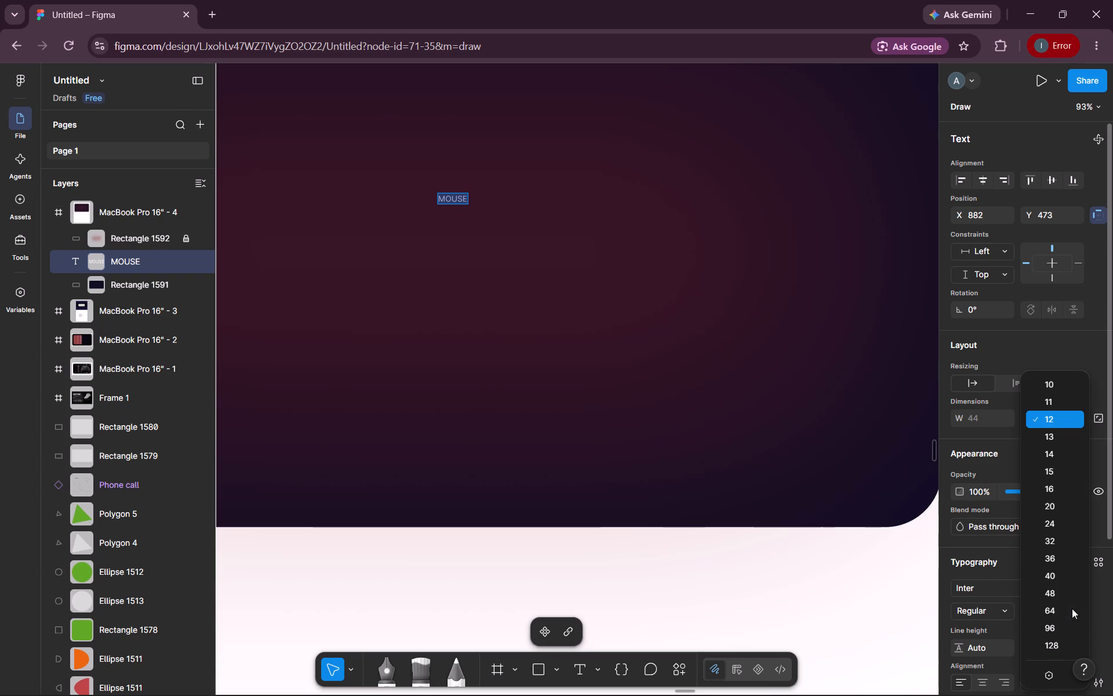
click(1049, 643)
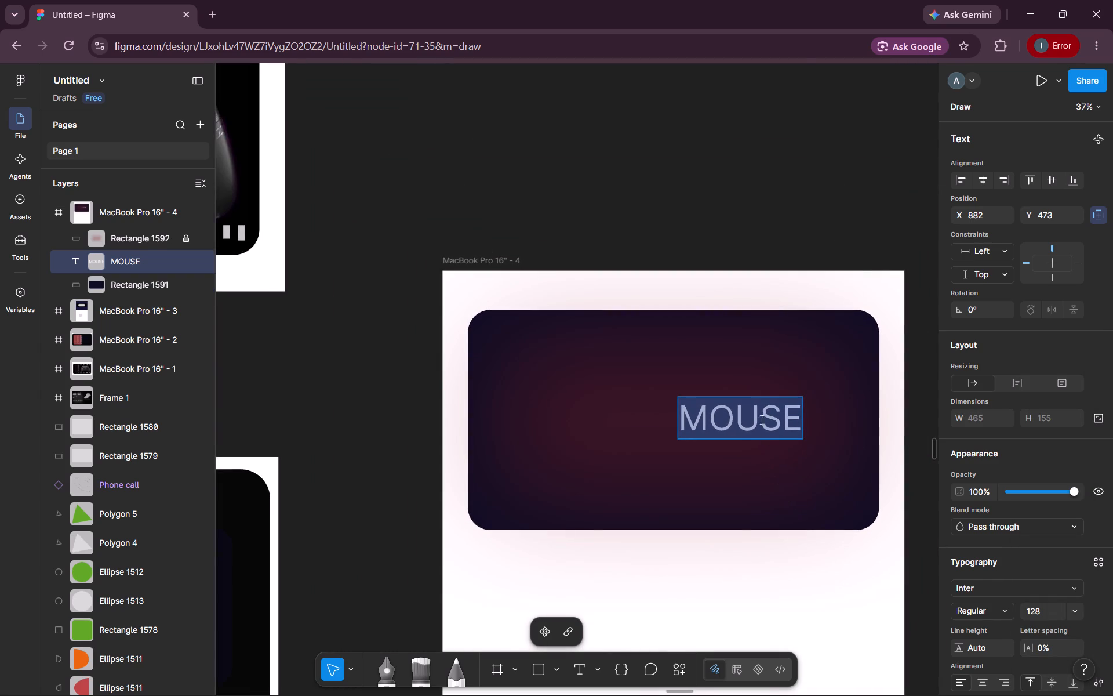
click(759, 411)
click(814, 421)
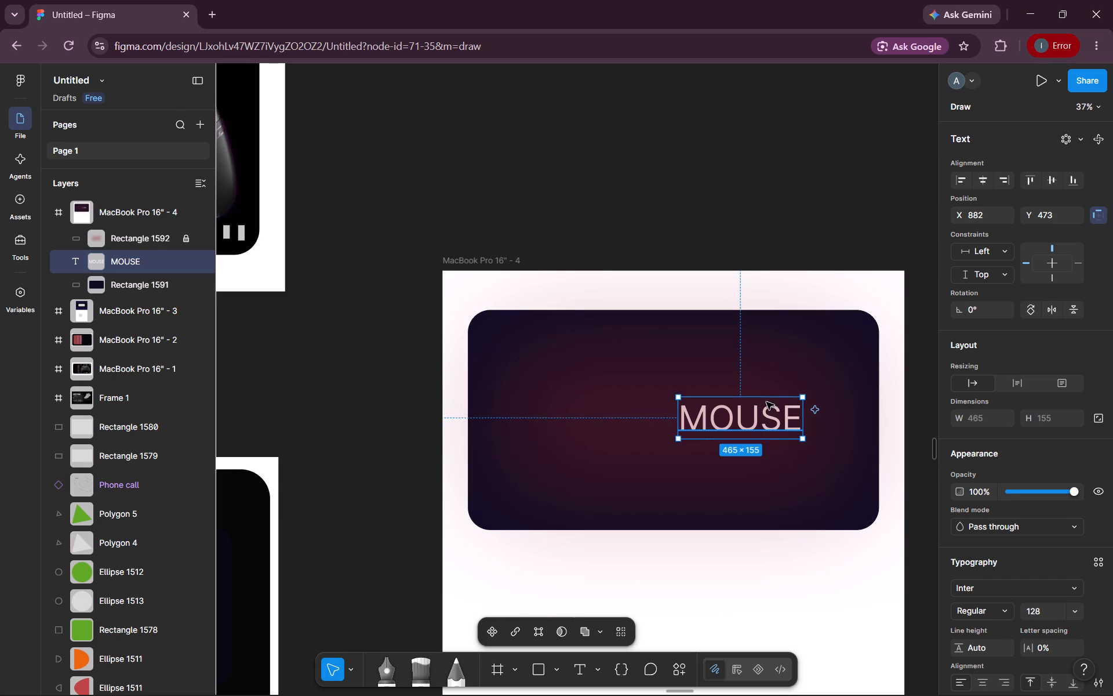
Move the MOUSE text to the panel's left half and narrow its box to about 134 wide, stacking the letters vertically.
drag(766, 402, 601, 398)
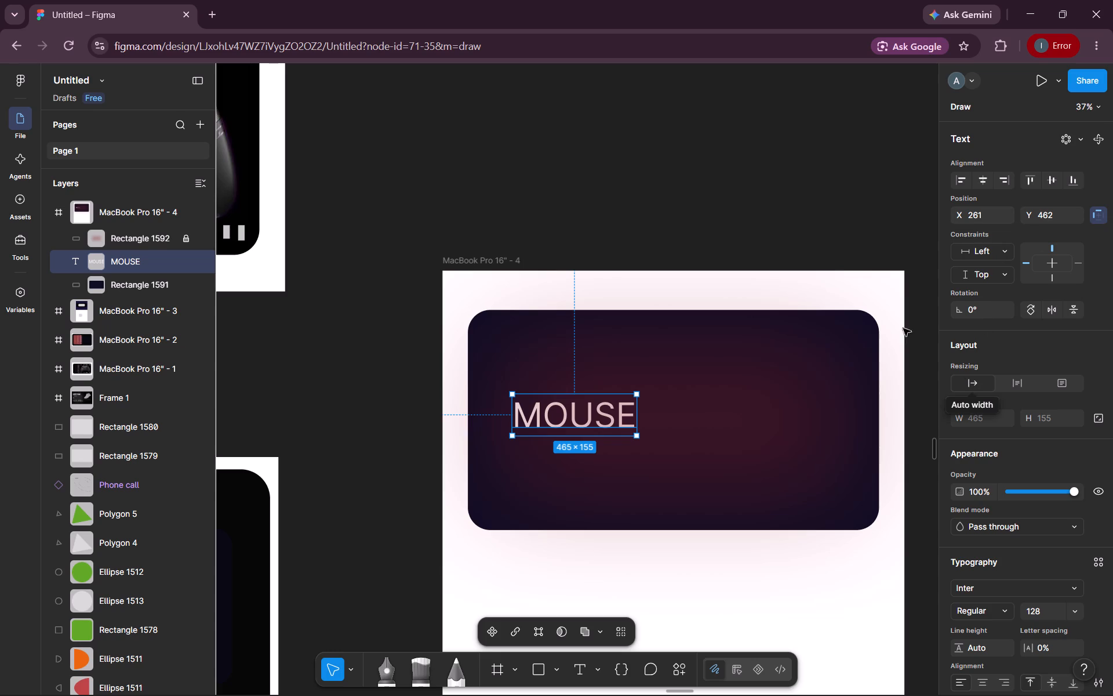
drag(635, 421, 539, 429)
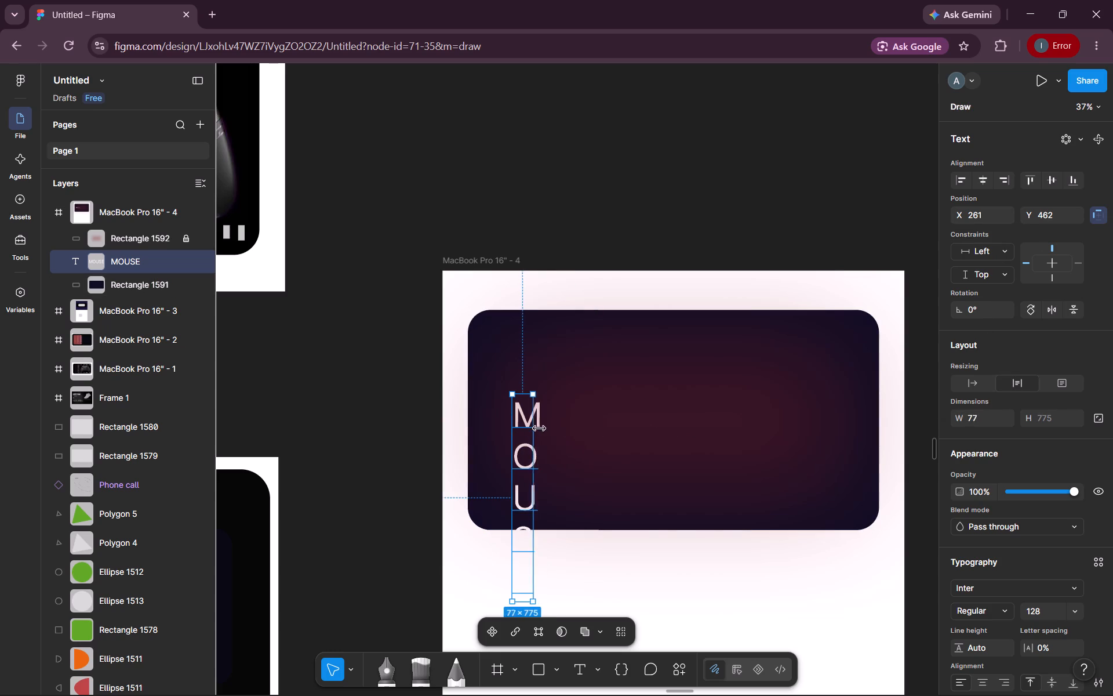
drag(539, 429, 548, 425)
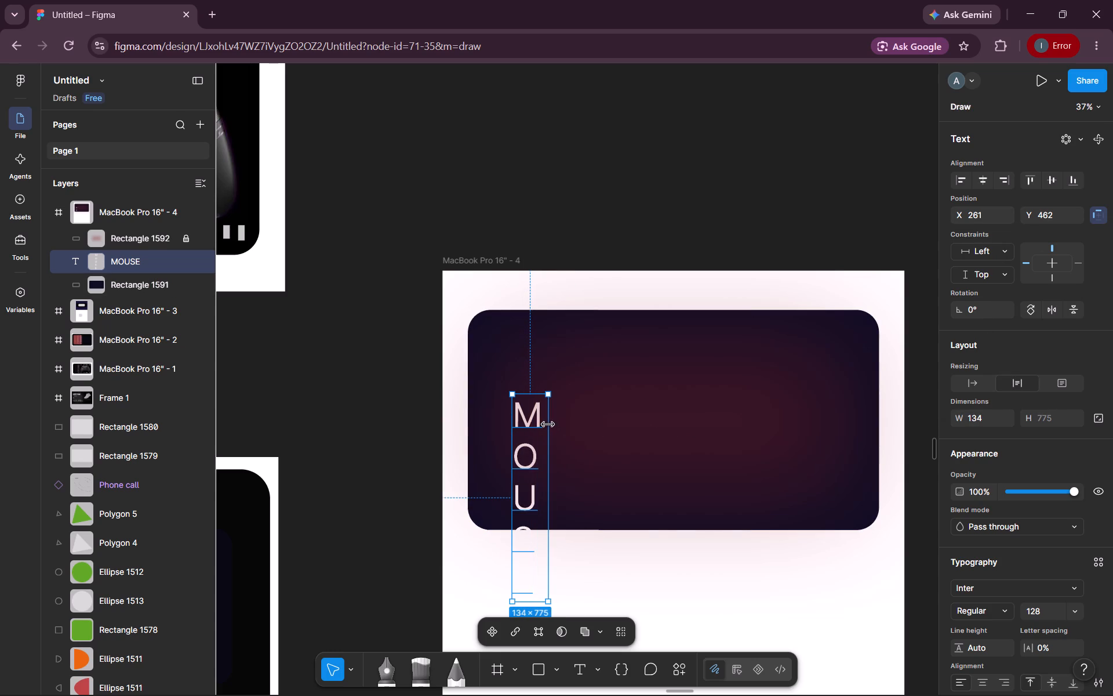
Position the stacked MOUSE text along the panel's left edge, vertically centred, at about X 174, Y 171.
drag(538, 465, 514, 378)
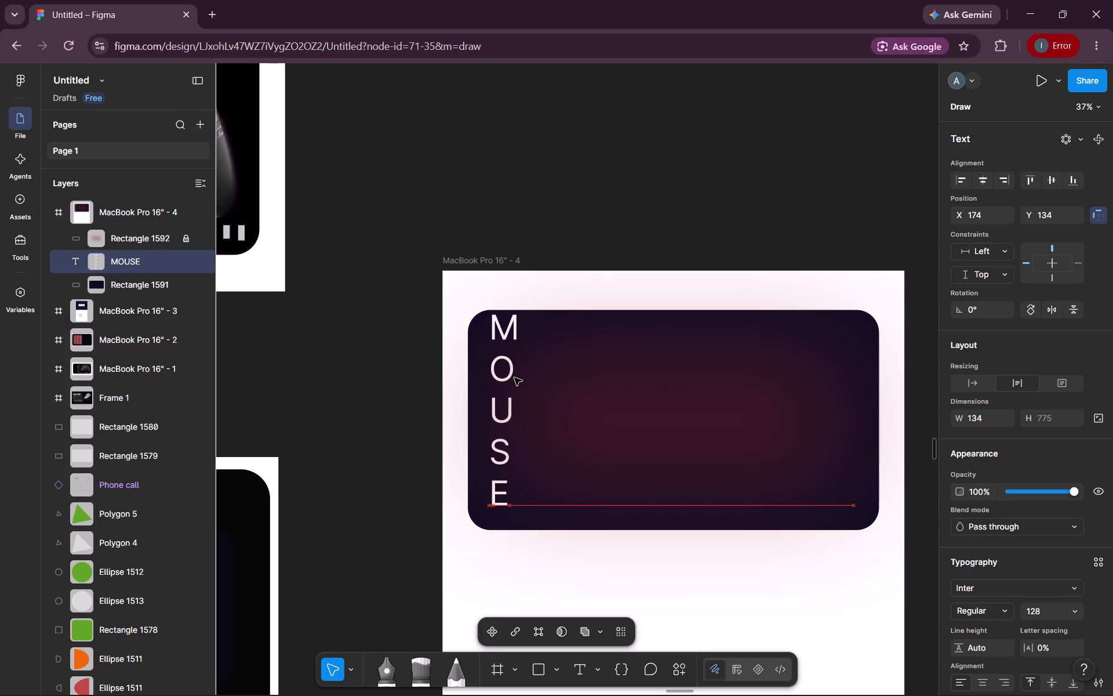
drag(514, 378, 512, 385)
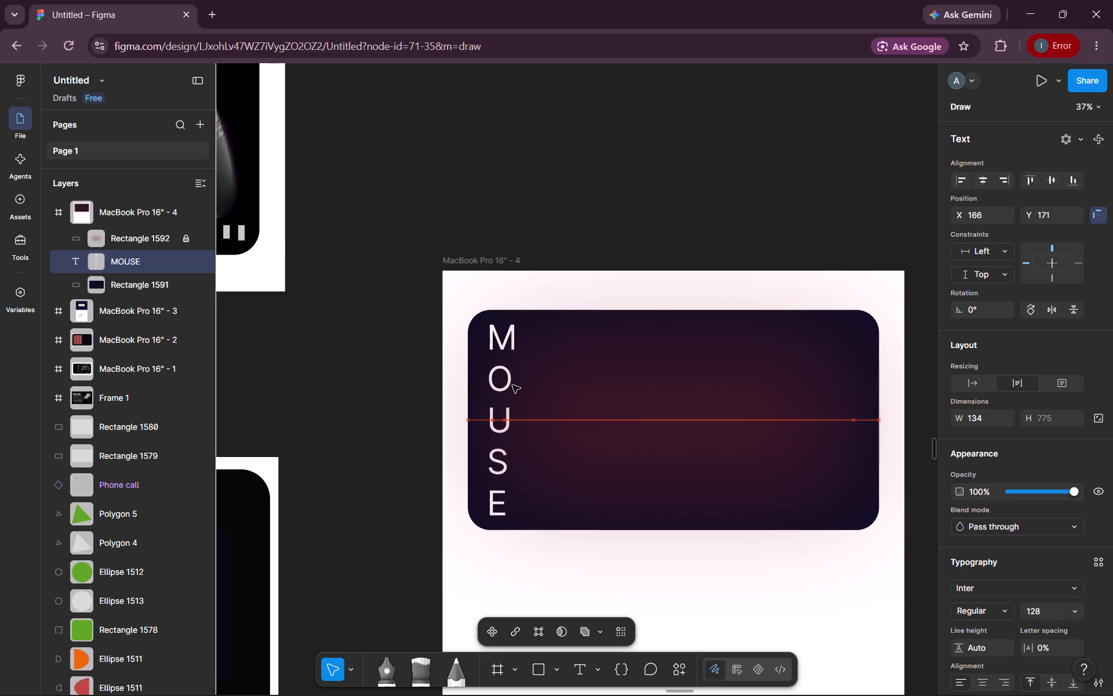
drag(512, 385, 514, 387)
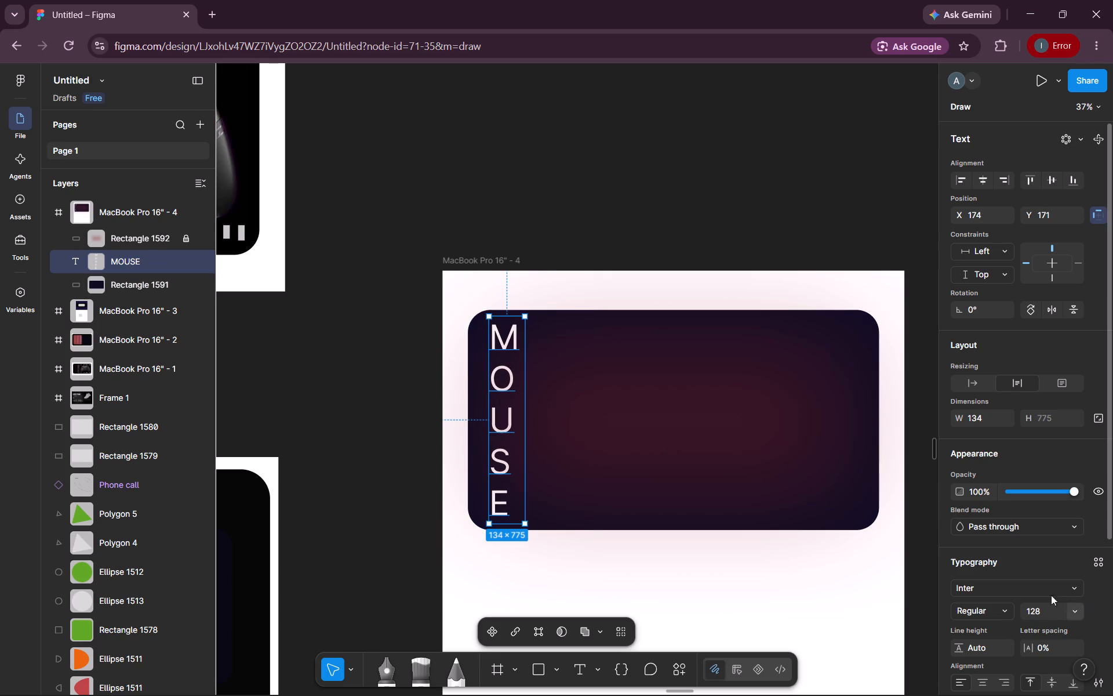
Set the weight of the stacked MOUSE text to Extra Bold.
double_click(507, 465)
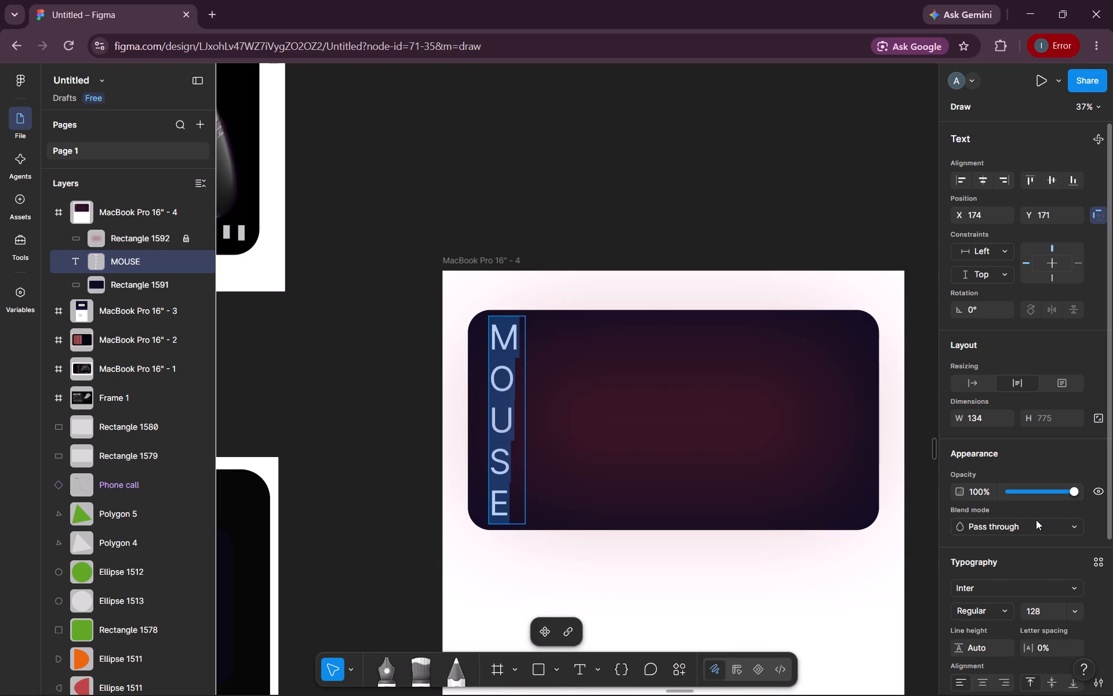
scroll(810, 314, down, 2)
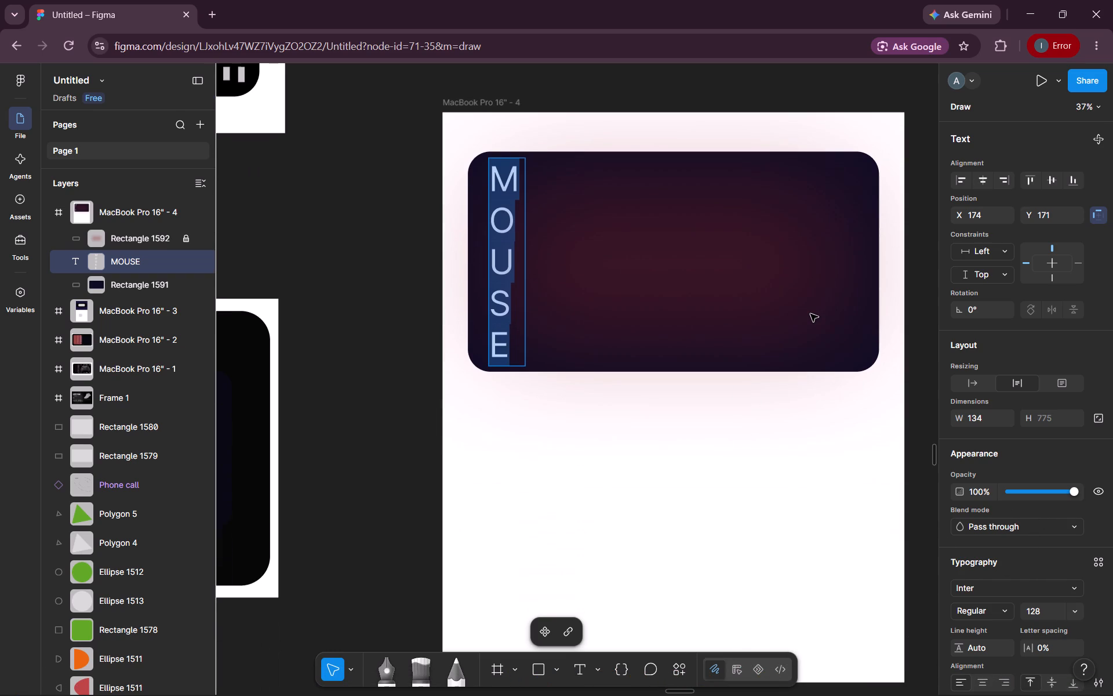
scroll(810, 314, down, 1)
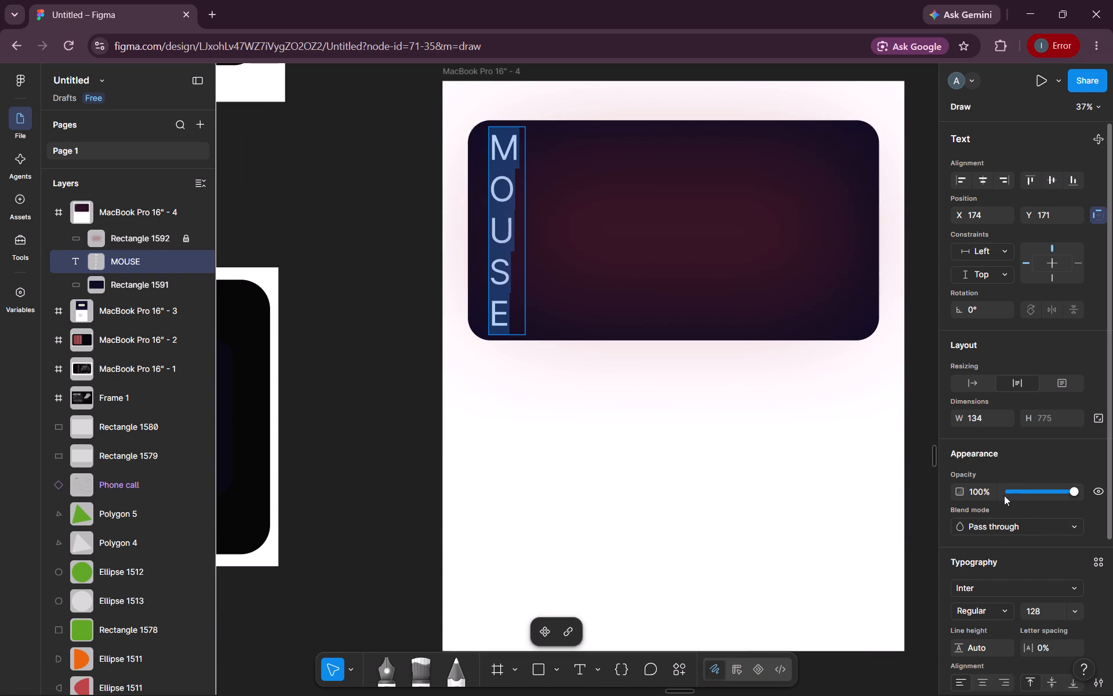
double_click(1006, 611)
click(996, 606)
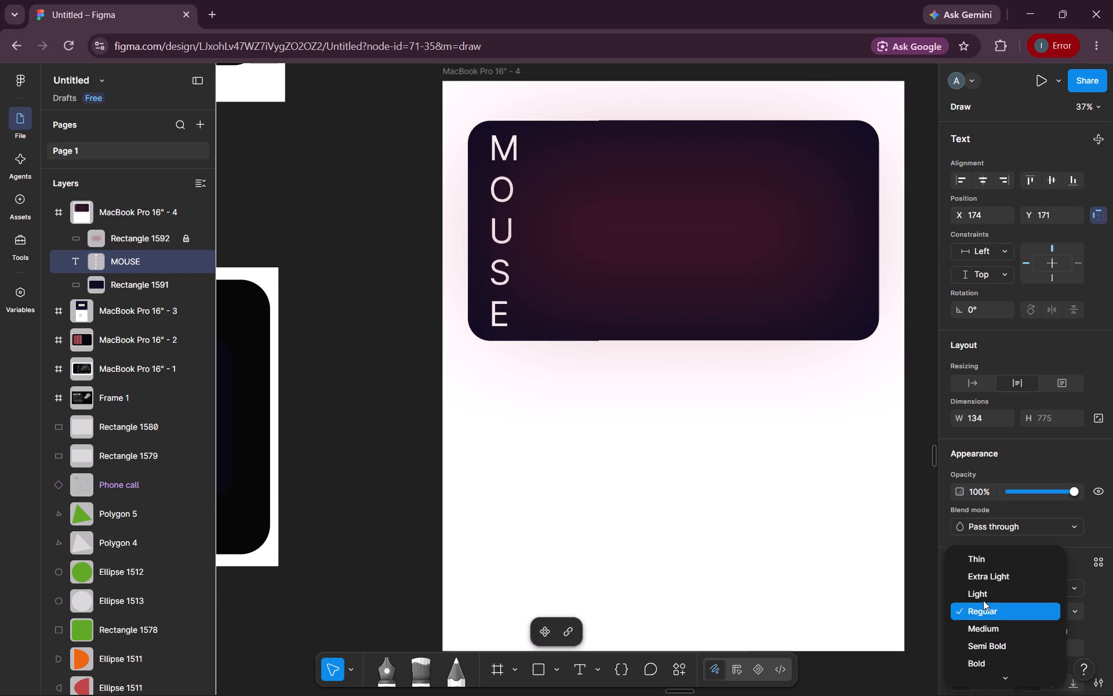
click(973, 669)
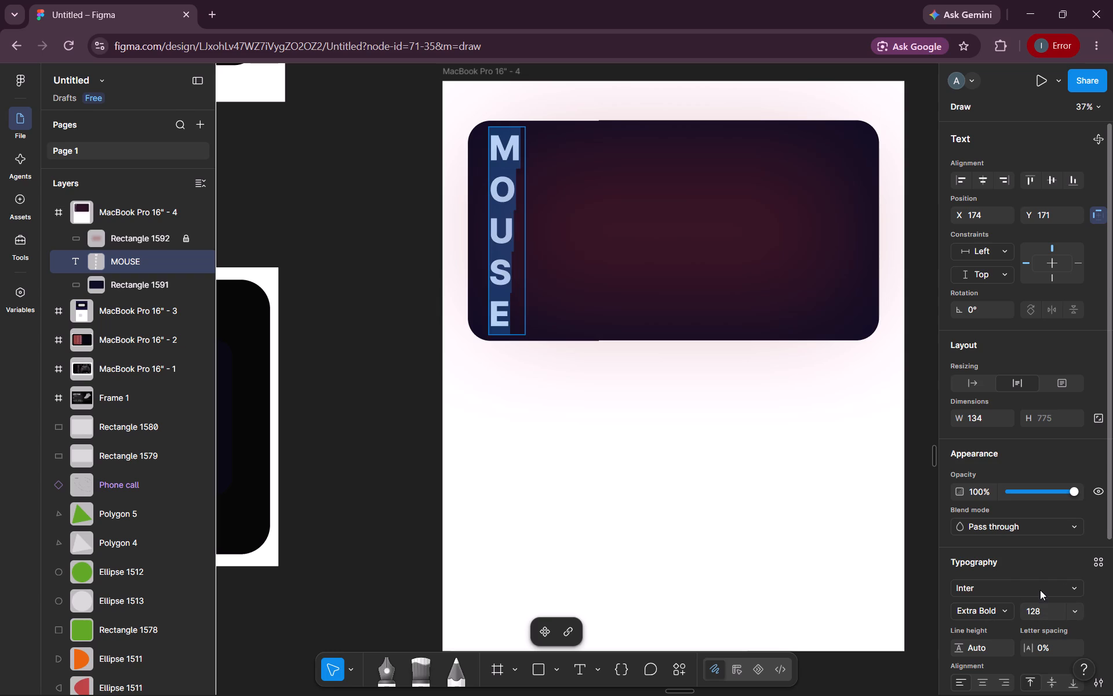
Change the font of the MOUSE text to Irish Grover.
click(1040, 588)
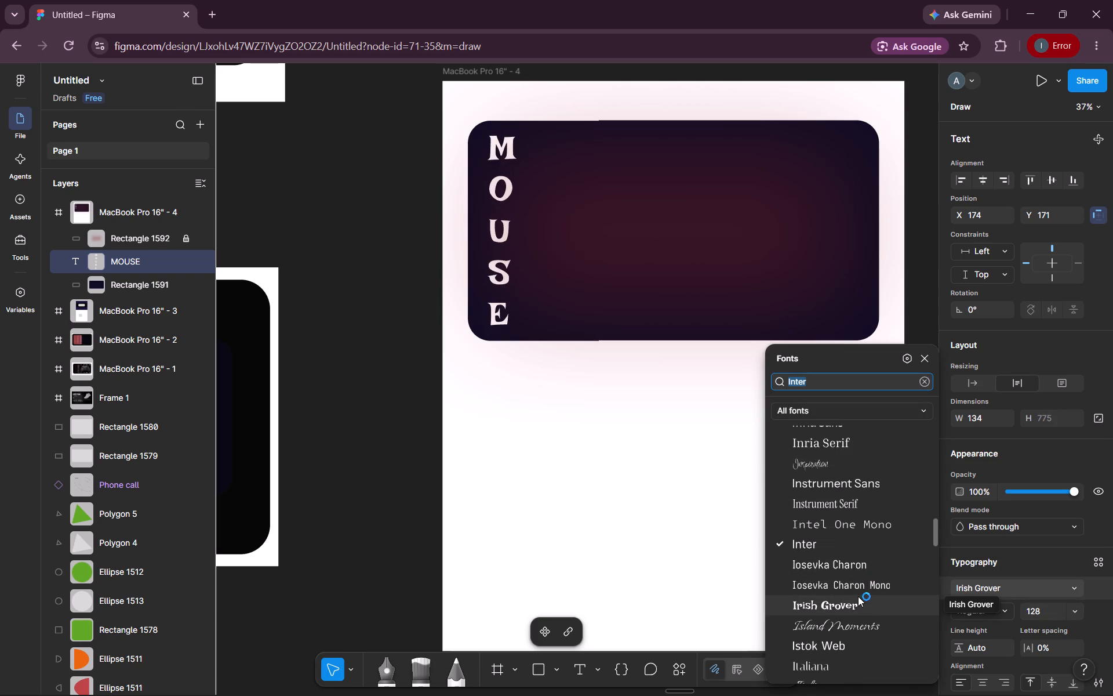
click(858, 596)
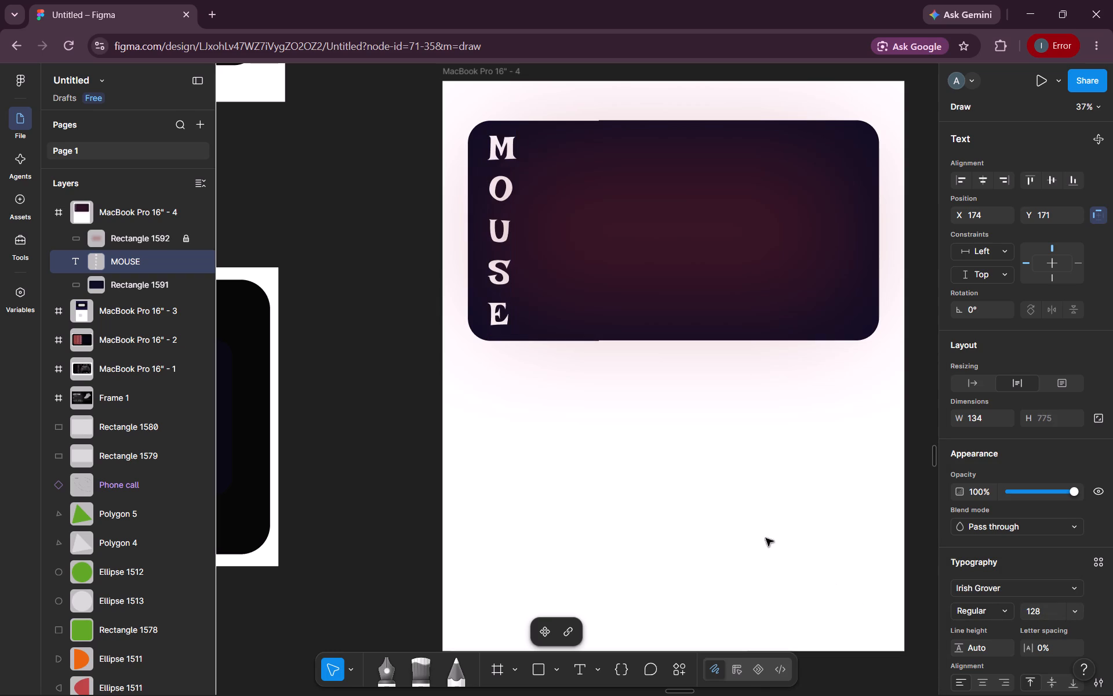
click(494, 255)
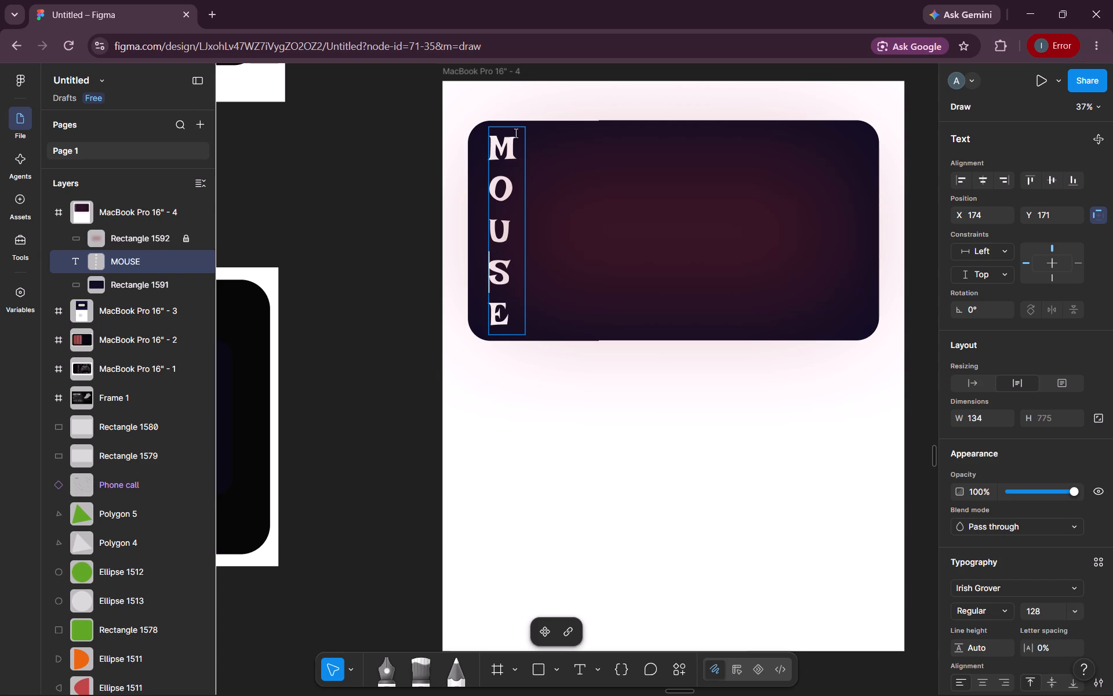
click(508, 133)
click(588, 106)
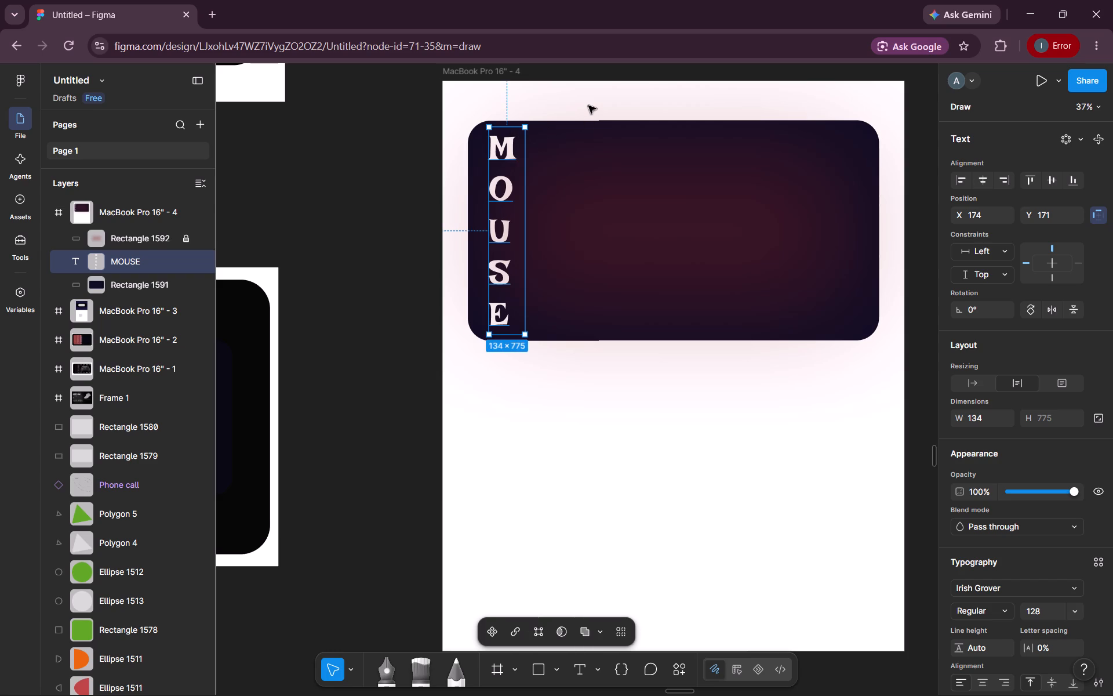
Move the MOUSE text slightly further in from the panel's left edge, keeping it vertically centred on the panel.
drag(505, 195, 521, 195)
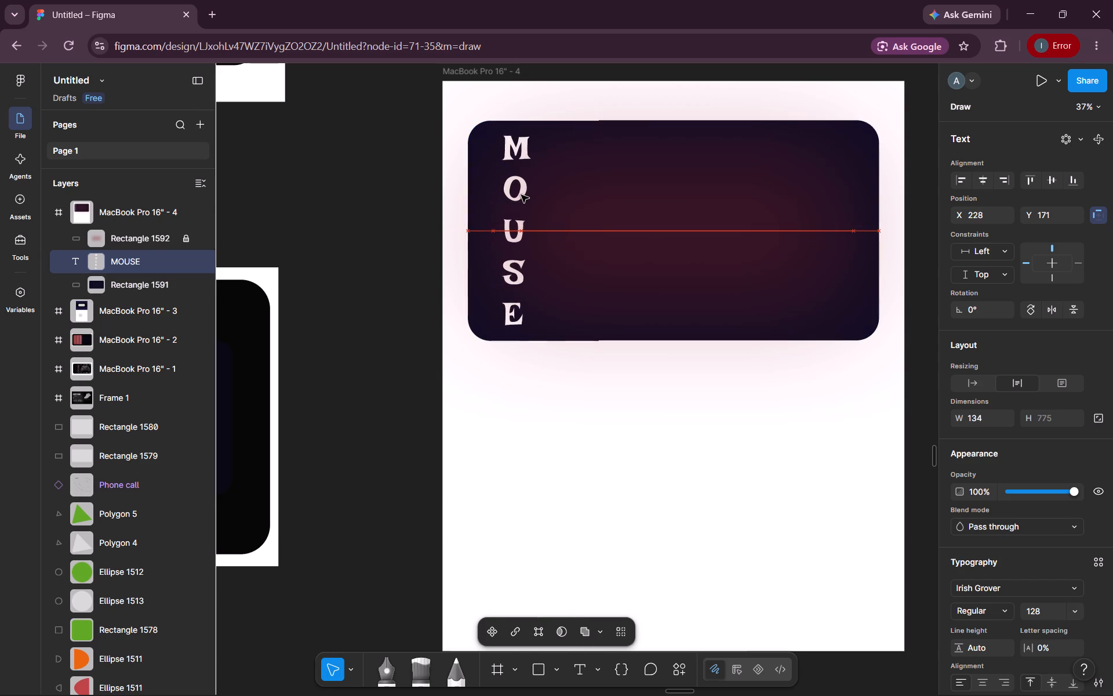
drag(521, 195, 525, 195)
click(333, 314)
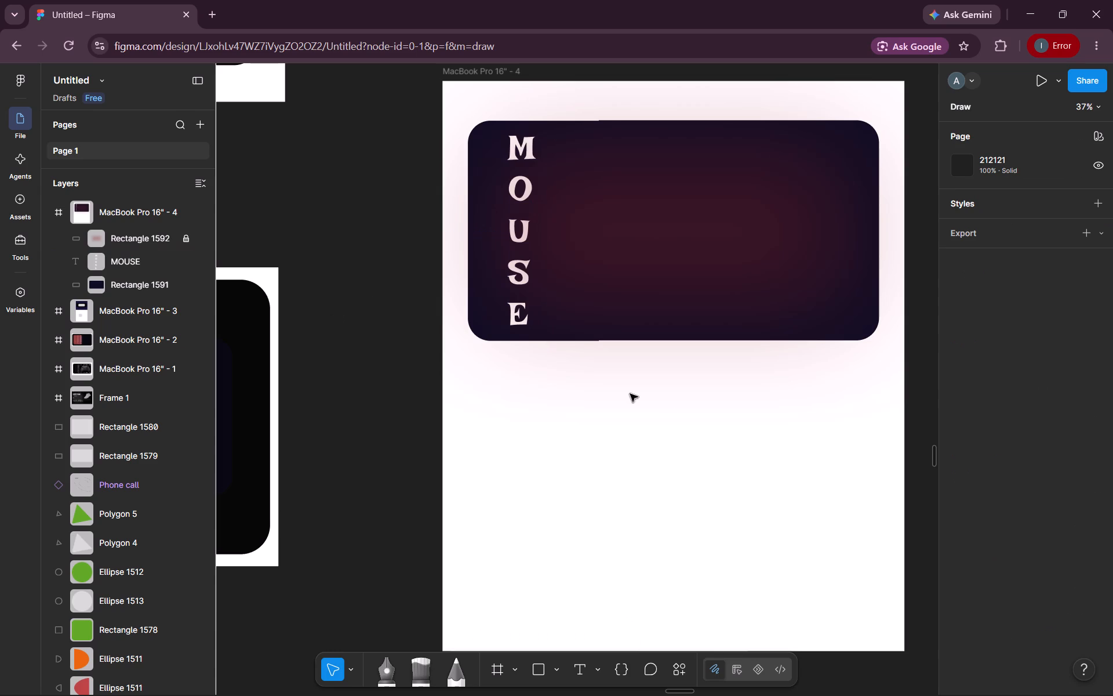
Draw a rectangle about 488 by 529 on the right half of the dark panel.
click(539, 668)
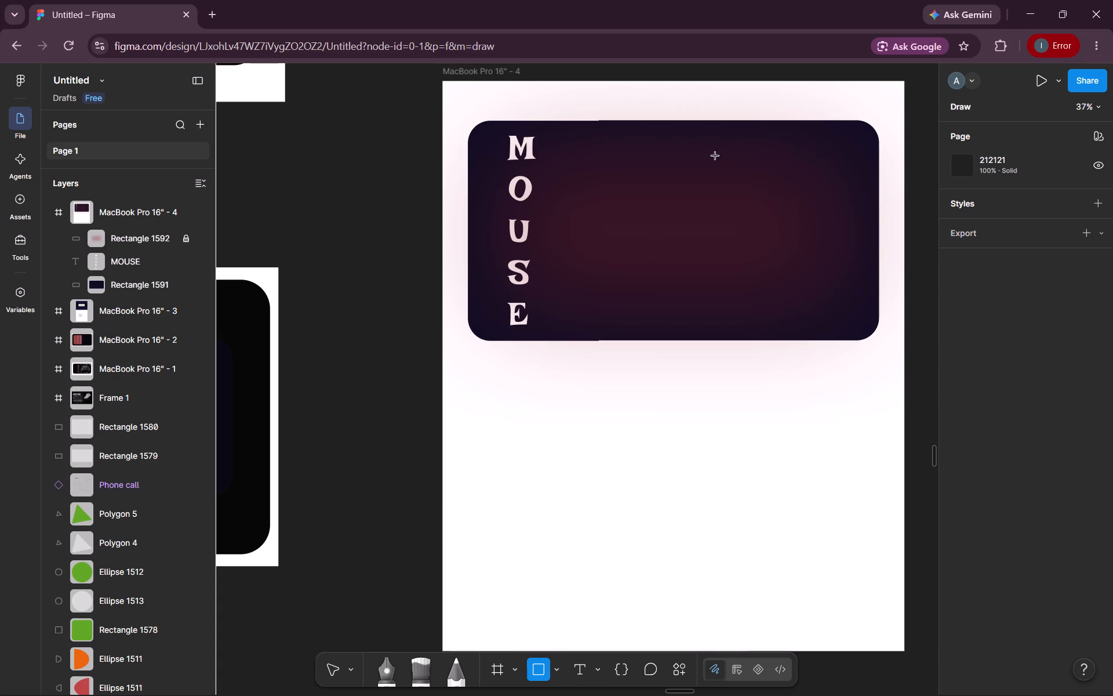
drag(715, 156, 846, 297)
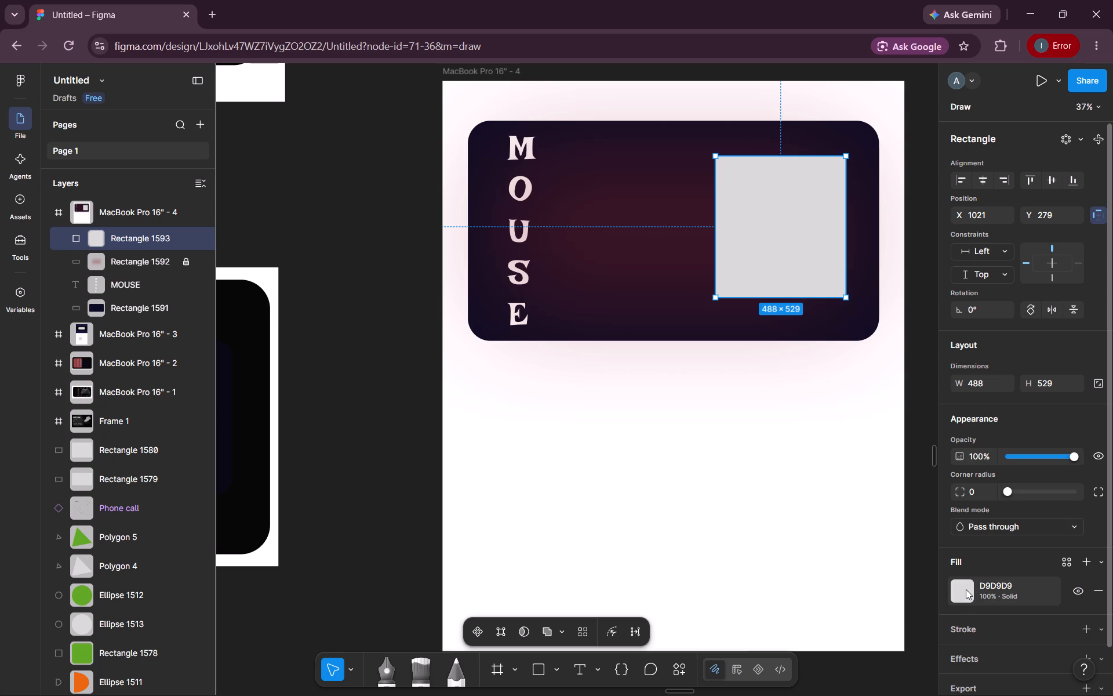
Set the new rectangle's solid fill to the dark crimson 681C2F.
click(966, 589)
drag(776, 389, 833, 493)
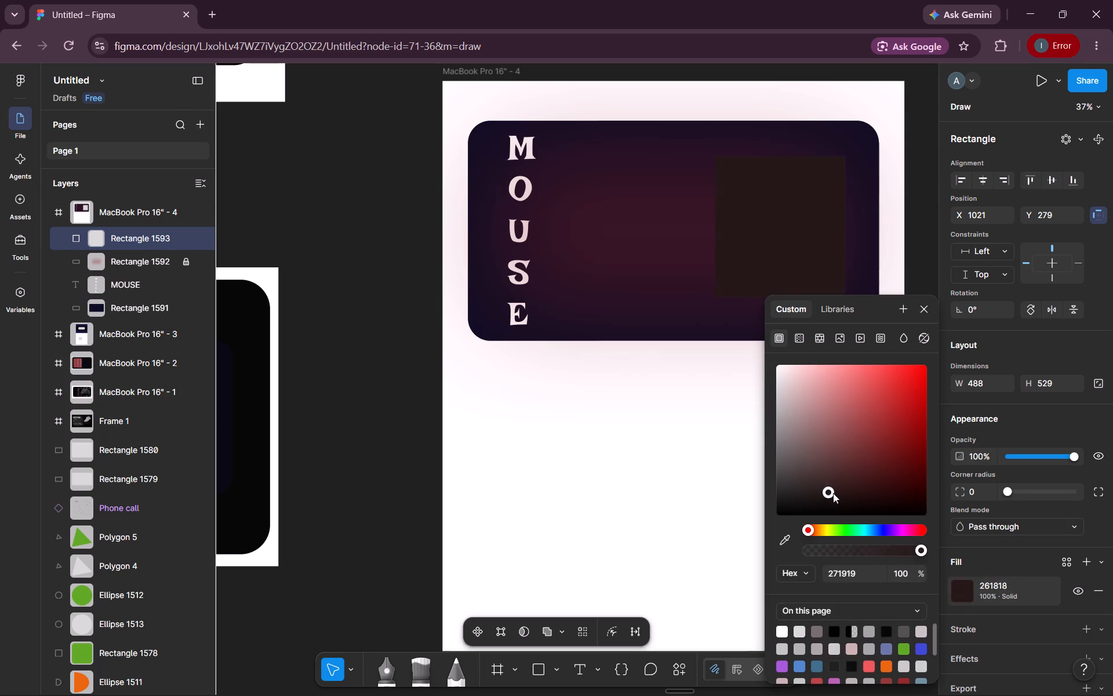
drag(833, 493, 893, 466)
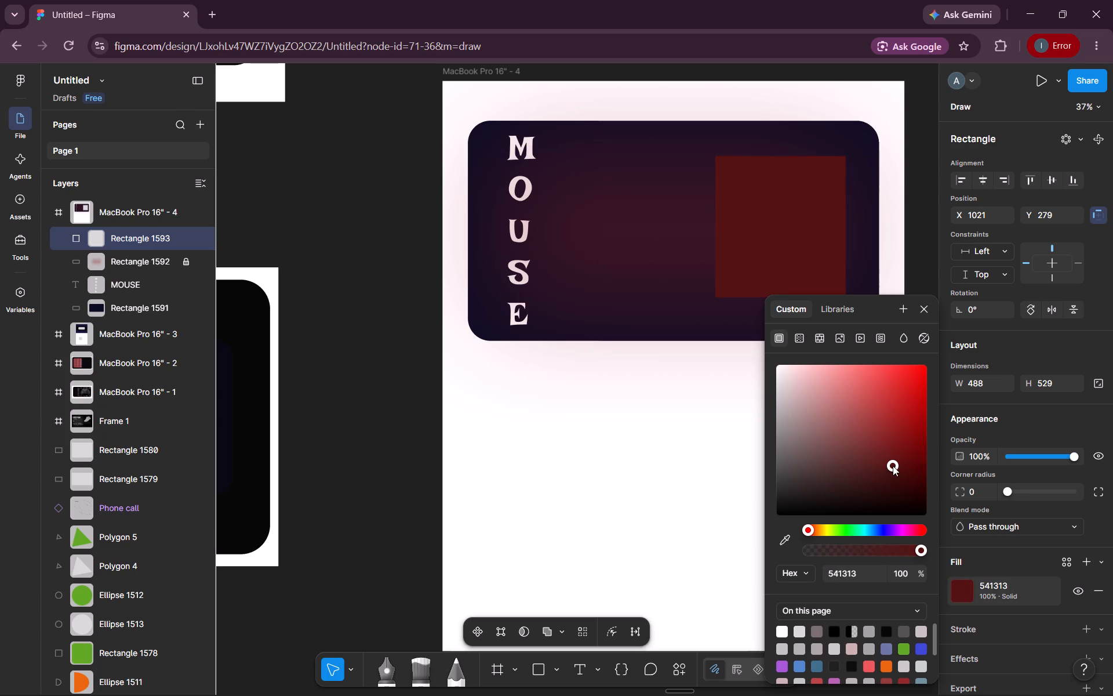
drag(893, 466, 850, 473)
click(871, 528)
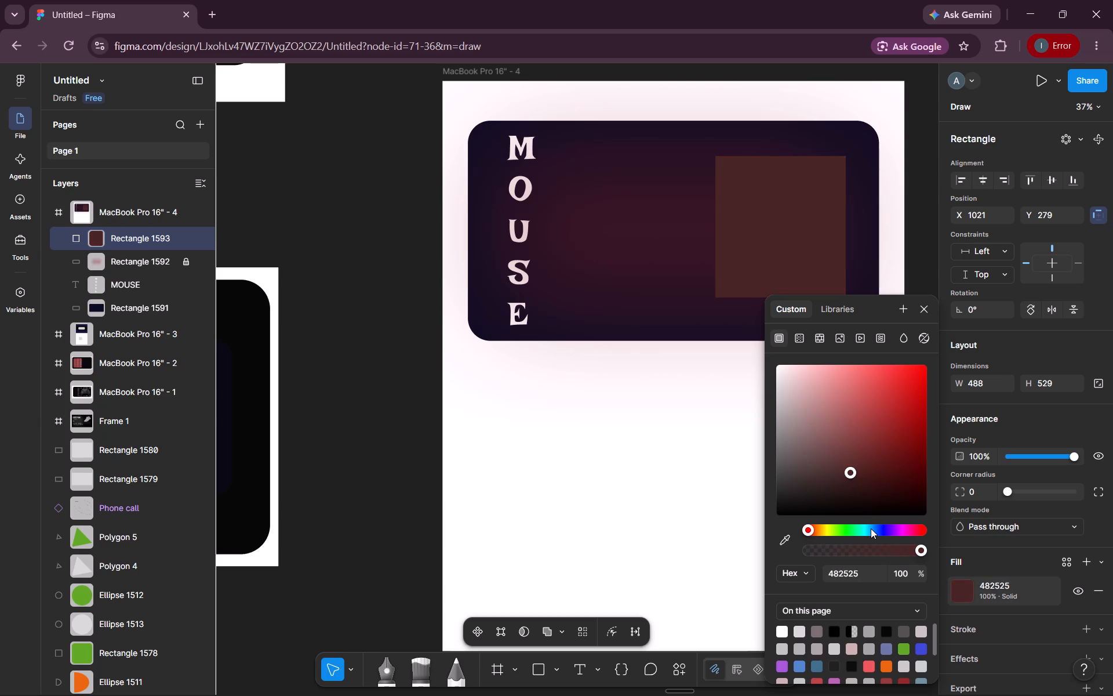
drag(849, 473, 872, 497)
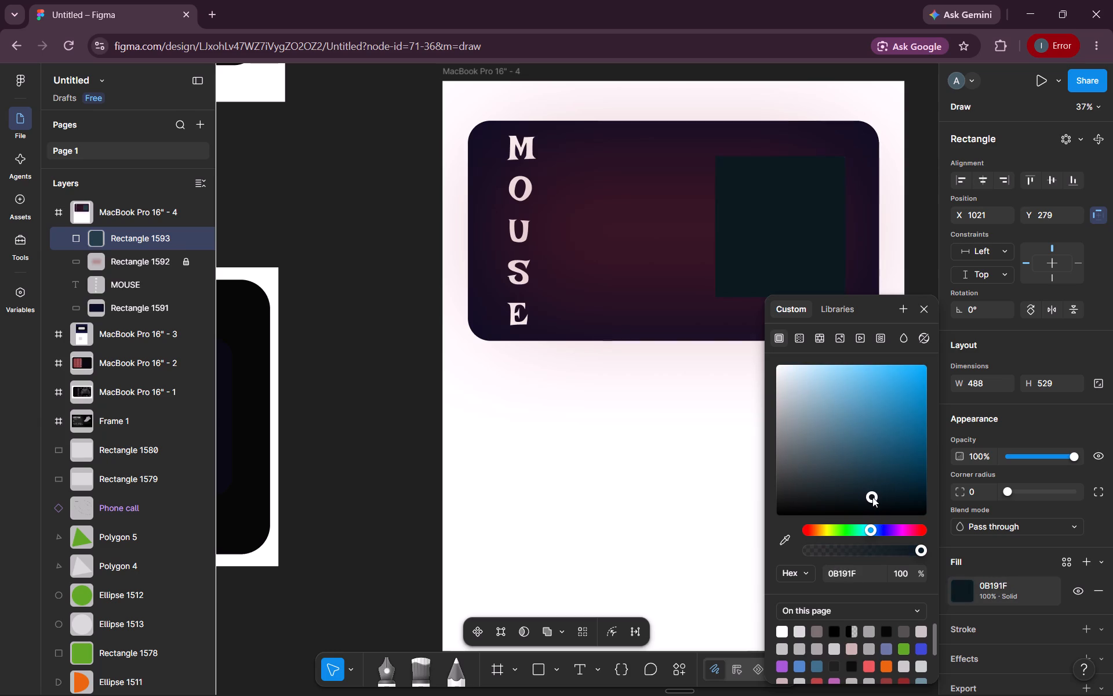
drag(872, 497, 840, 484)
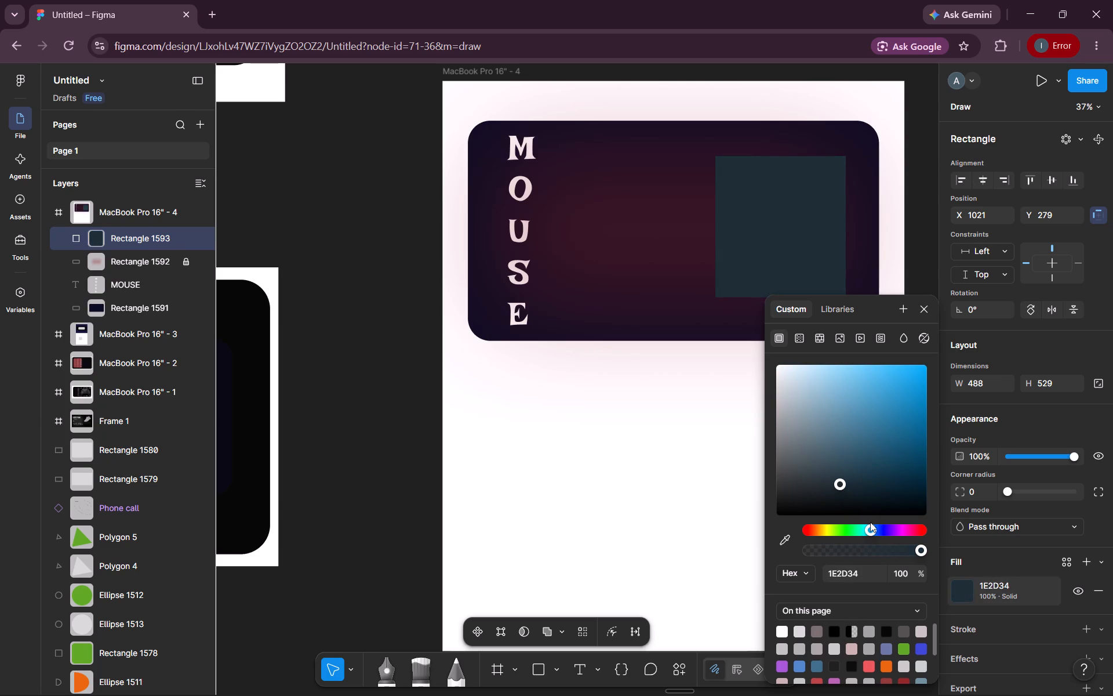
click(888, 527)
drag(839, 482, 852, 489)
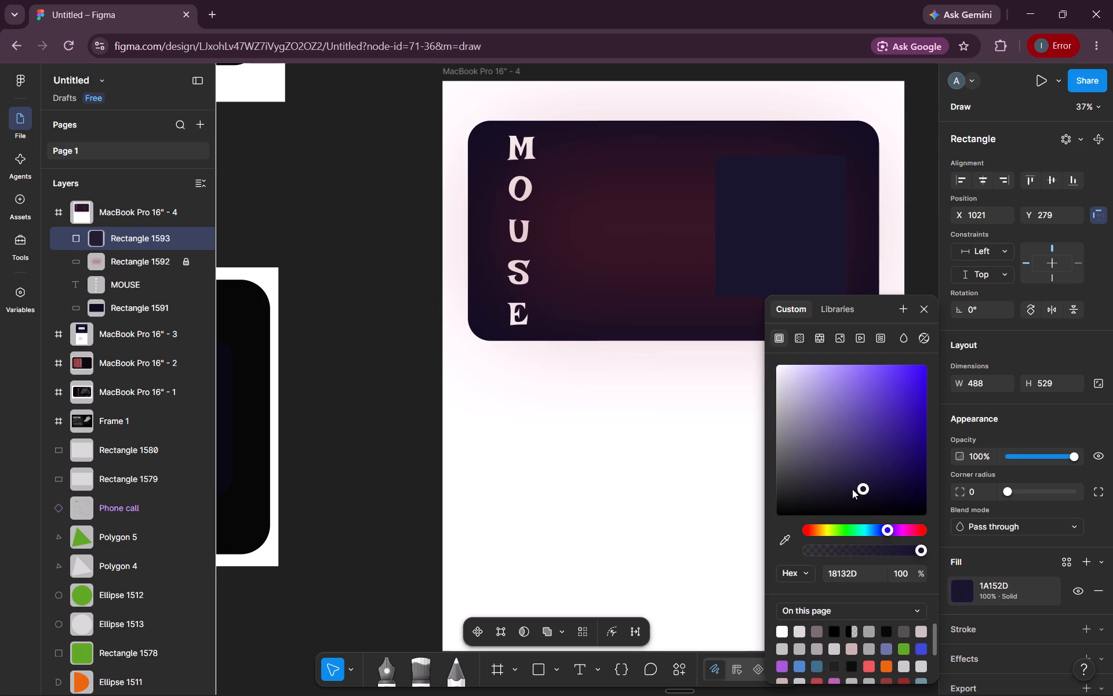
drag(852, 489, 852, 485)
click(916, 525)
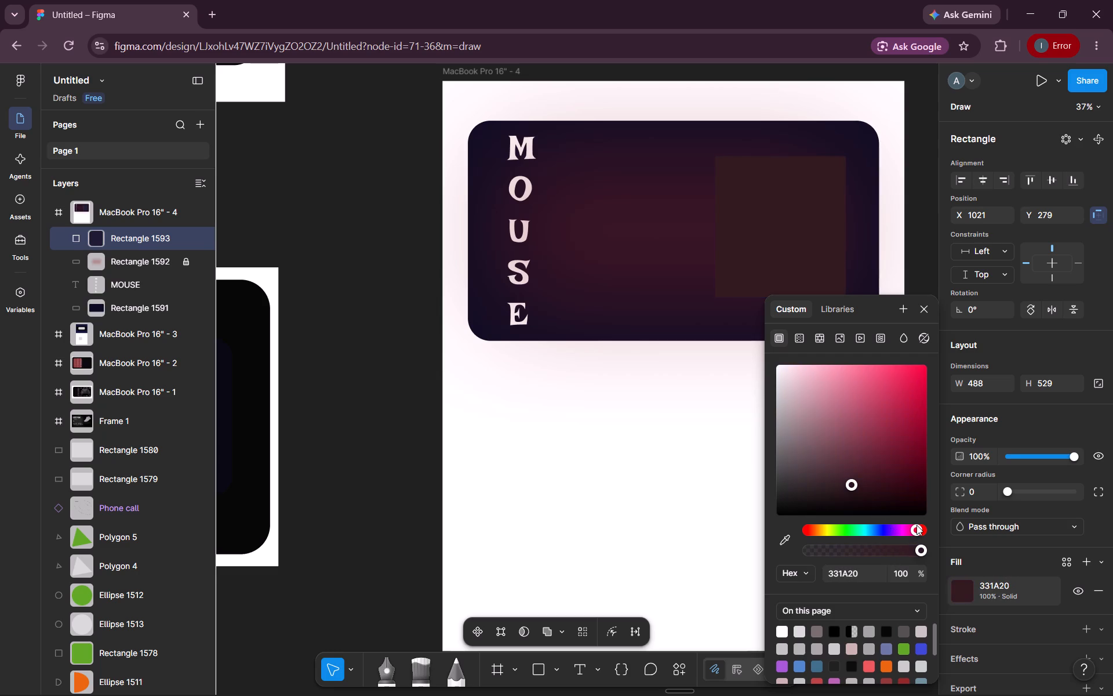
drag(851, 477, 915, 414)
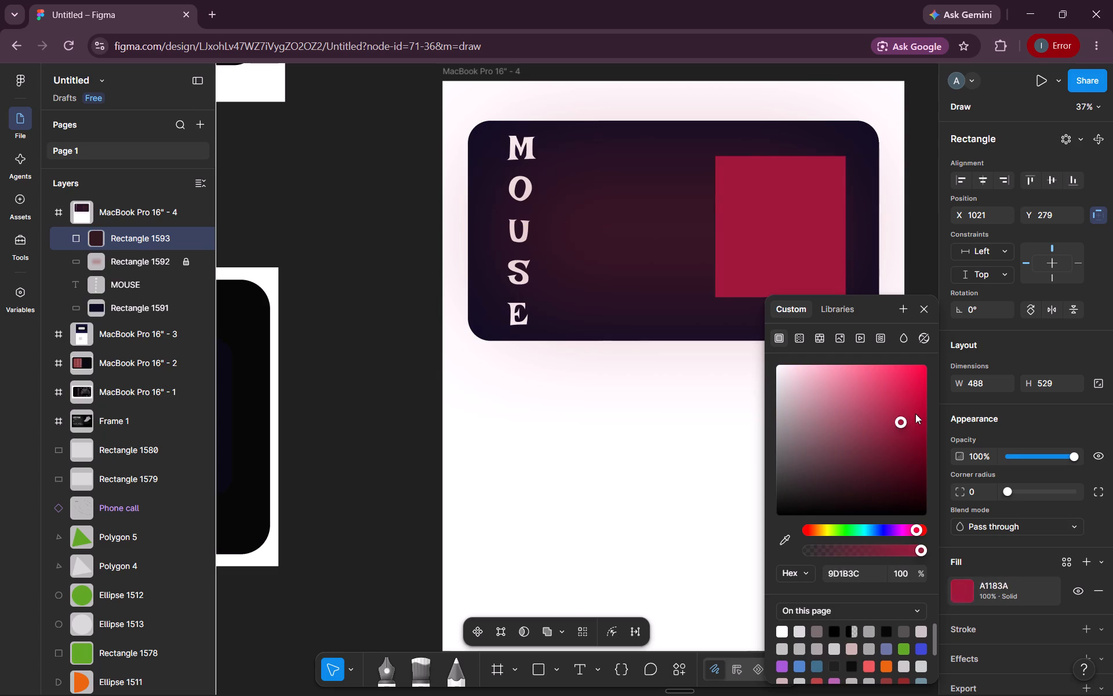
drag(915, 414, 897, 422)
drag(897, 422, 887, 454)
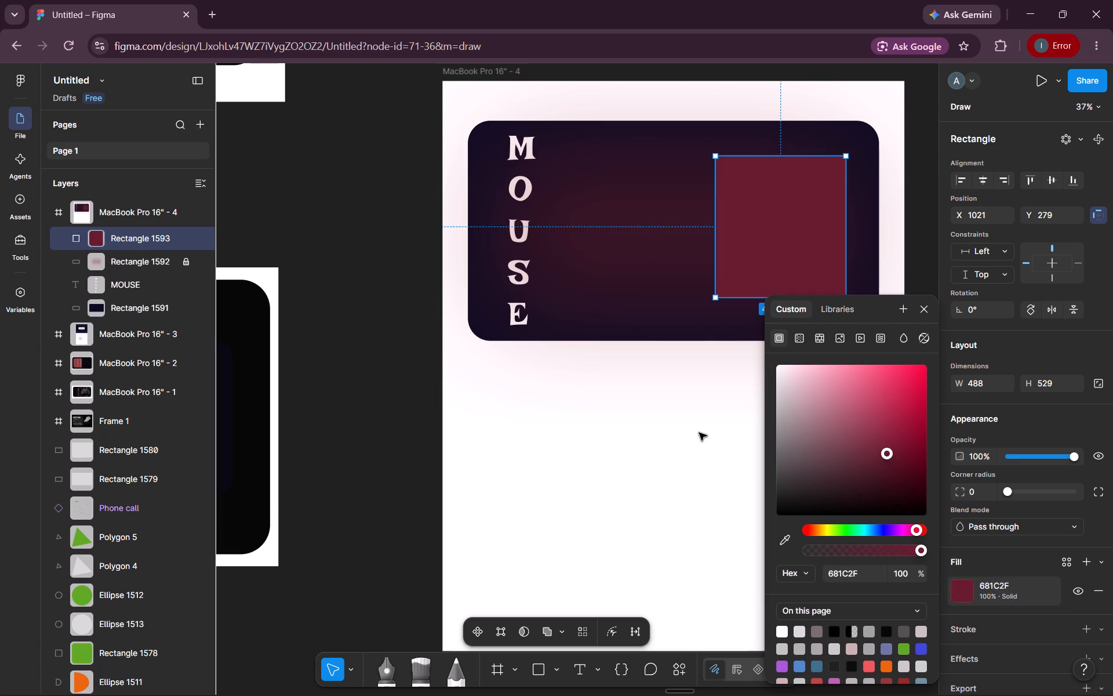
click(699, 433)
Round the crimson rectangle's corners to a radius of 88.
click(834, 229)
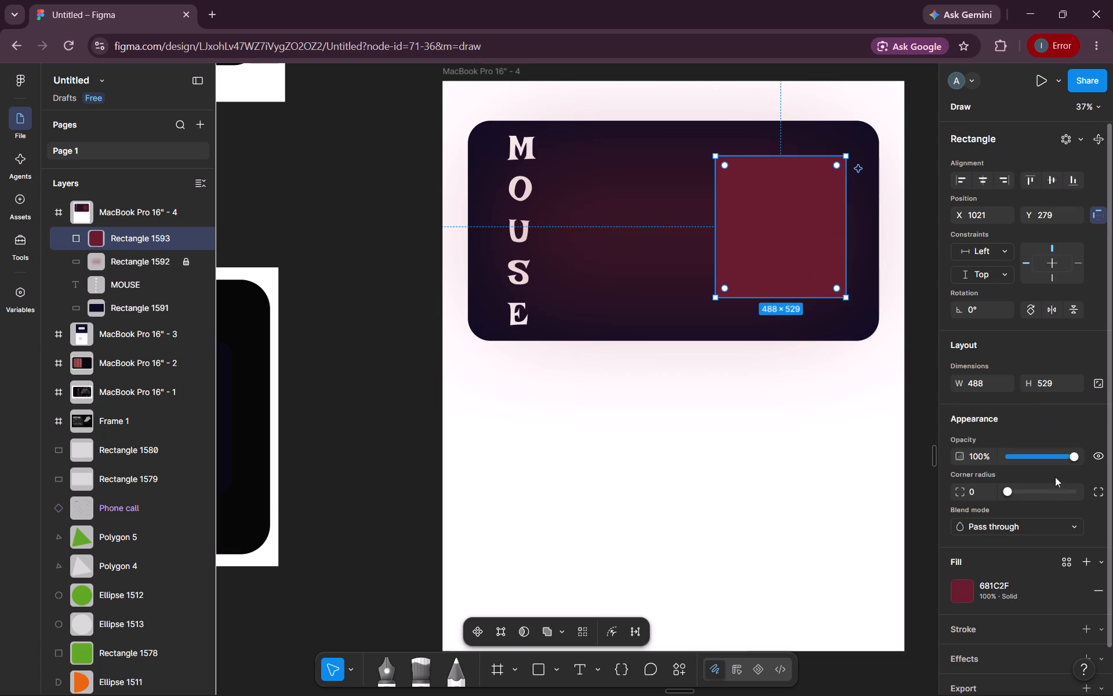
drag(1008, 494, 1060, 493)
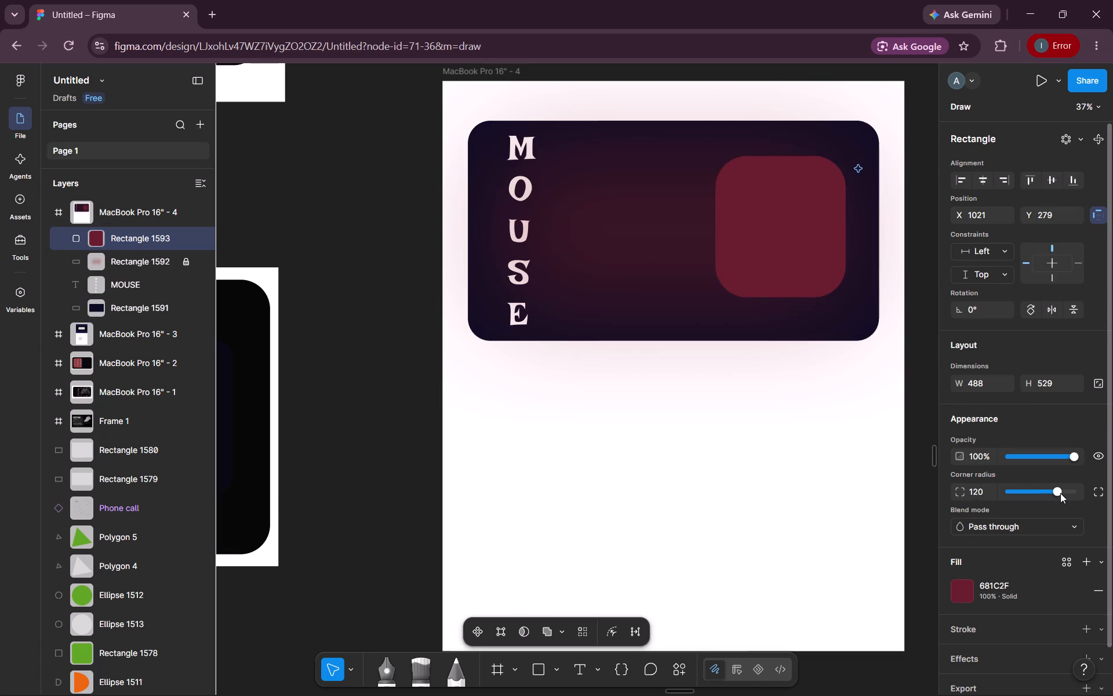
drag(1060, 493, 1049, 494)
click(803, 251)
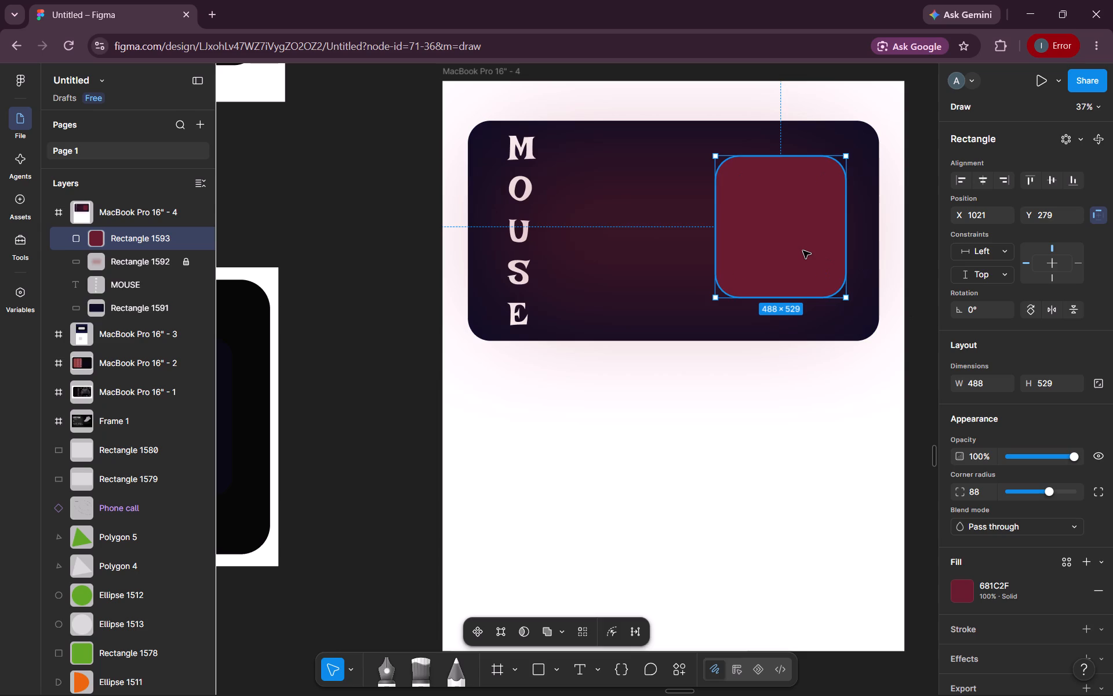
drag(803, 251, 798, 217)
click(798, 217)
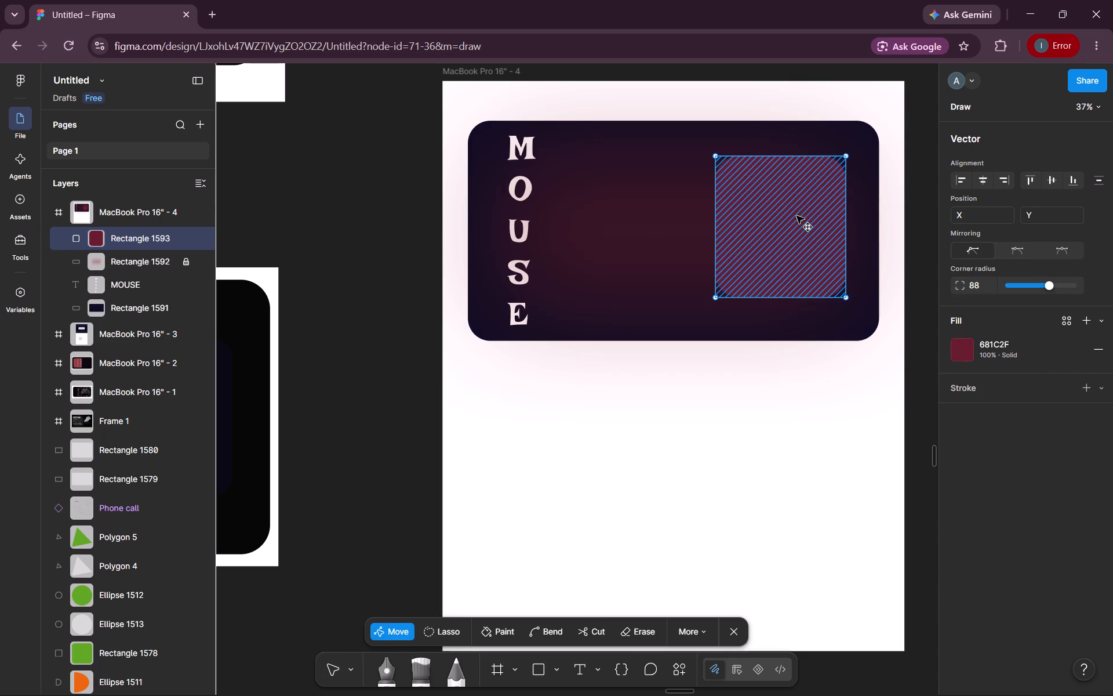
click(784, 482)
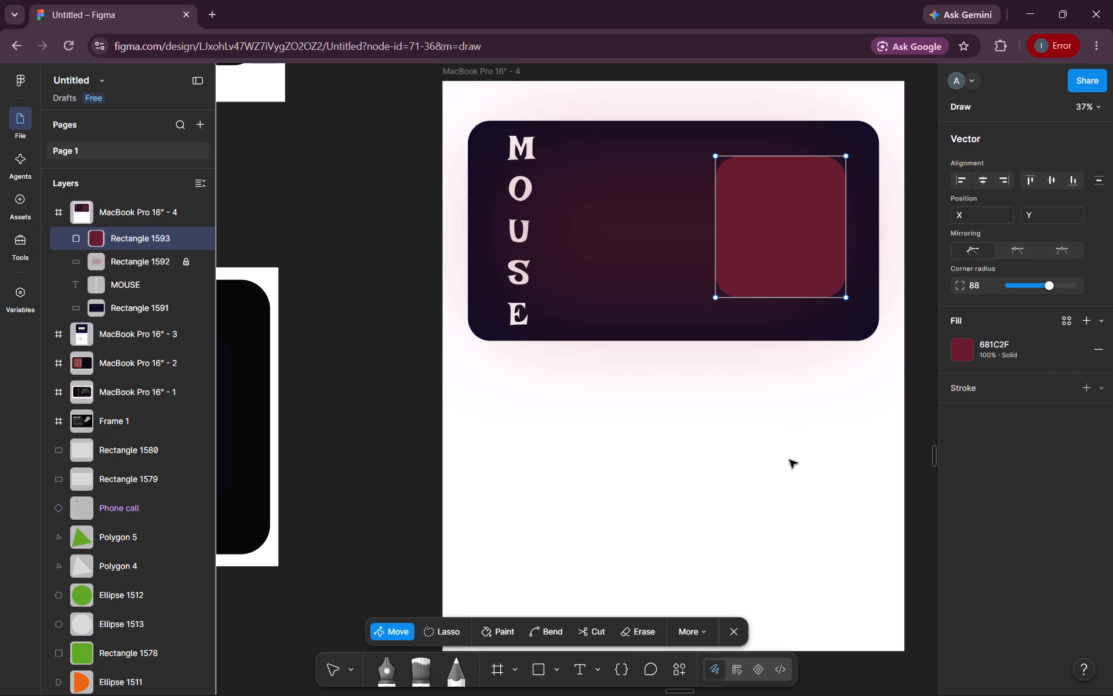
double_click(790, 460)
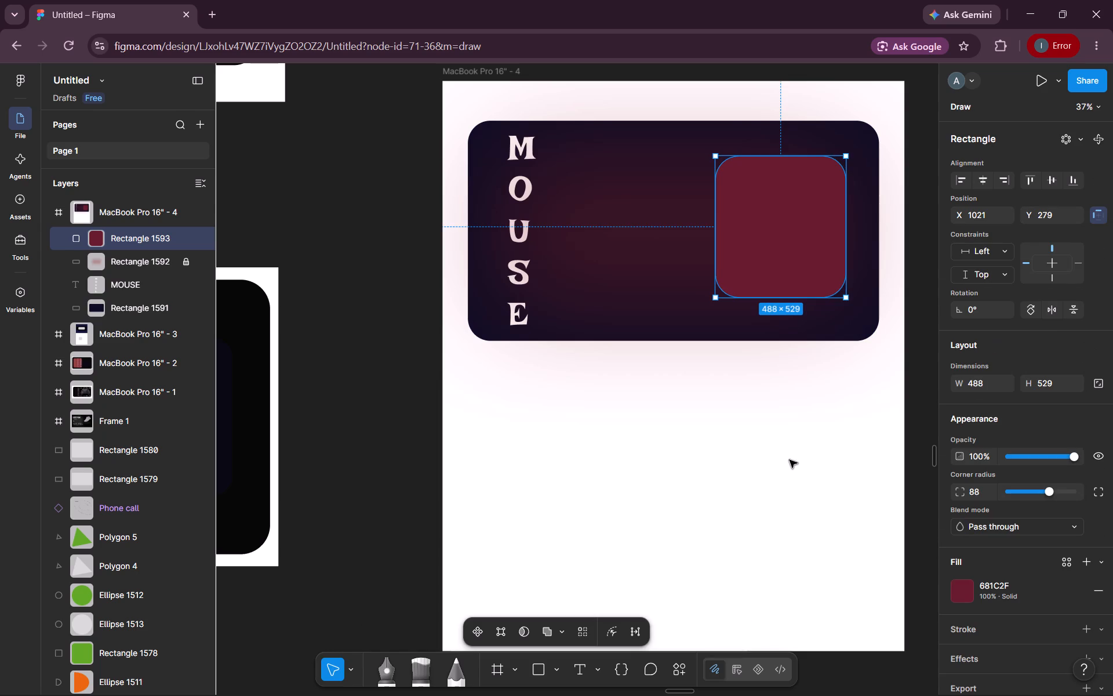
Move the crimson rounded rectangle towards the panel's upper-right corner, to about X 1064, Y 183.
drag(801, 277, 803, 271)
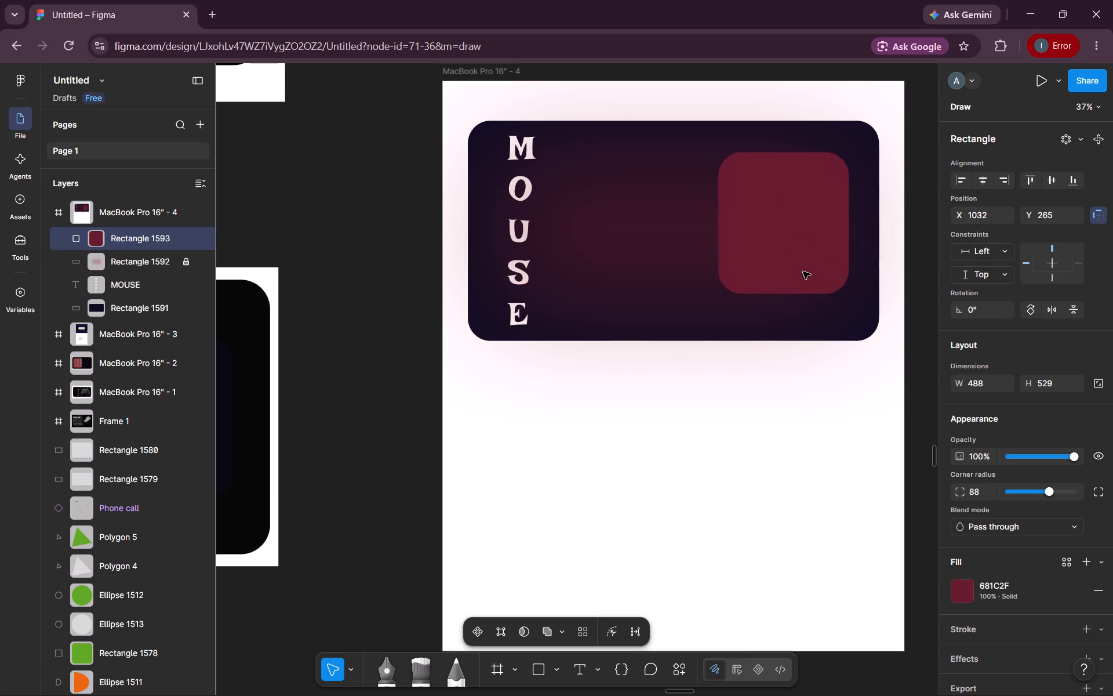
drag(803, 271, 813, 263)
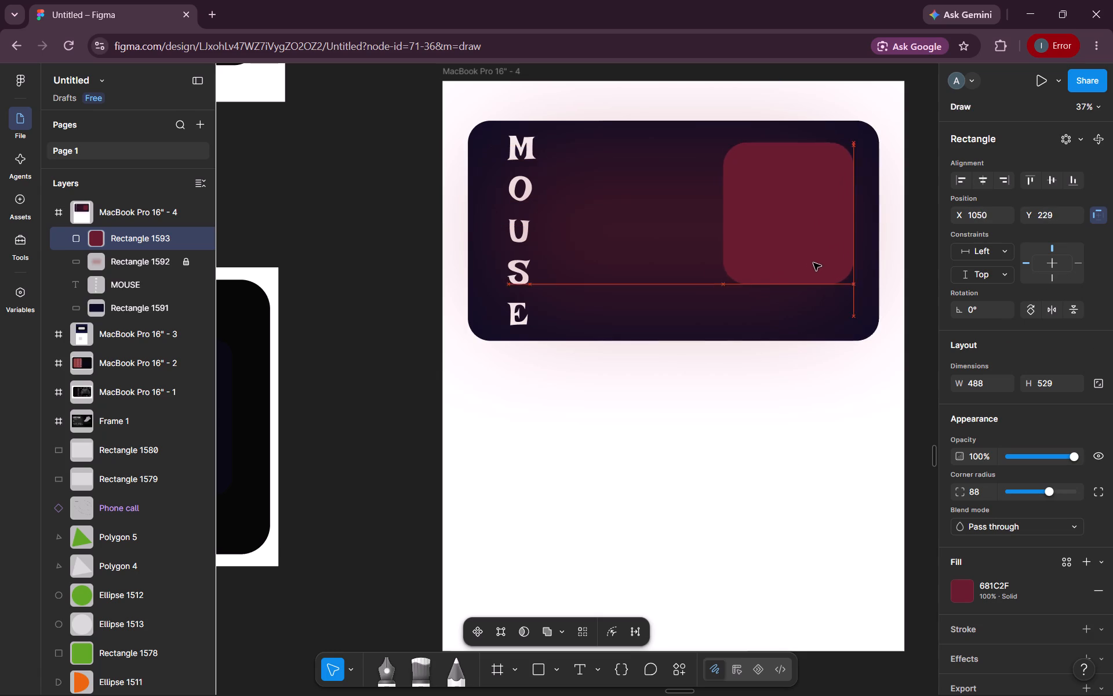
drag(813, 263, 814, 256)
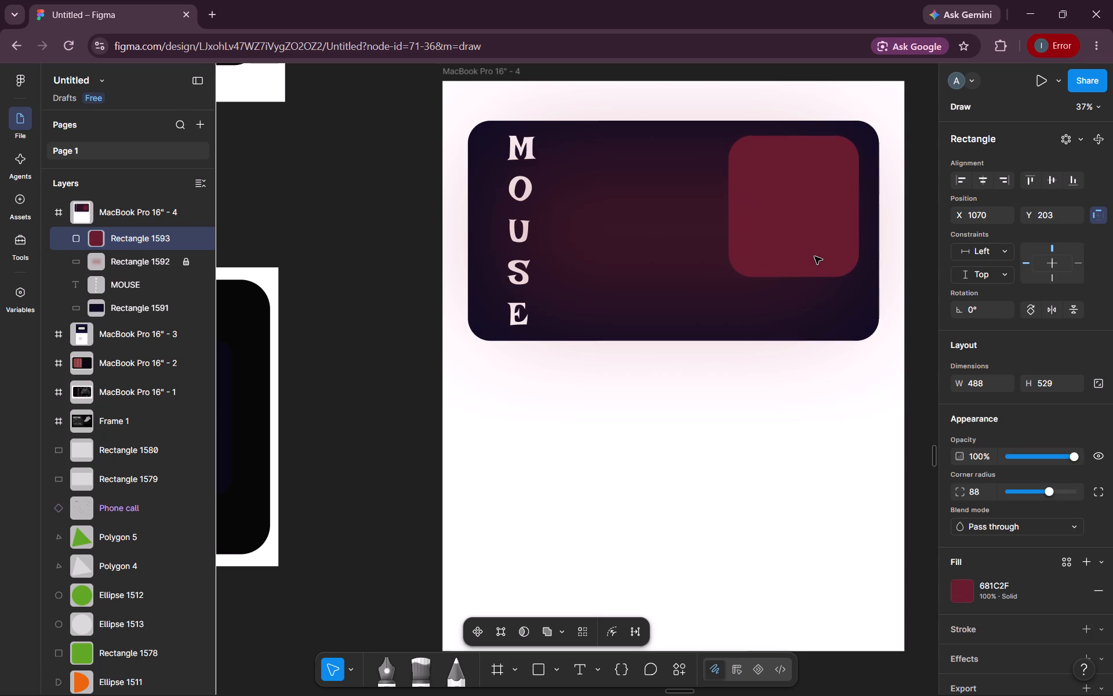
drag(814, 256, 813, 252)
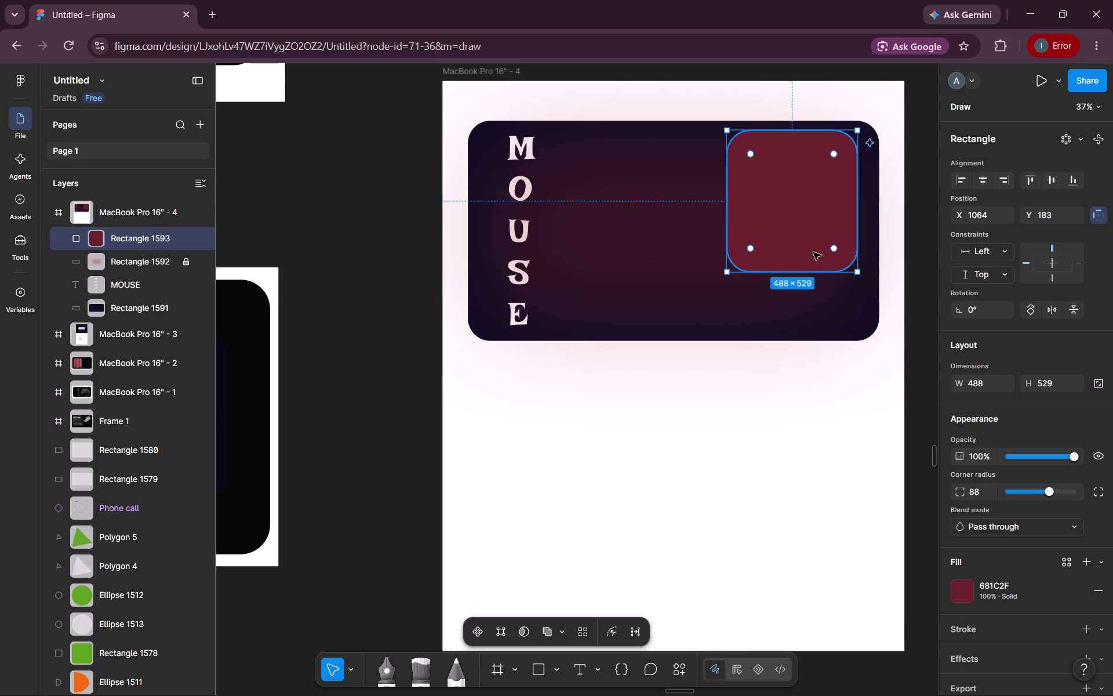
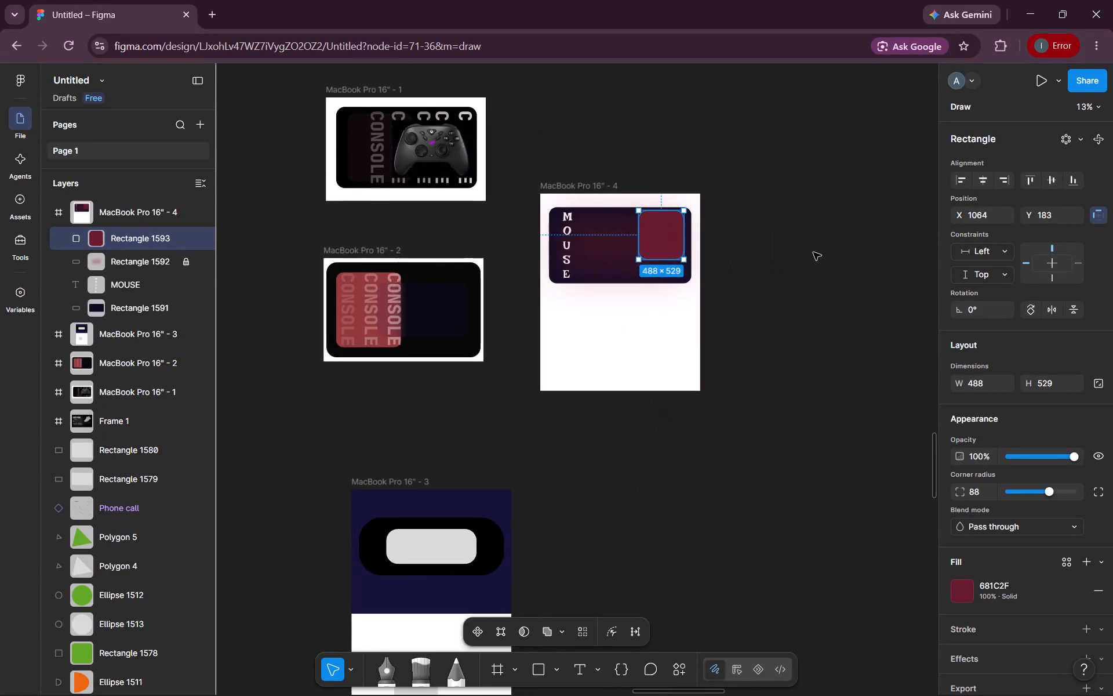
Move the crimson rounded rectangle lower within the dark panel, to about X 1050, Y 294.
scroll(813, 252, right, 5)
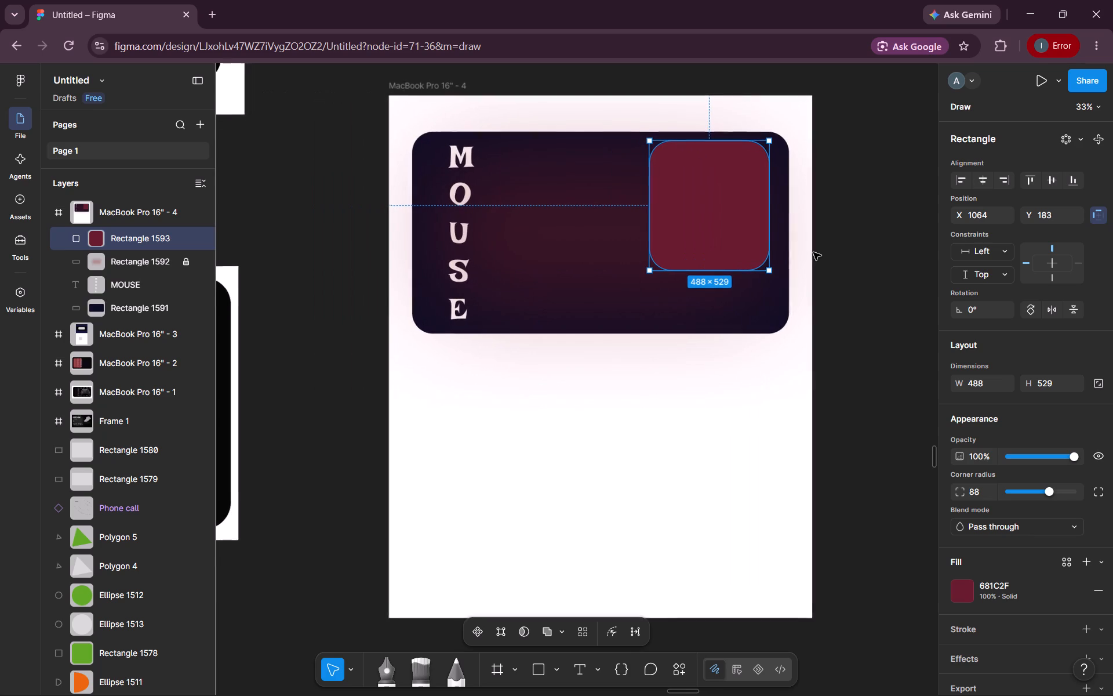
scroll(813, 252, up, 1)
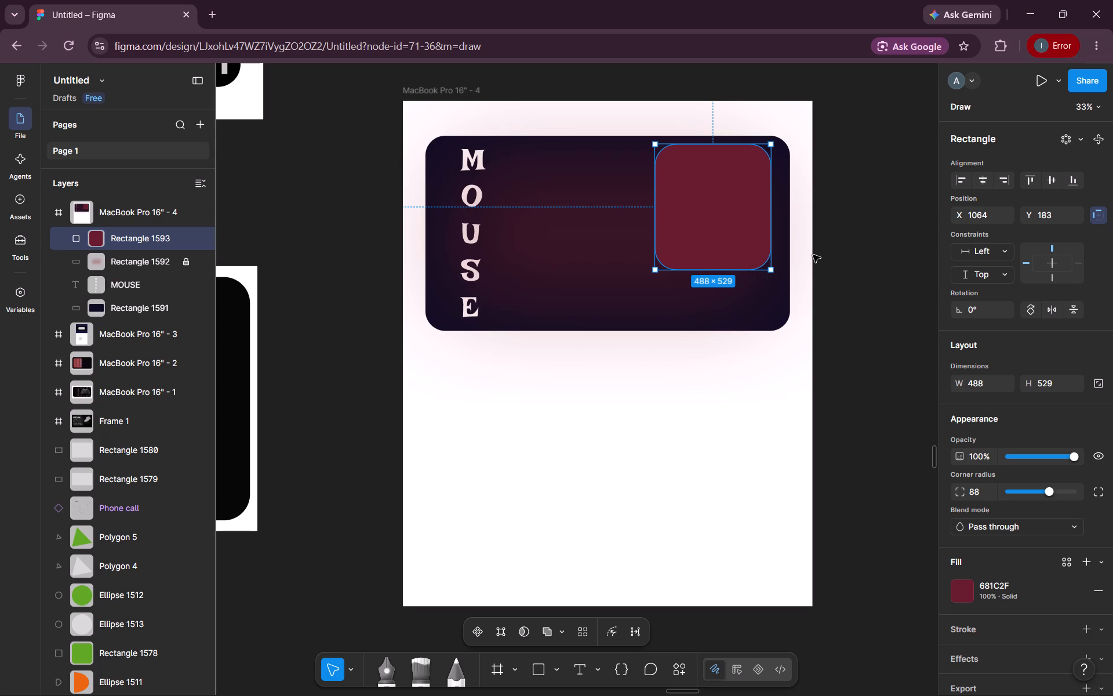
drag(738, 230, 733, 249)
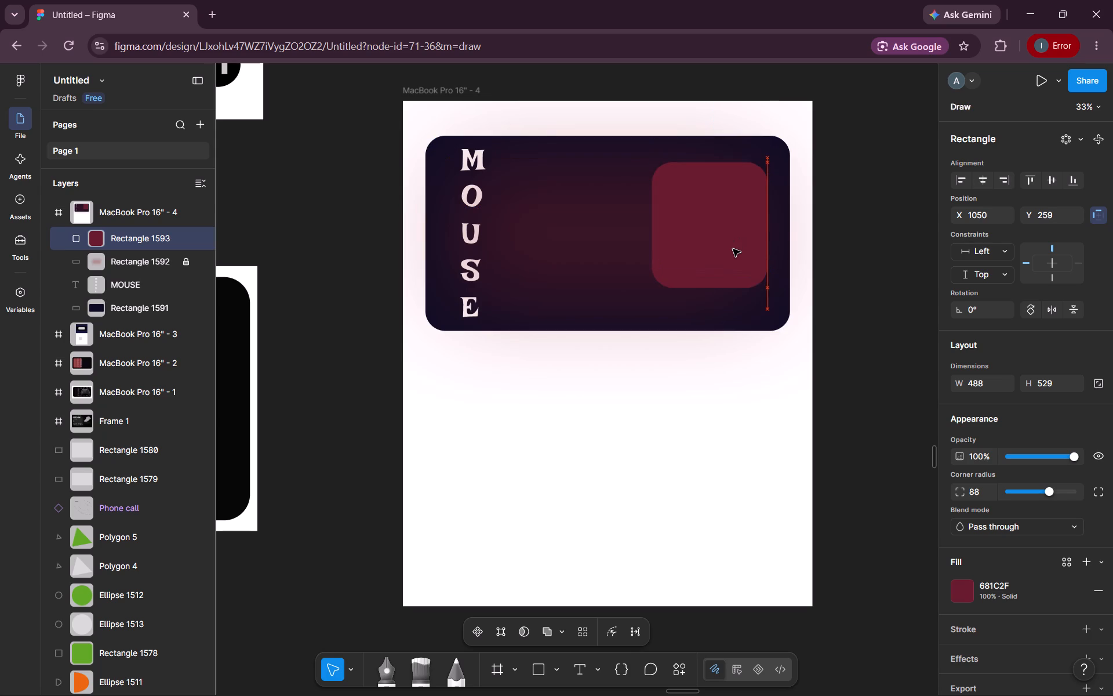
drag(733, 249, 725, 266)
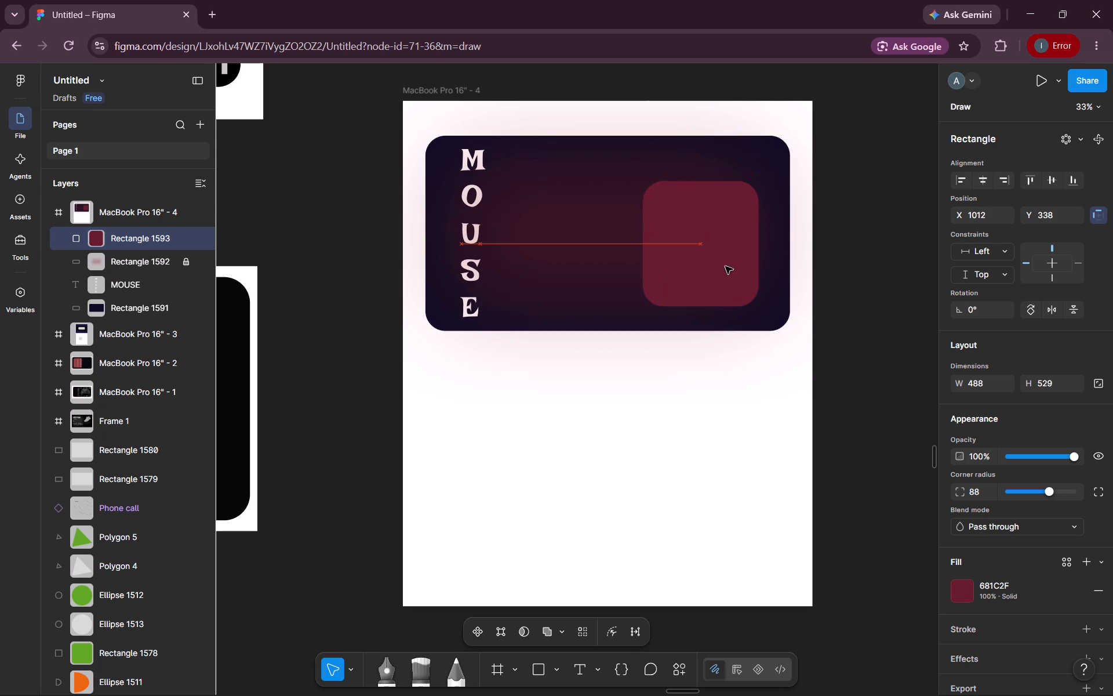
drag(725, 266, 735, 259)
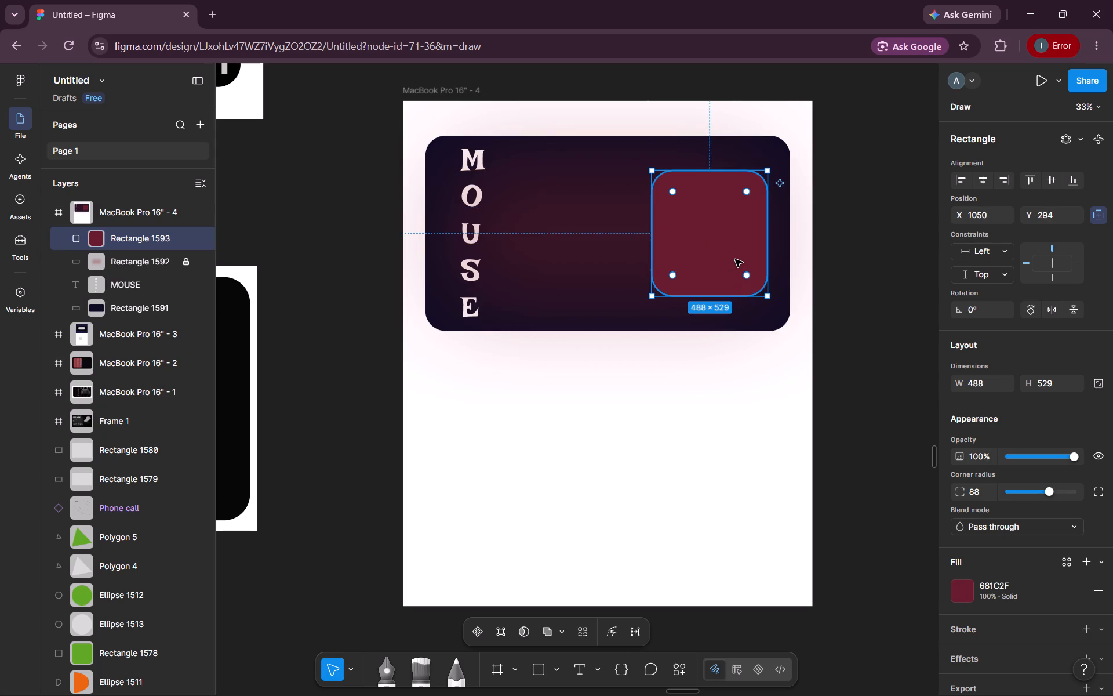
Reduce the crimson rectangle's opacity to 45%.
drag(1067, 454, 1036, 460)
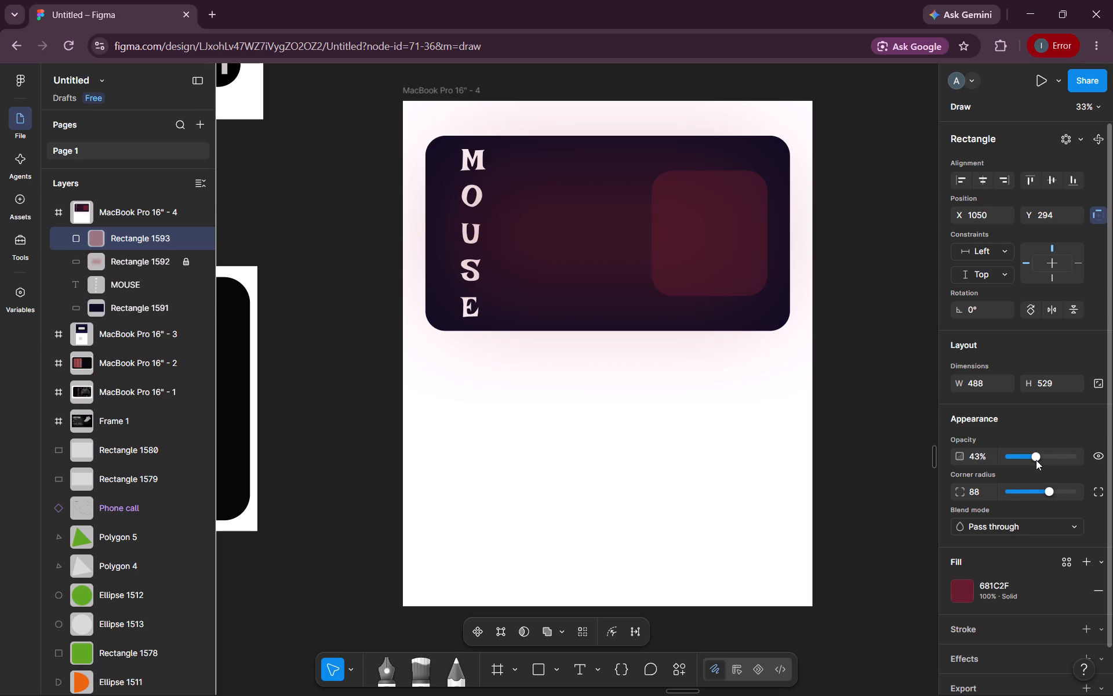
drag(1036, 460, 1038, 461)
Add a uniform background blur effect of 100 to the crimson rectangle.
scroll(1026, 512, down, 2)
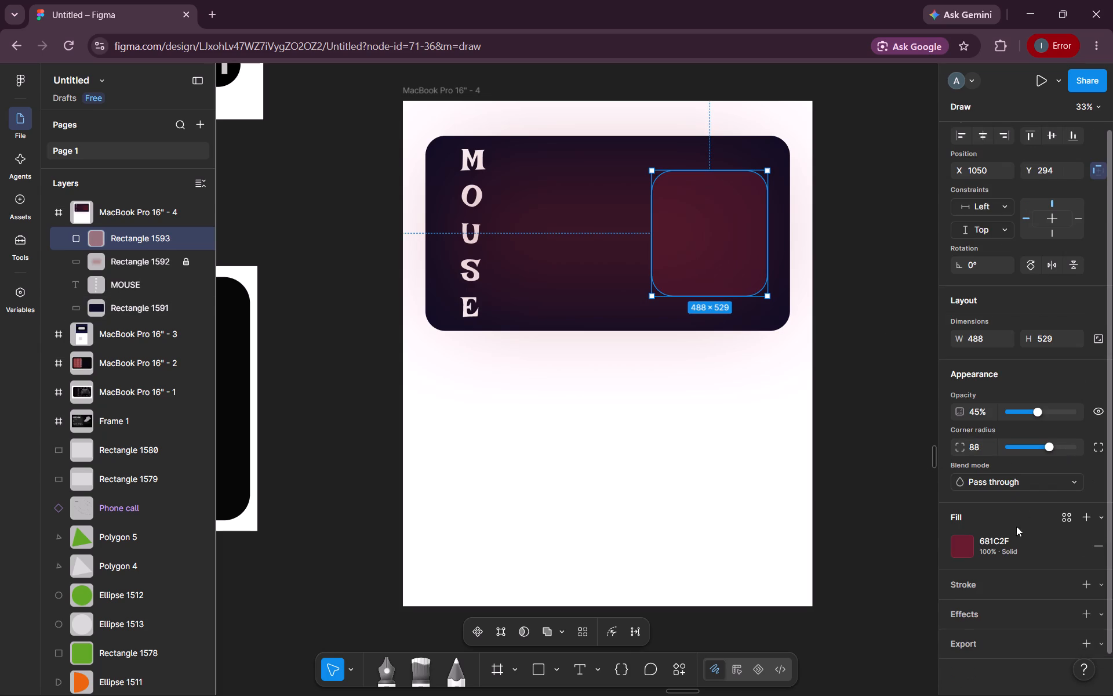
click(1014, 602)
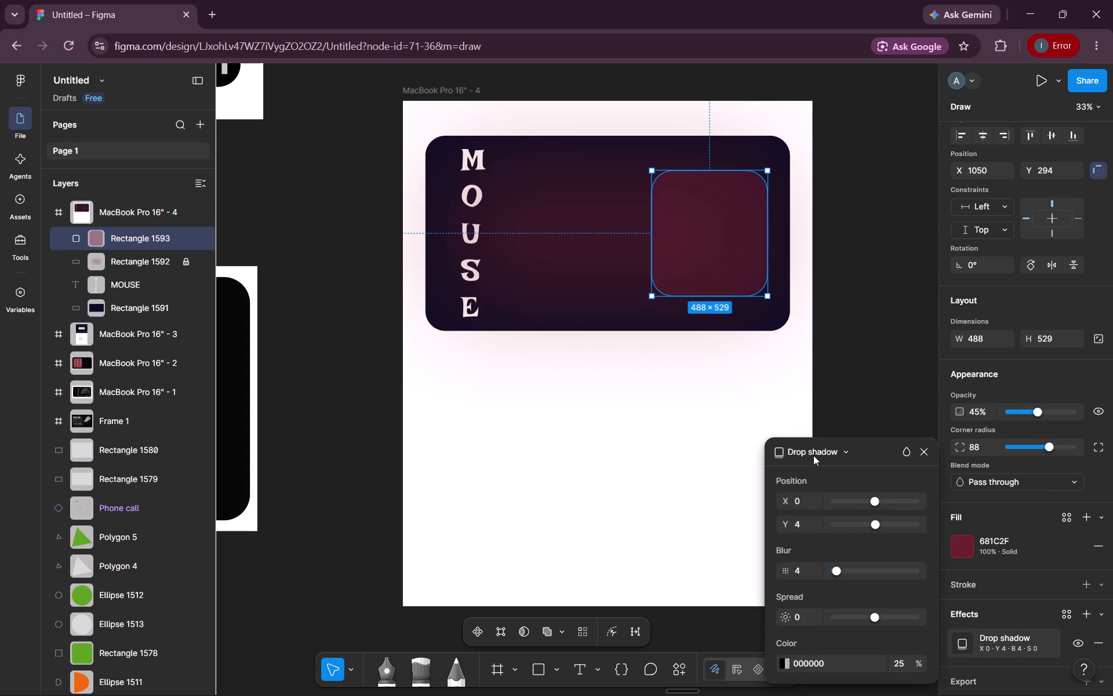
click(813, 455)
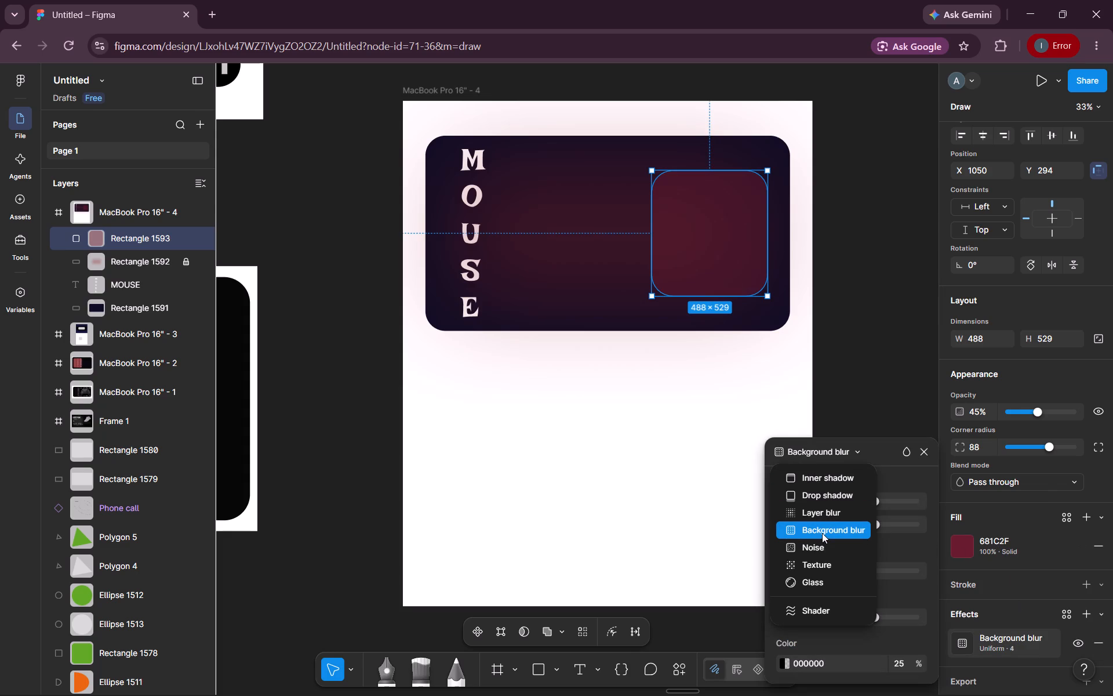
click(823, 530)
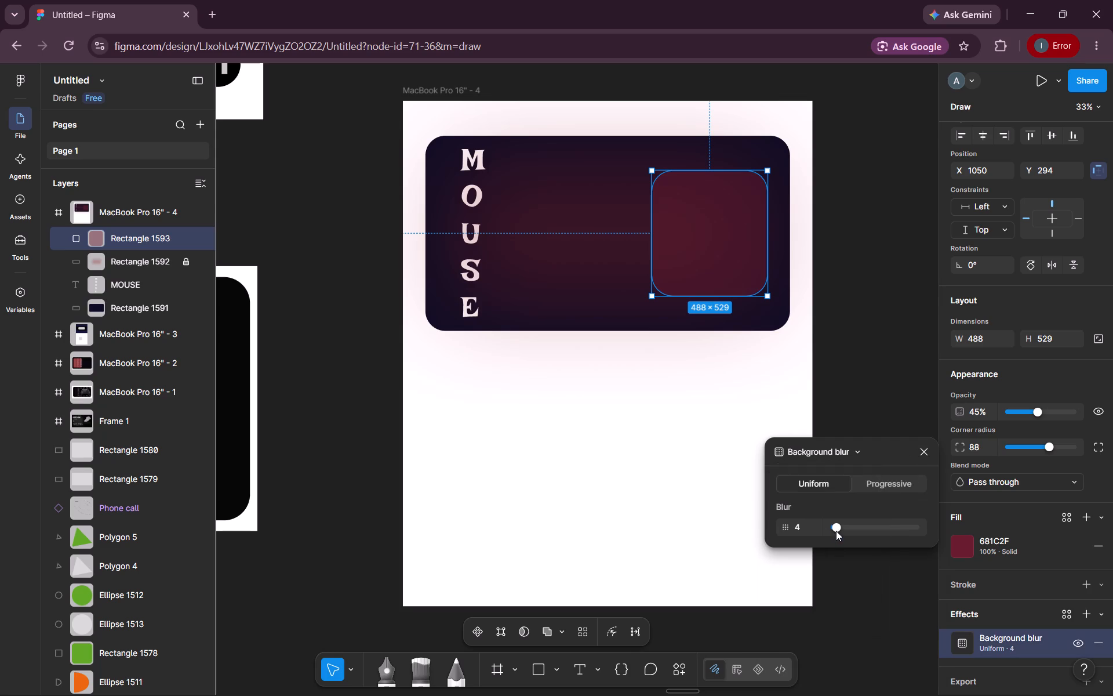
drag(837, 529, 965, 515)
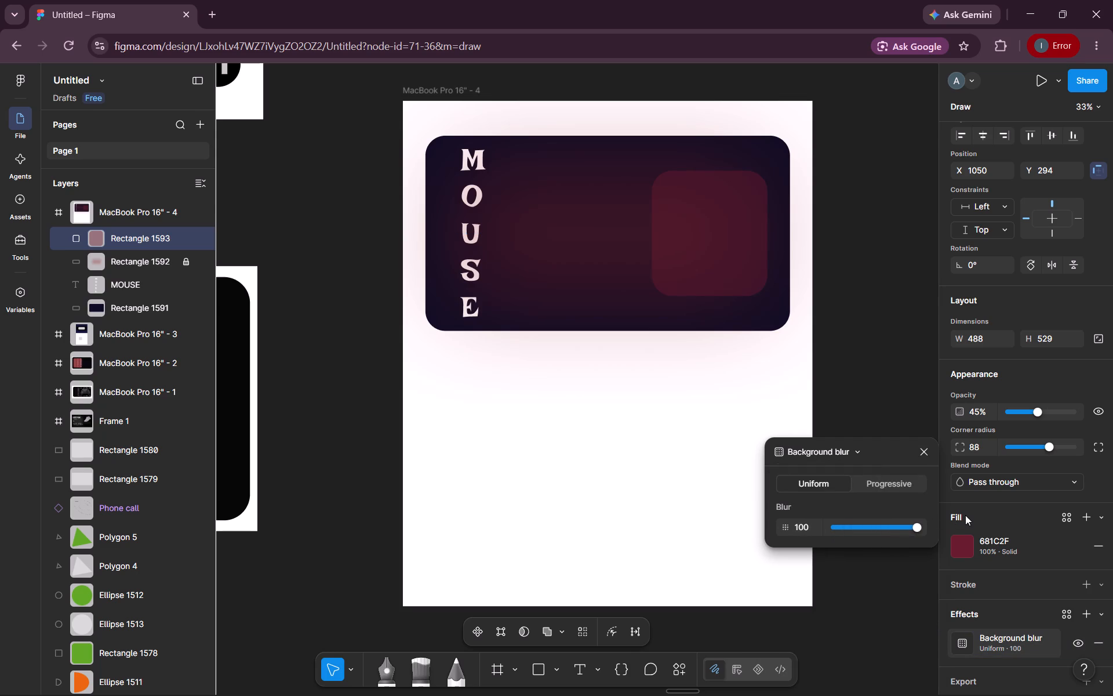
drag(965, 515, 1099, 579)
Change the crimson rectangle's effect to a uniform layer blur of 19 and deselect the rectangle.
click(845, 444)
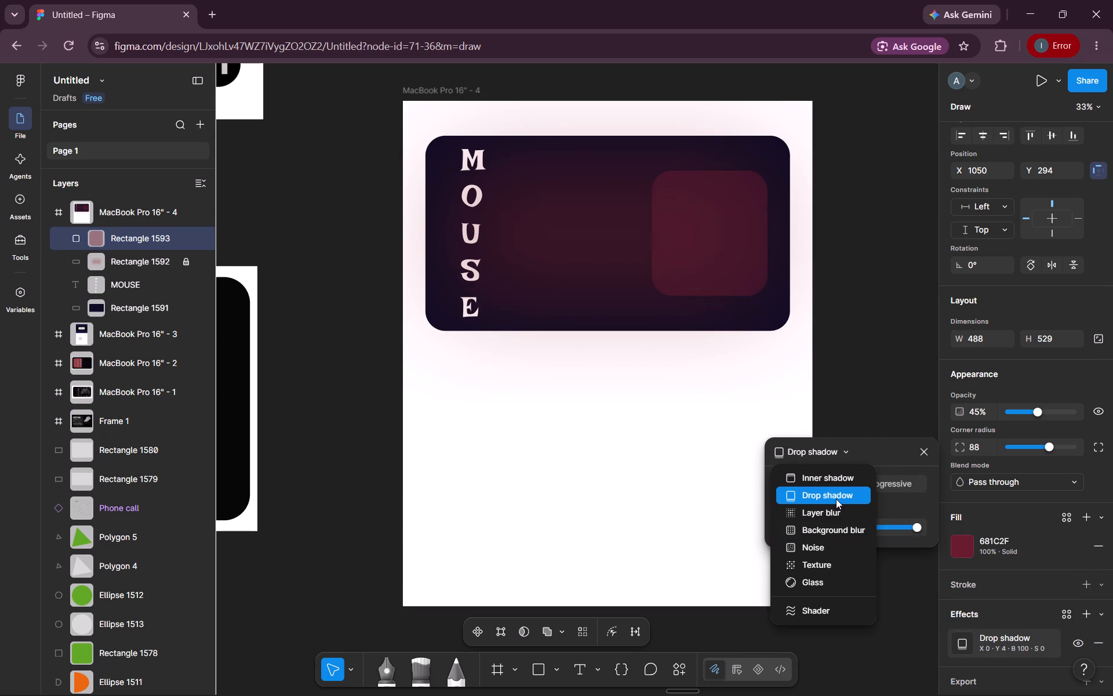
click(836, 505)
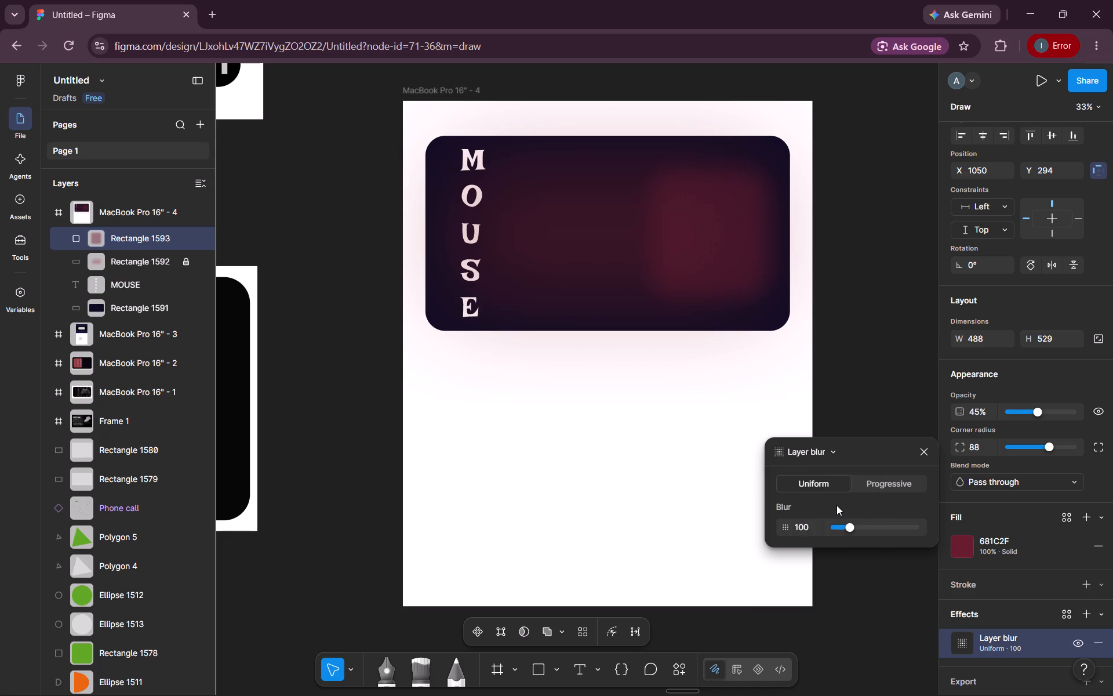
click(836, 505)
drag(848, 524, 846, 524)
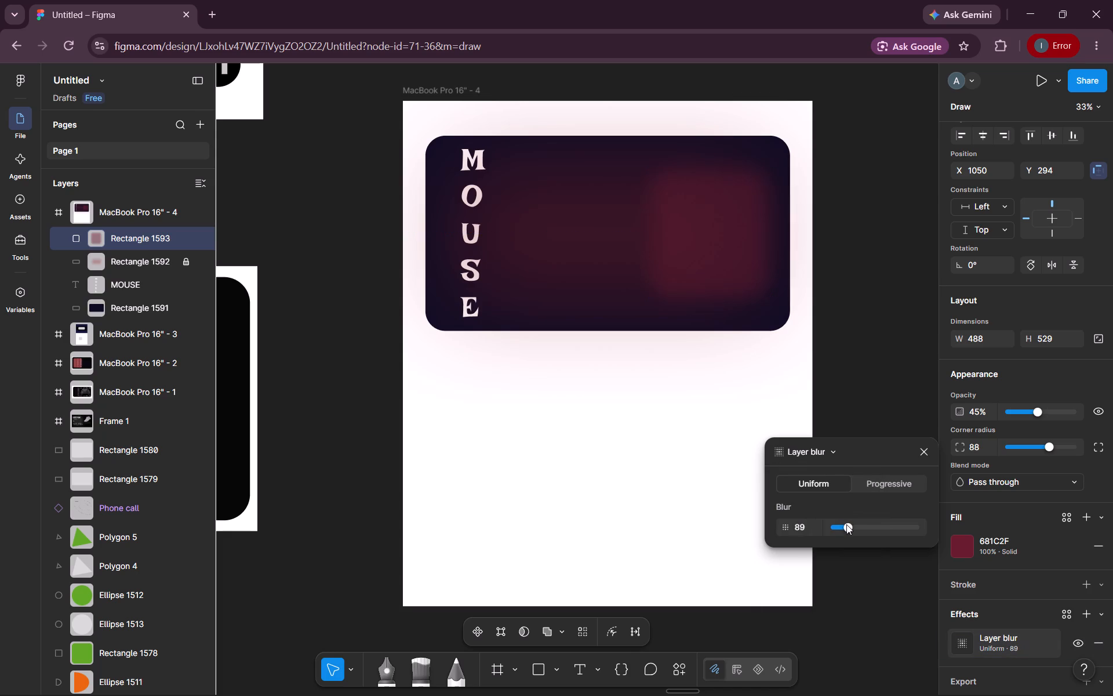
drag(846, 524, 838, 528)
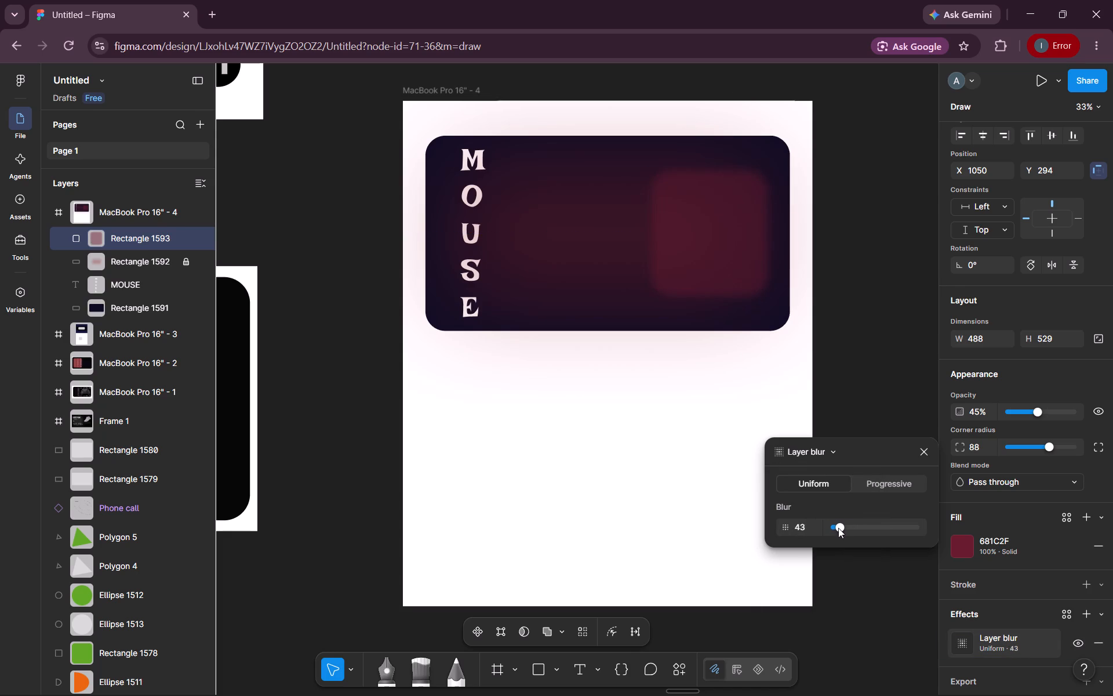
drag(838, 528, 836, 528)
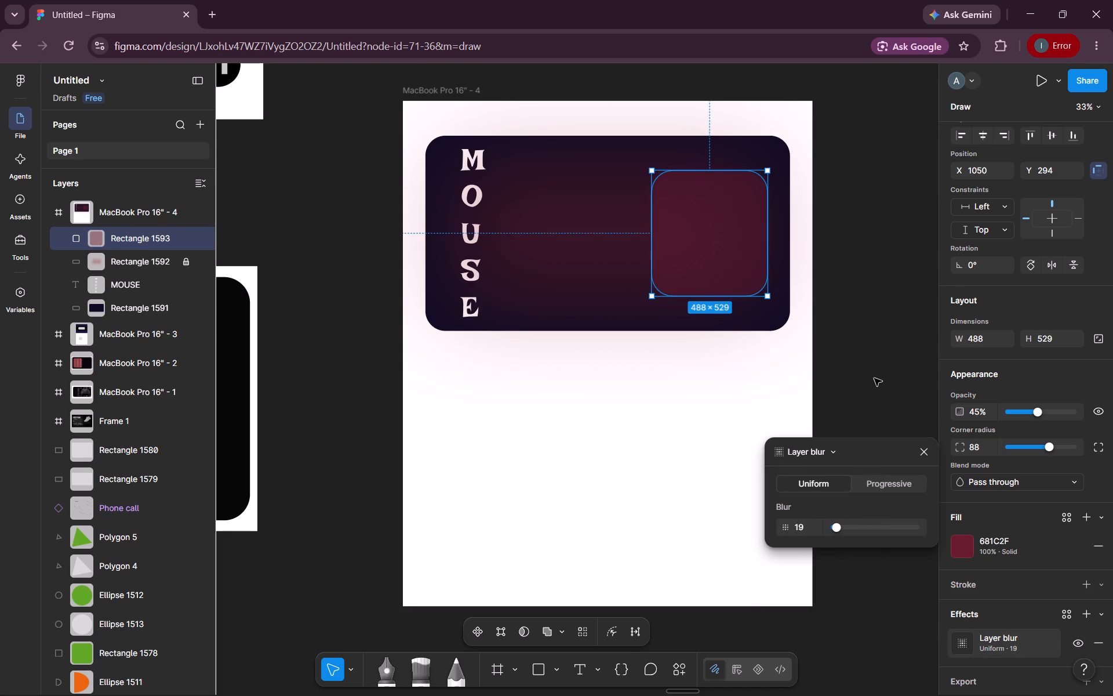
click(874, 378)
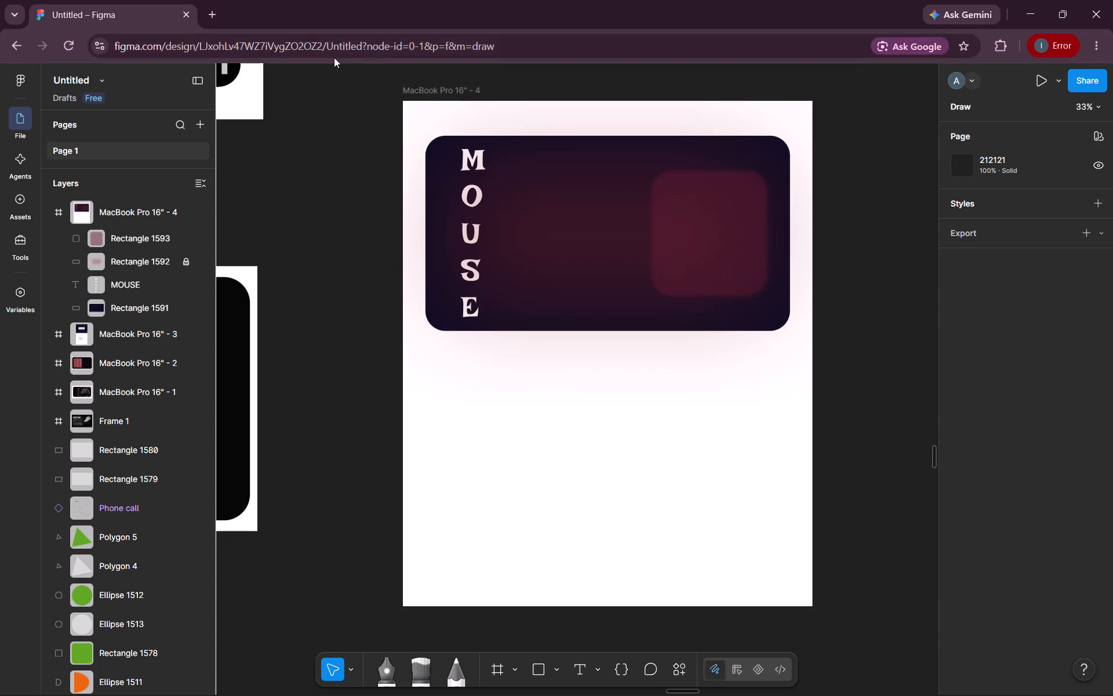
Search Google for mouse in a new browser tab and show the image results.
click(208, 12)
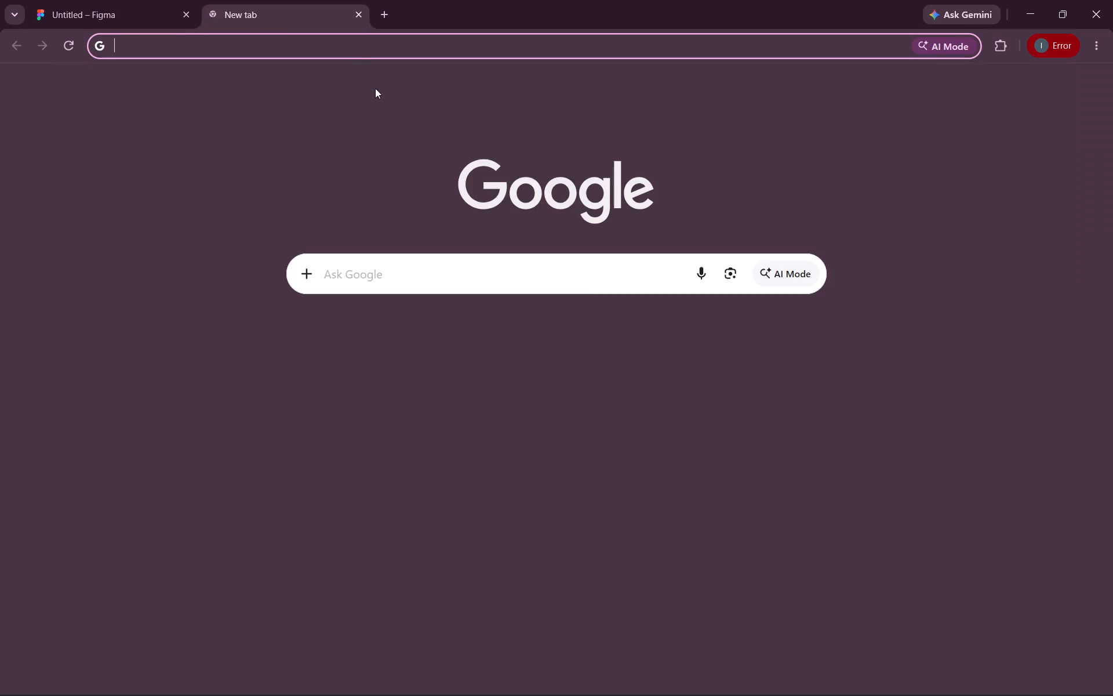
click(430, 293)
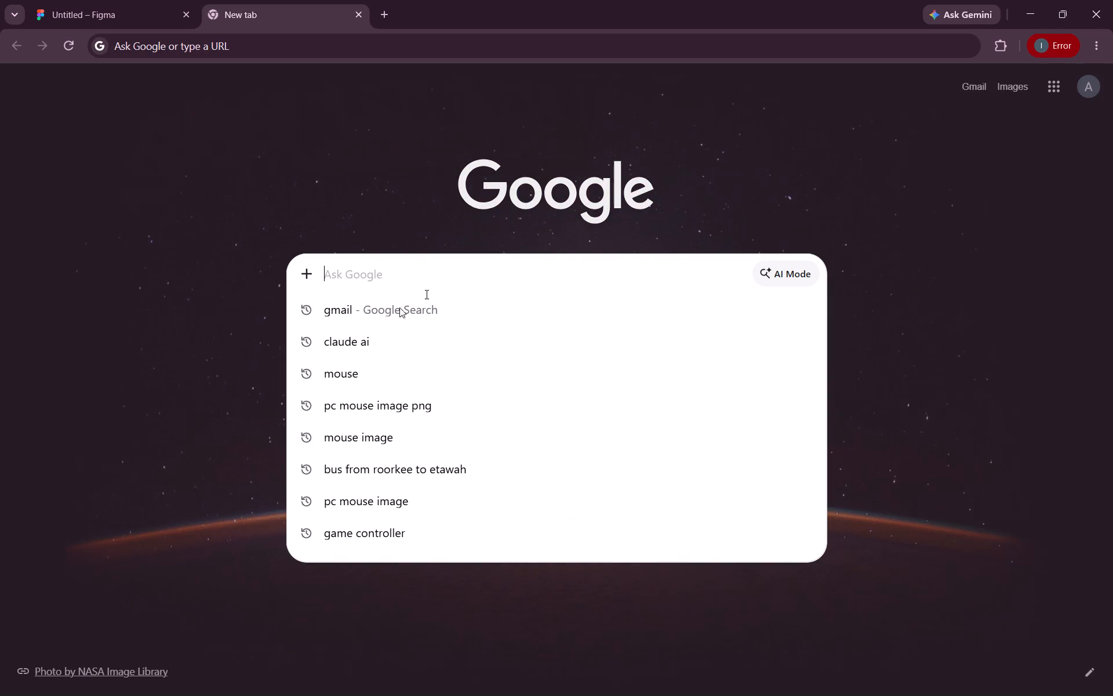
click(346, 384)
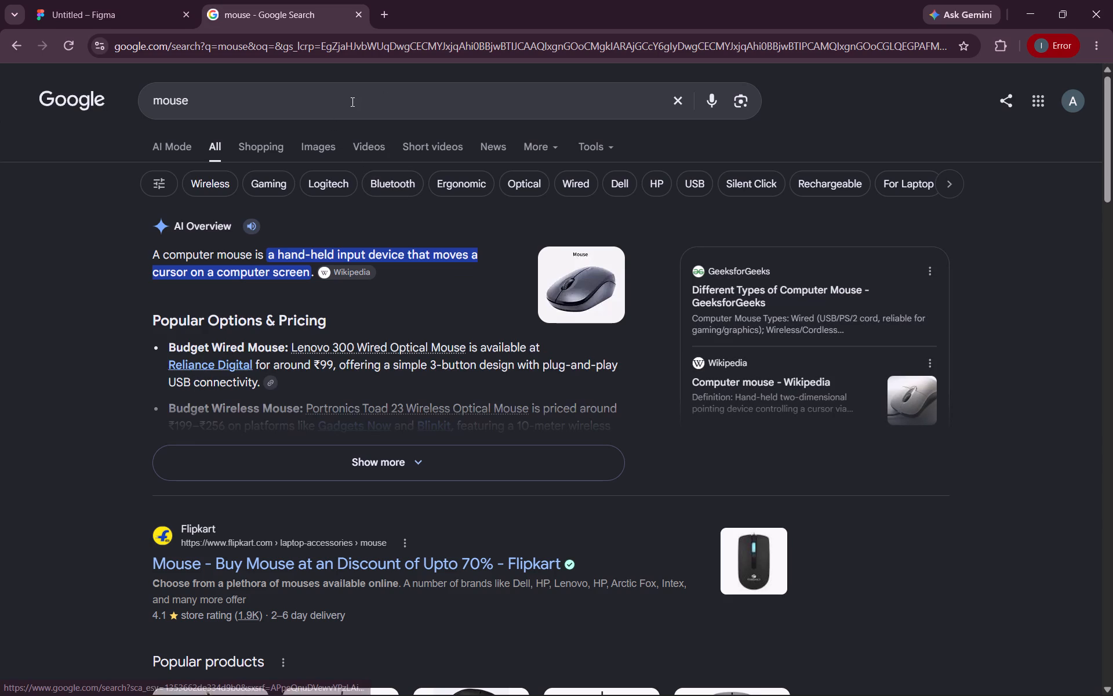
click(271, 149)
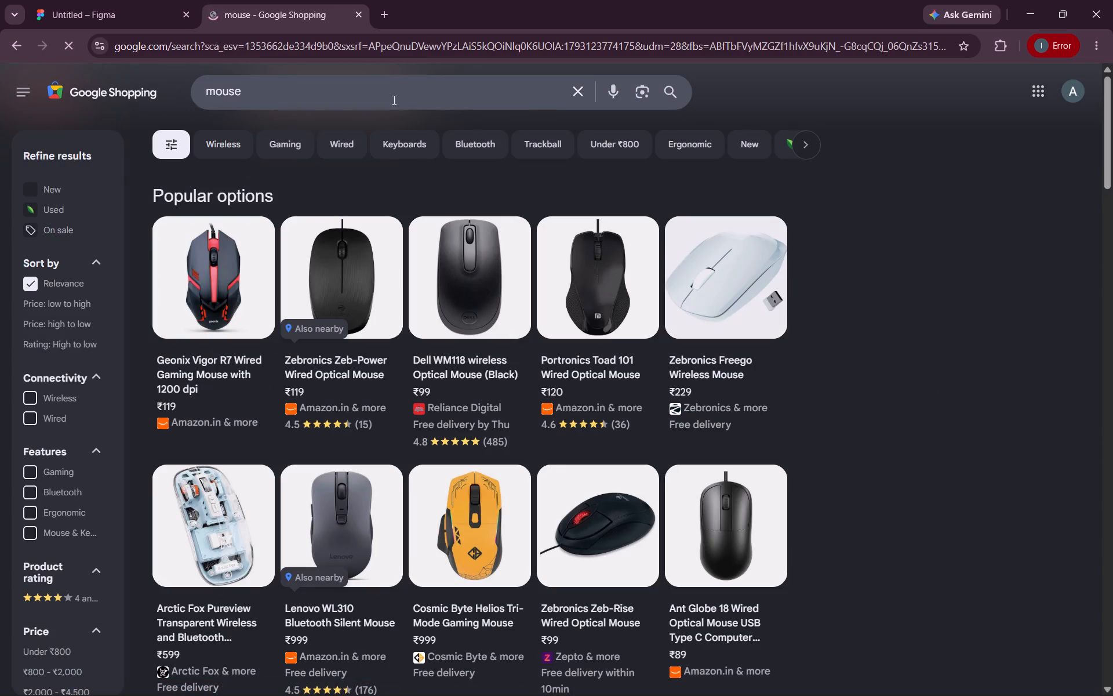
click(21, 45)
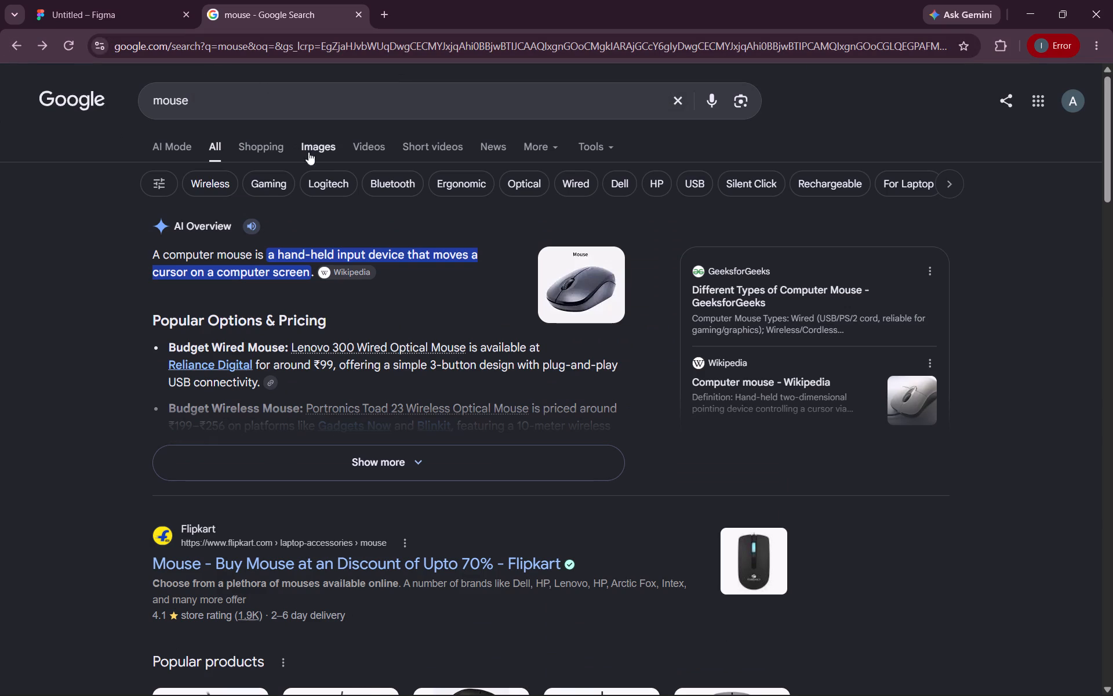
click(329, 154)
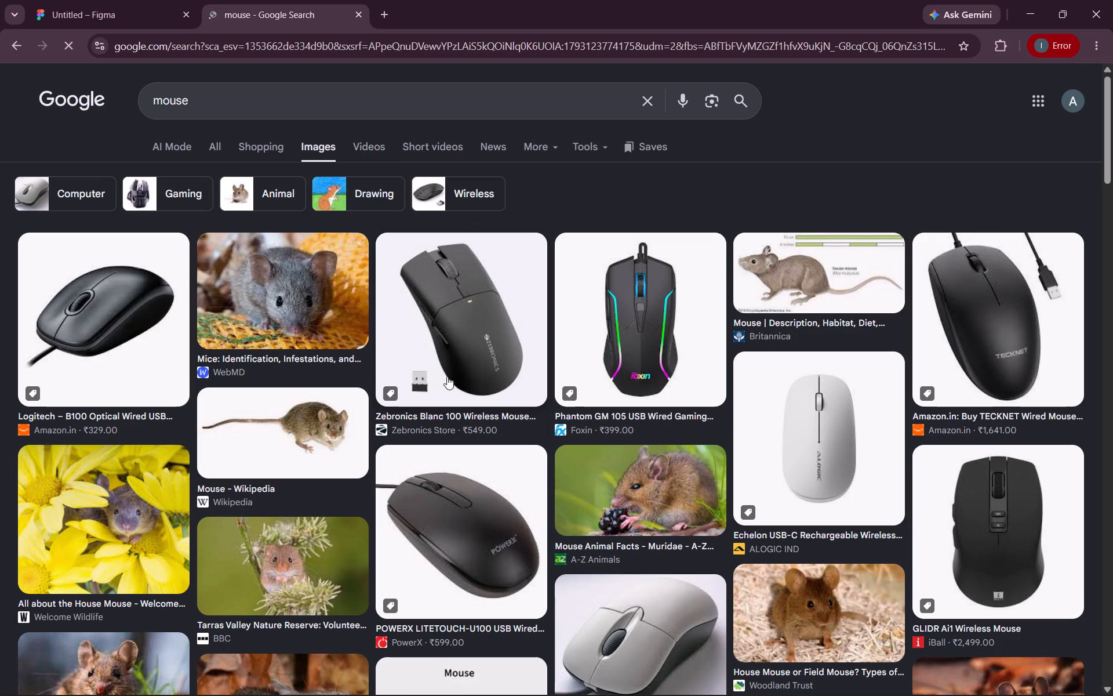
Look through the image results for a computer mouse picture that suits the crimson card.
scroll(648, 391, down, 2)
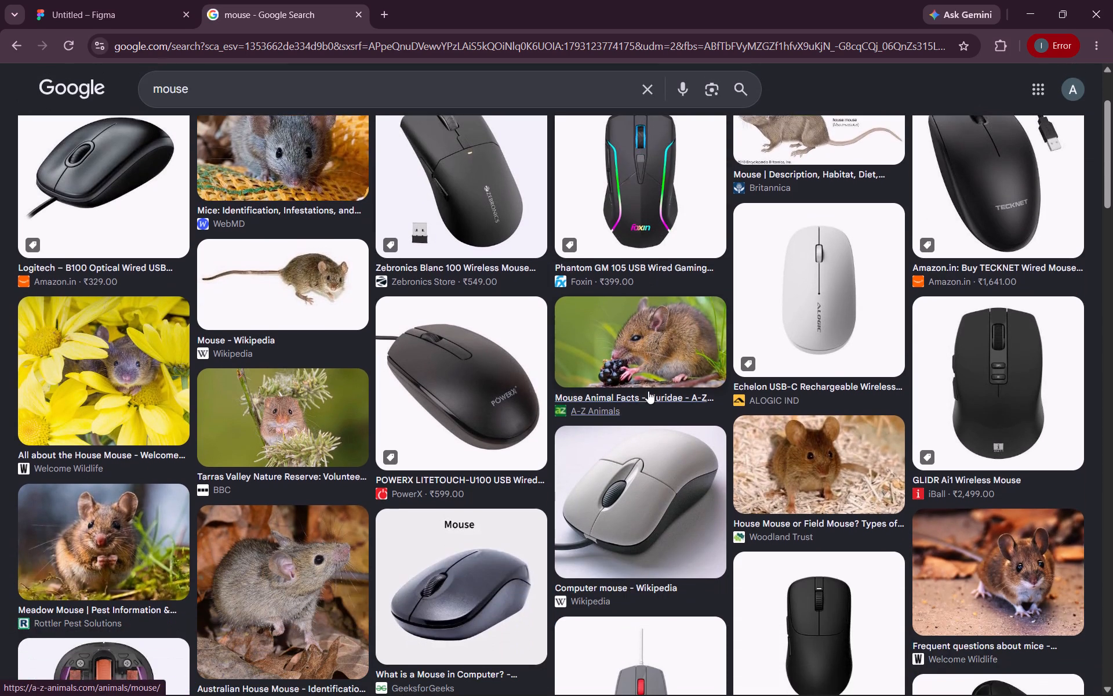
scroll(648, 391, down, 7)
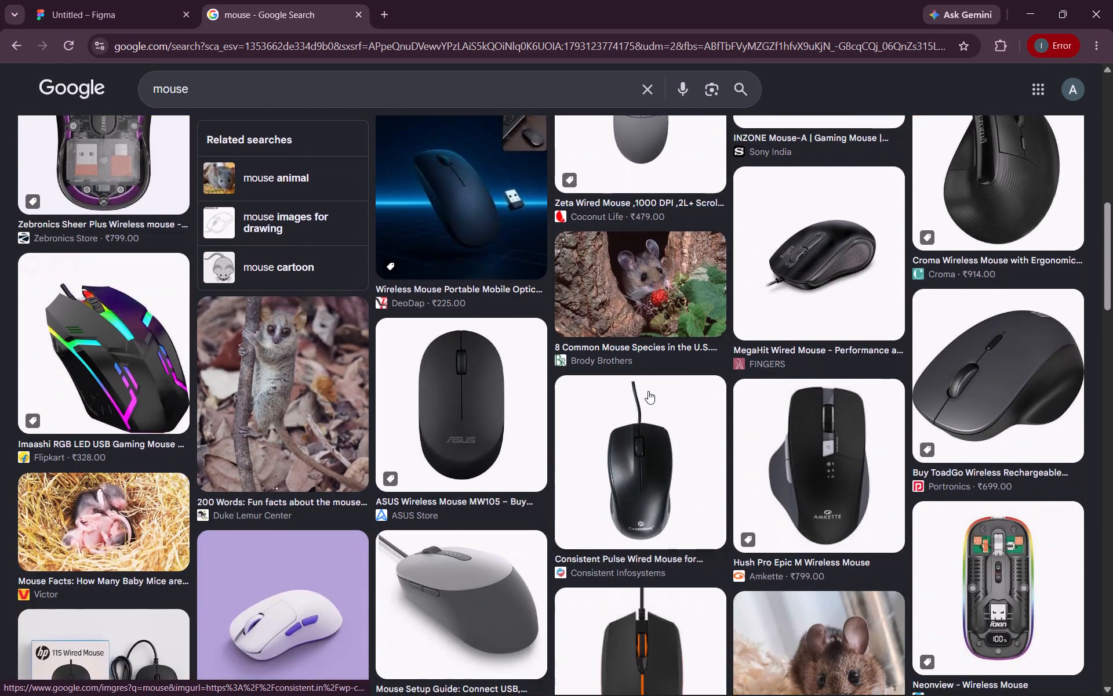
scroll(648, 391, down, 5)
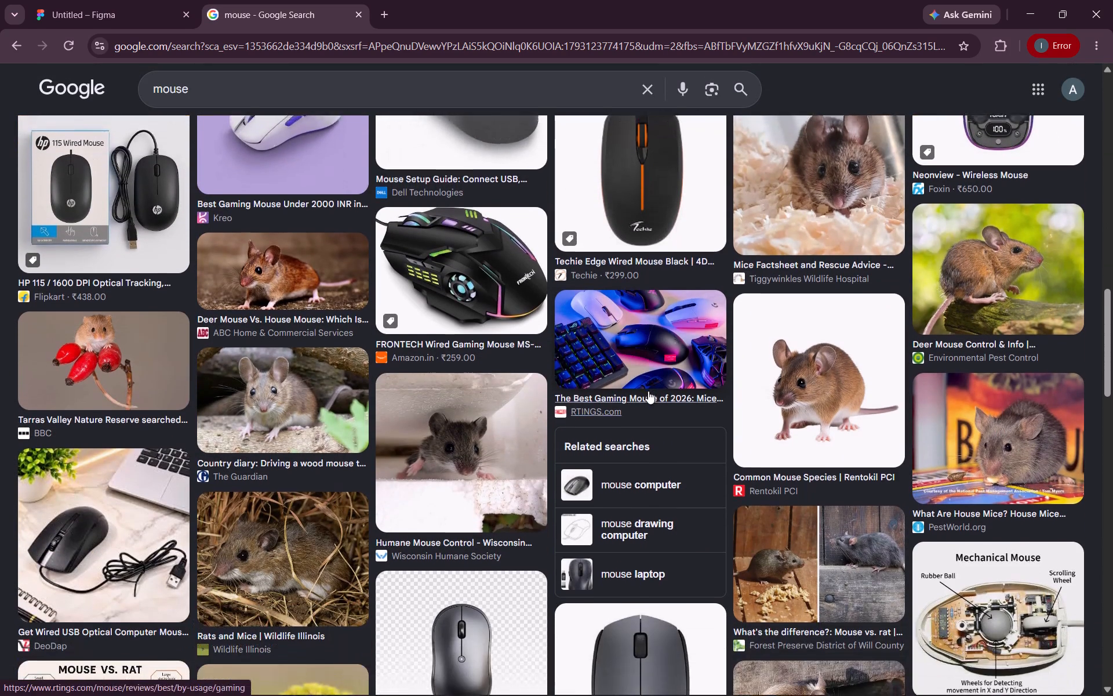
scroll(648, 391, down, 3)
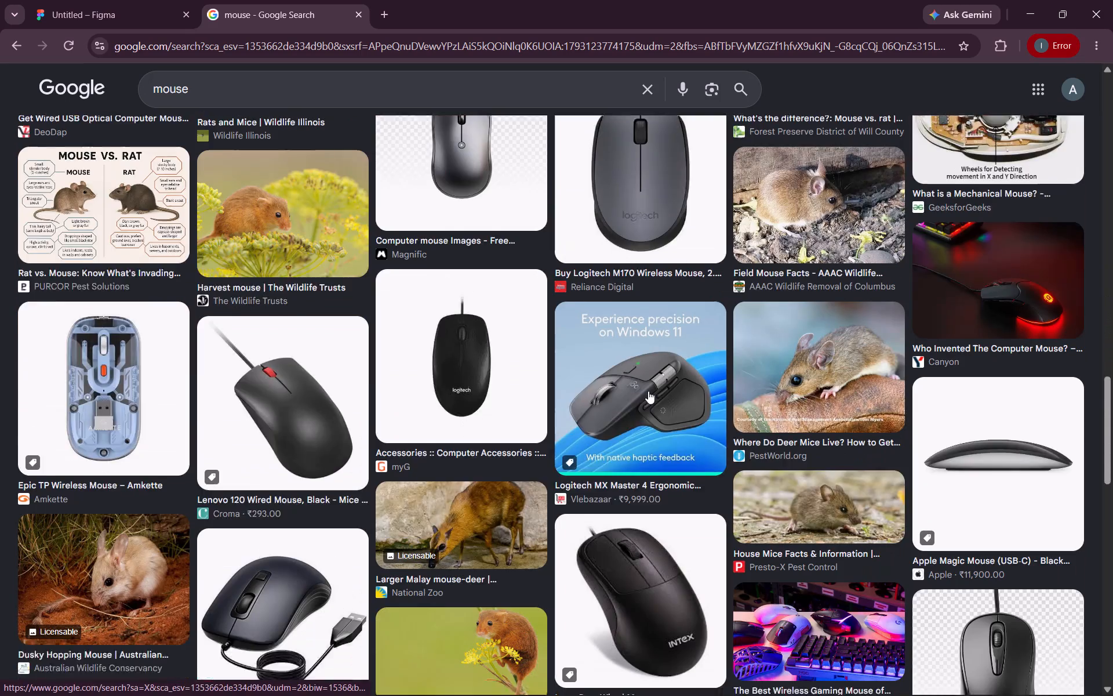
scroll(648, 391, down, 7)
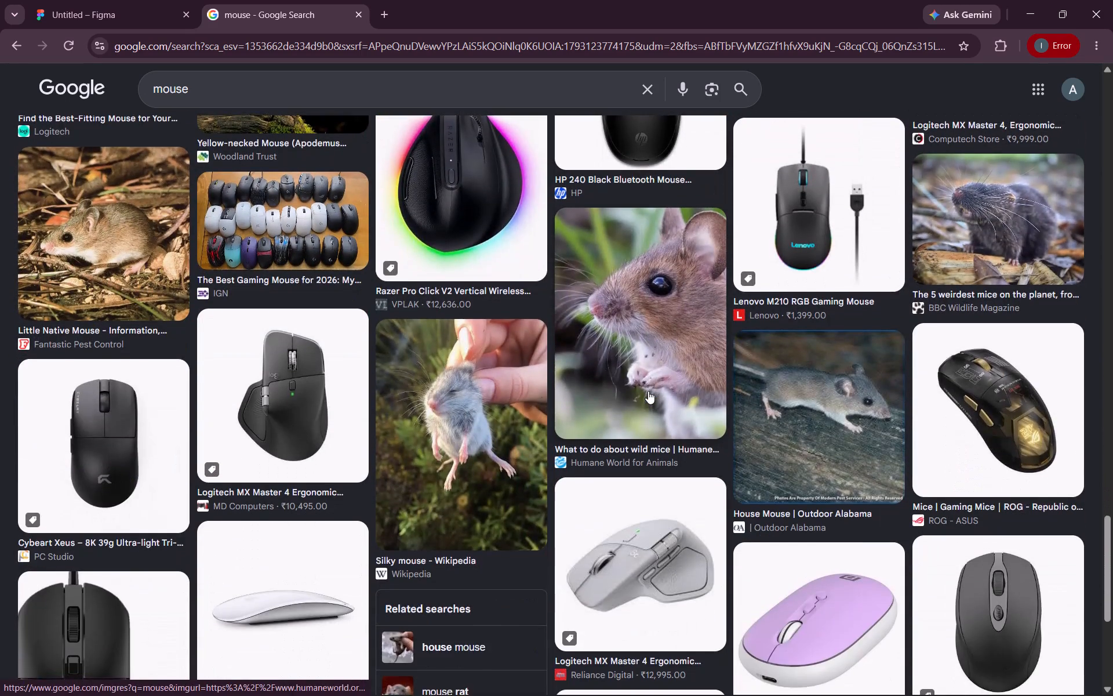
scroll(648, 391, down, 3)
scroll(648, 391, up, 10)
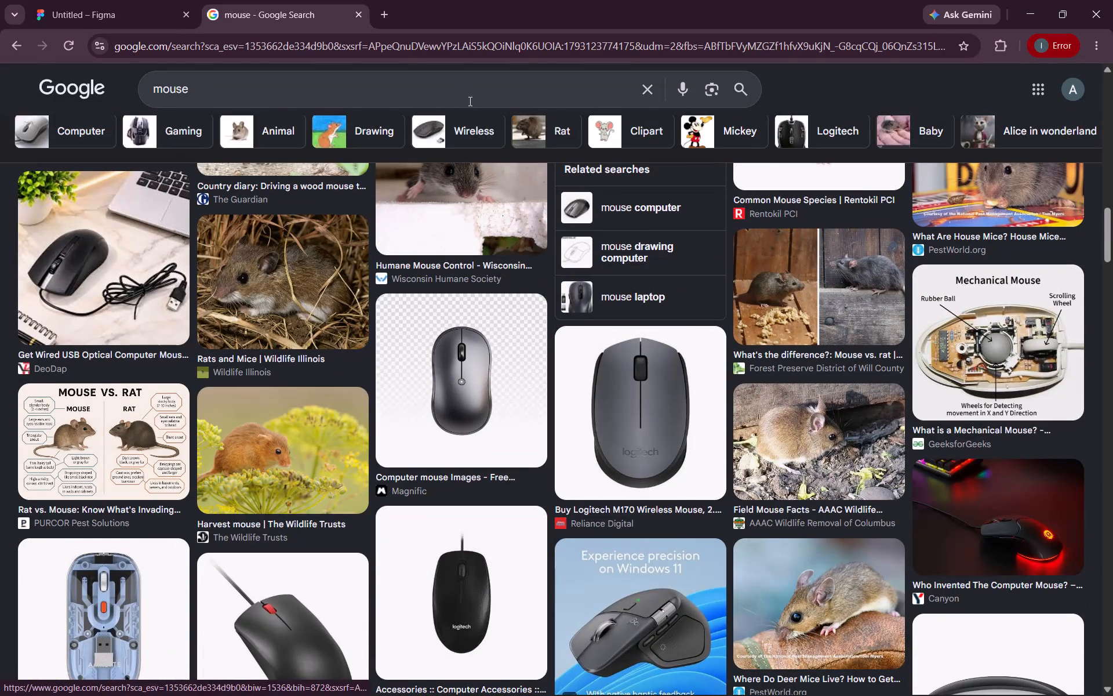
Refine the image search to "mouse with black back", using a suggested completion of the query.
click(470, 93)
key(space)
text(with)
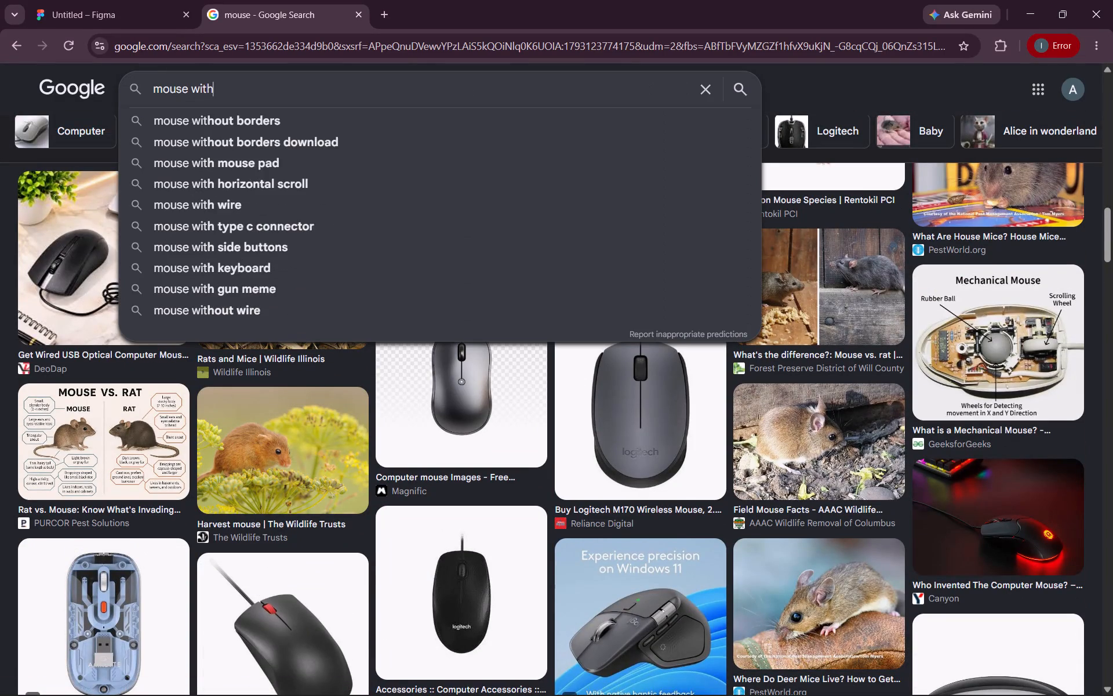
key(space)
text(black)
key(space)
text(back)
key(Down)
key(Return)
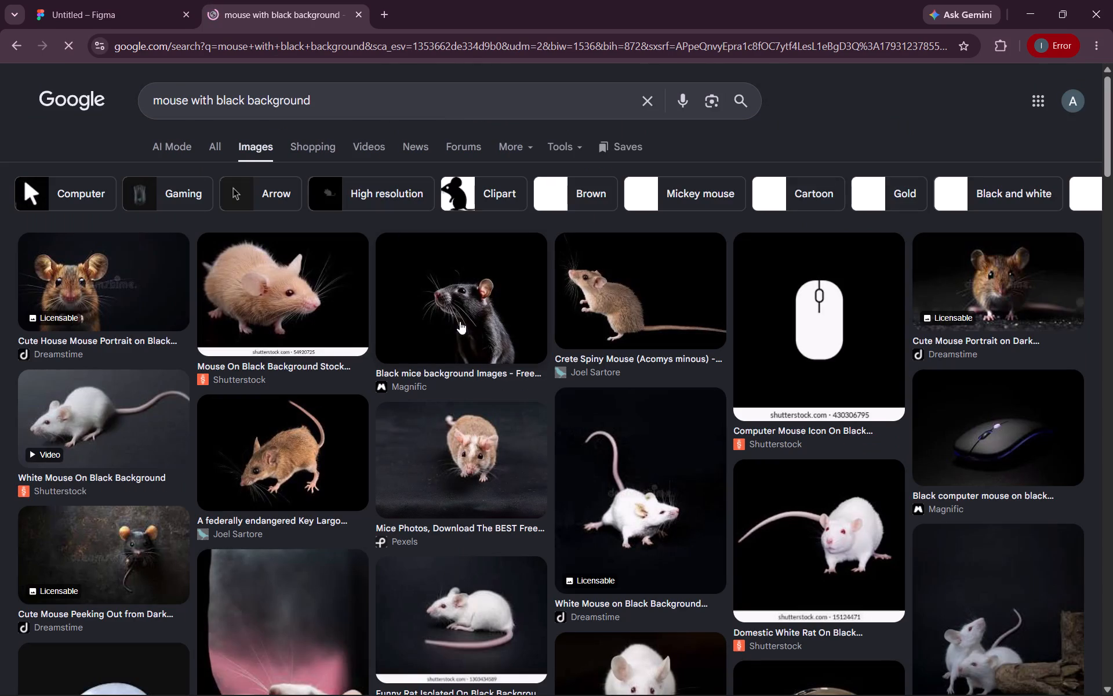
Browse the black-background image results and open the preview of the black camouflage Core M1 Wireless Gaming Mouse from URX.
scroll(460, 321, down, 5)
scroll(460, 321, up, 5)
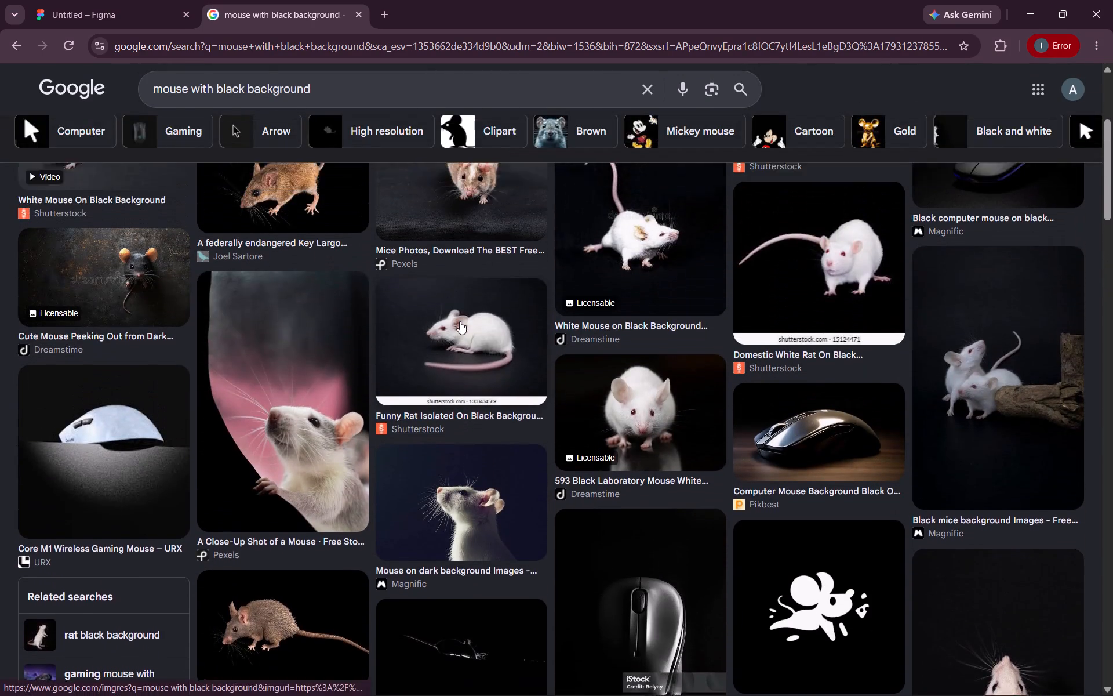
scroll(460, 321, up, 2)
click(435, 307)
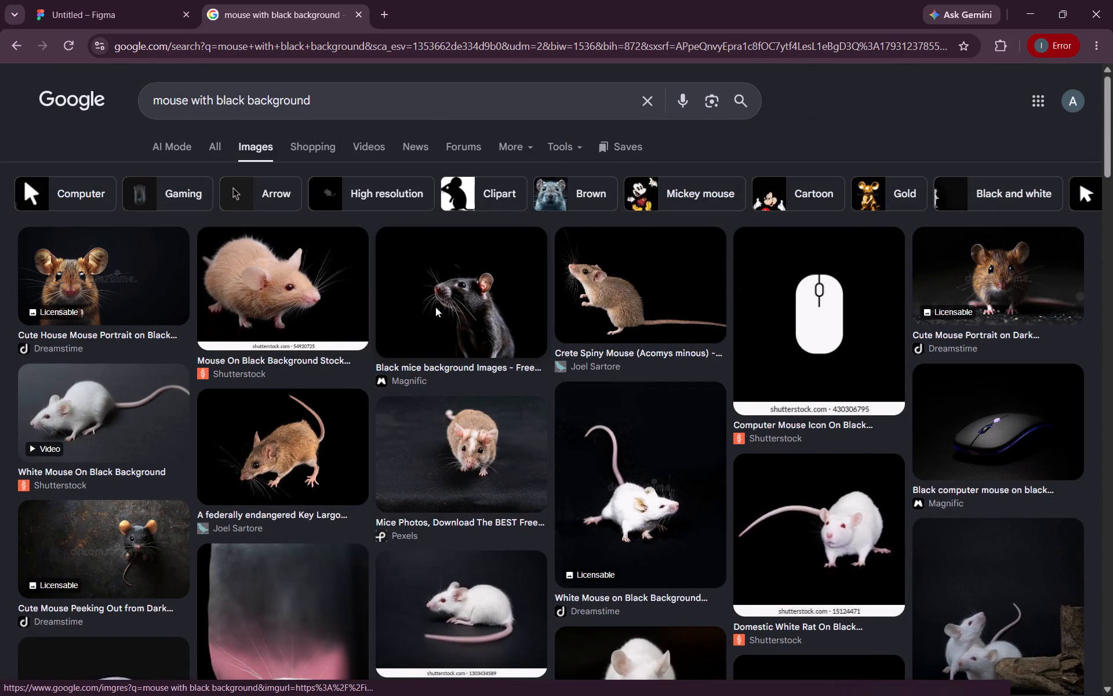
scroll(490, 399, down, 3)
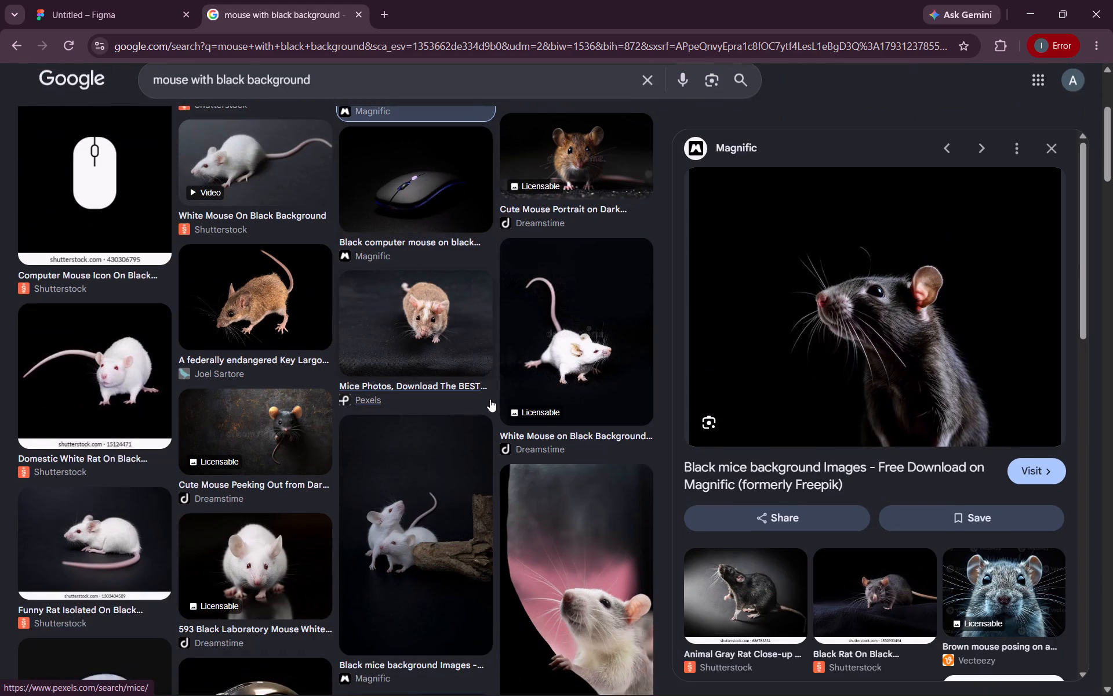
scroll(490, 399, down, 7)
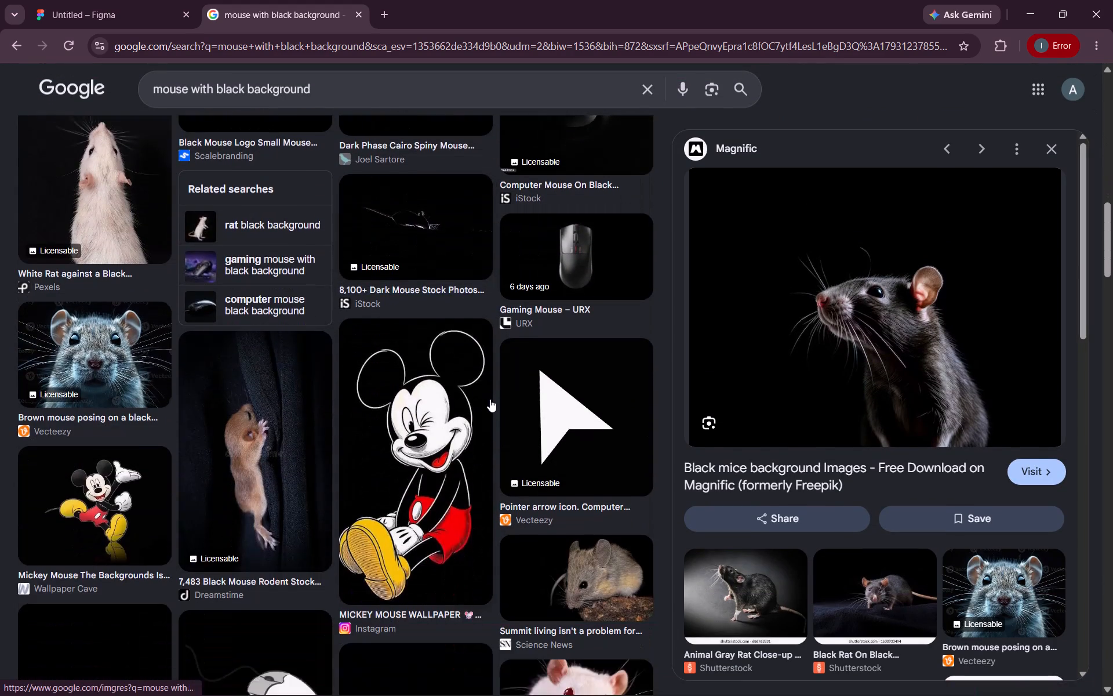
scroll(490, 399, down, 5)
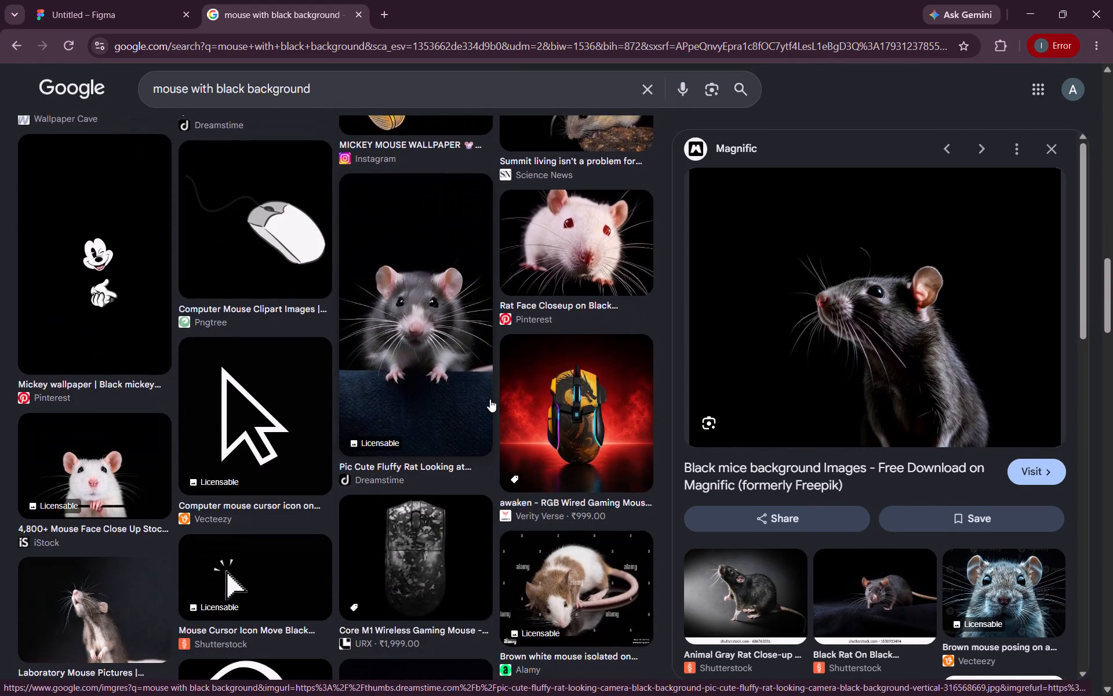
scroll(490, 399, down, 3)
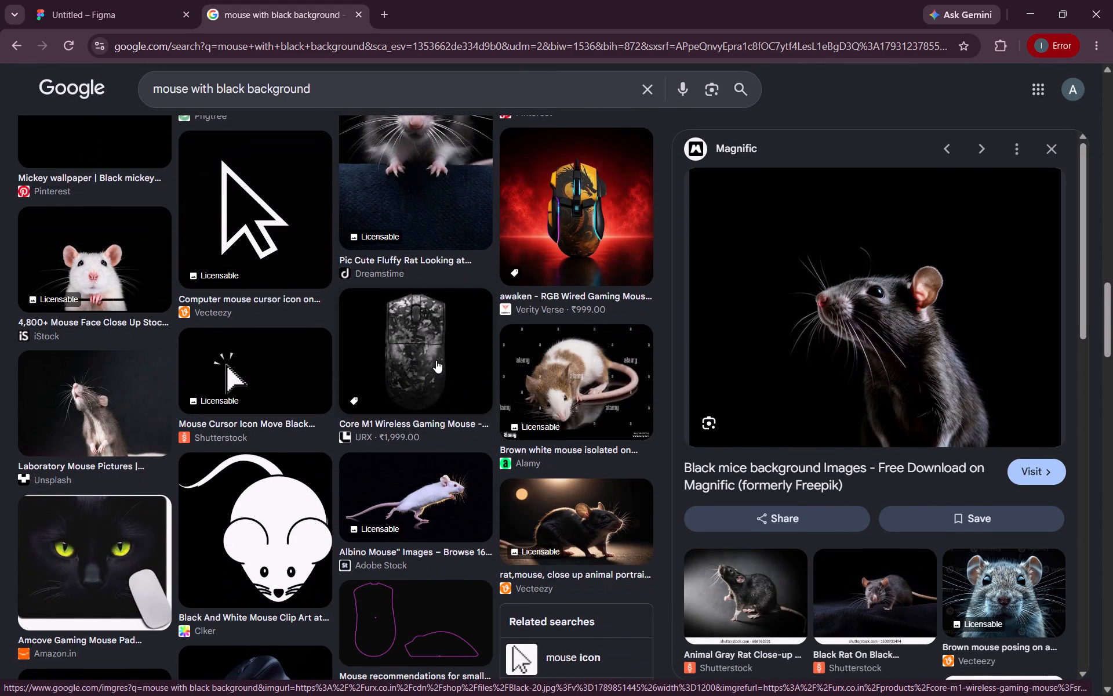
click(436, 360)
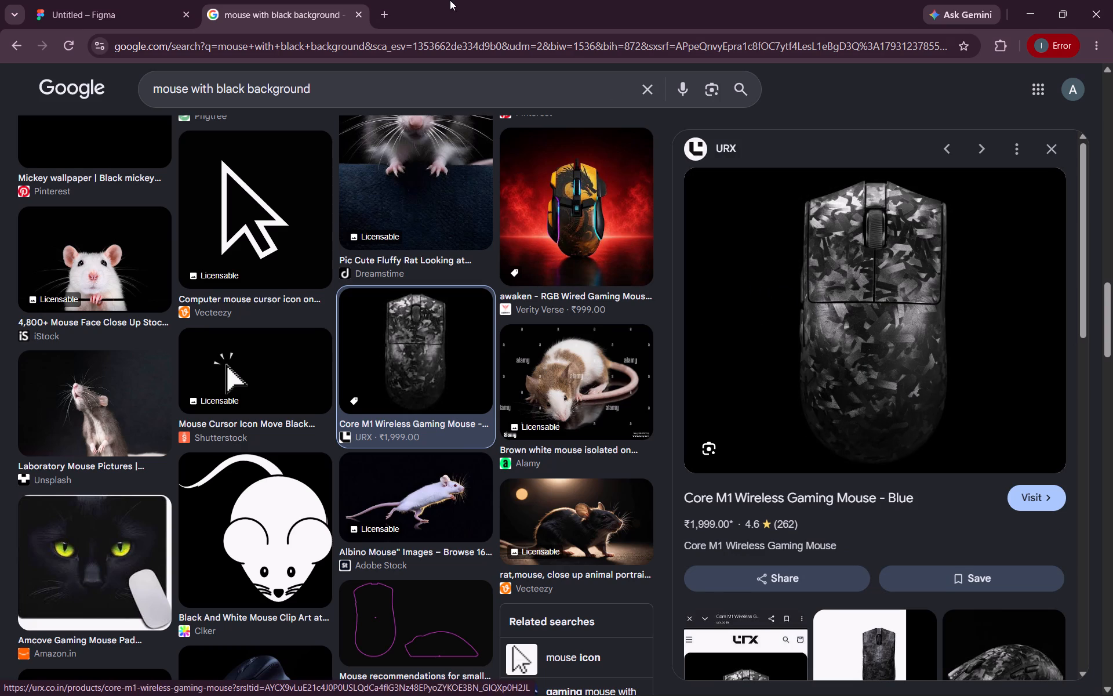
Detach the image search tab into its own window and shrink it beside the crimson card, keeping the mouse preview visible.
drag(277, 19, 362, 193)
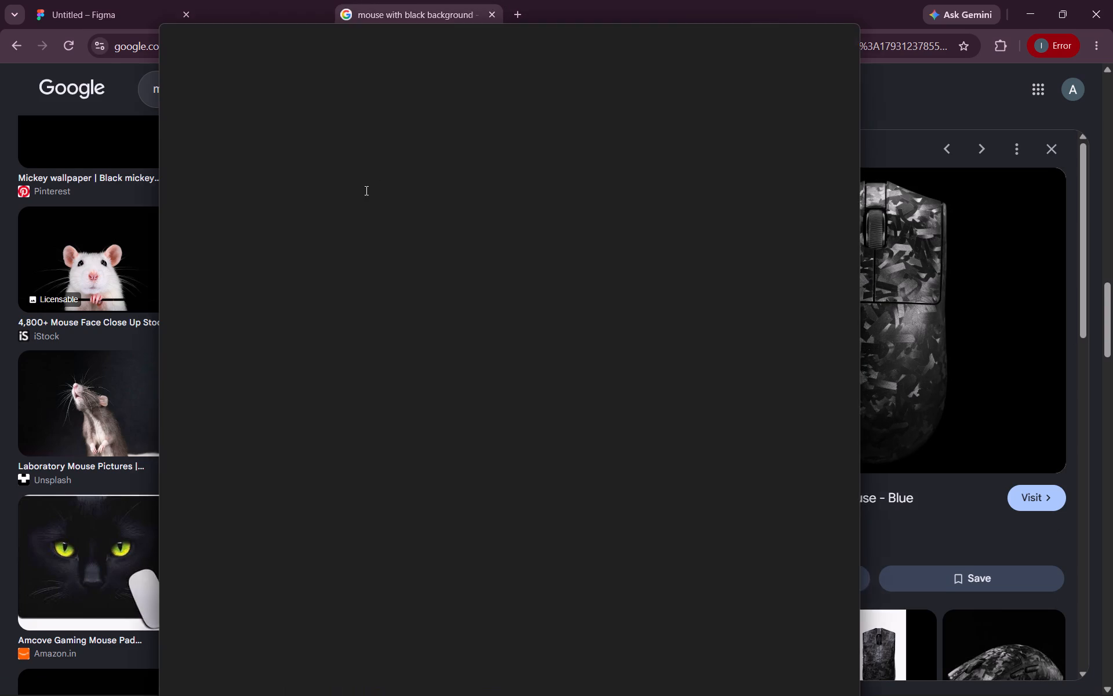
drag(362, 193, 294, 80)
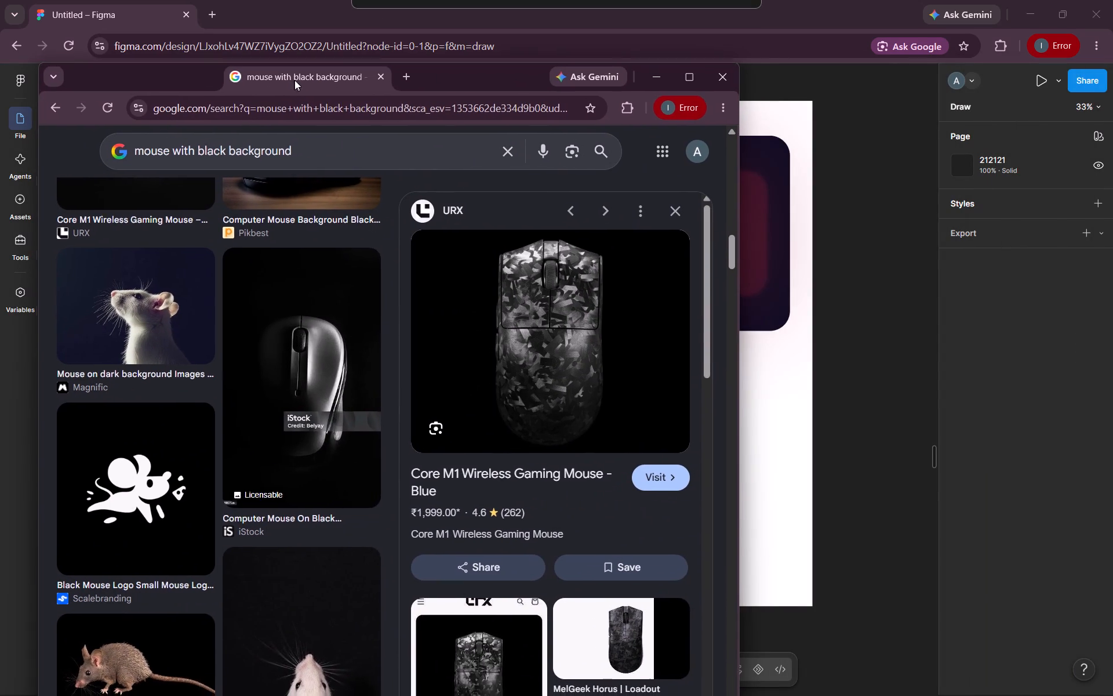
drag(294, 80, 296, 77)
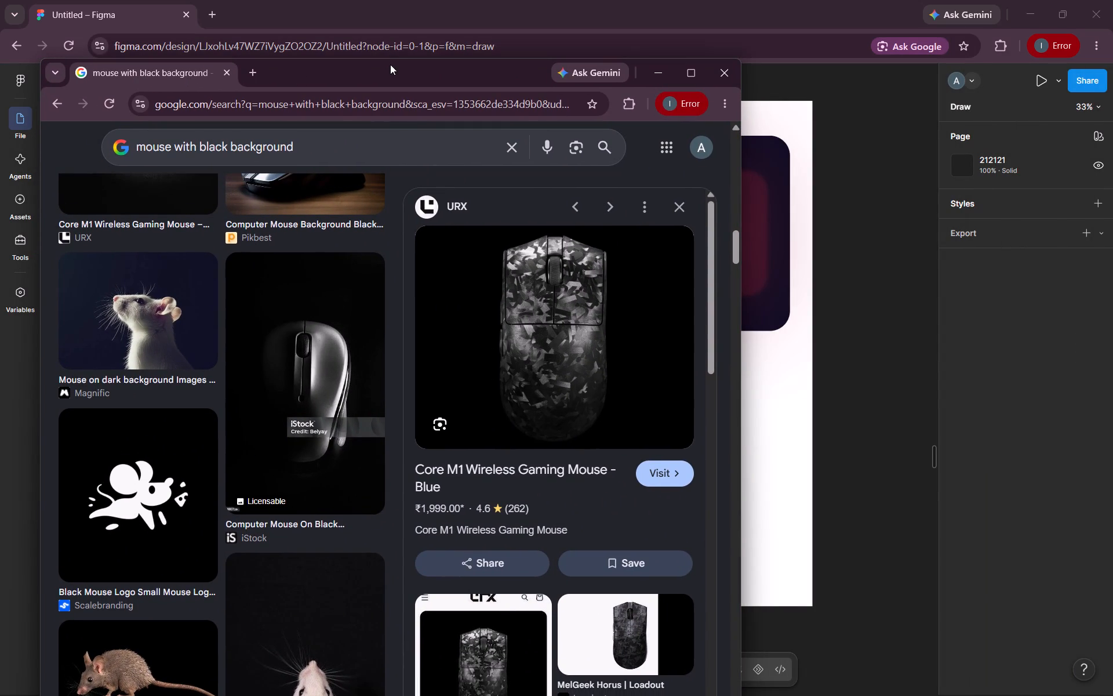
drag(390, 59, 395, 513)
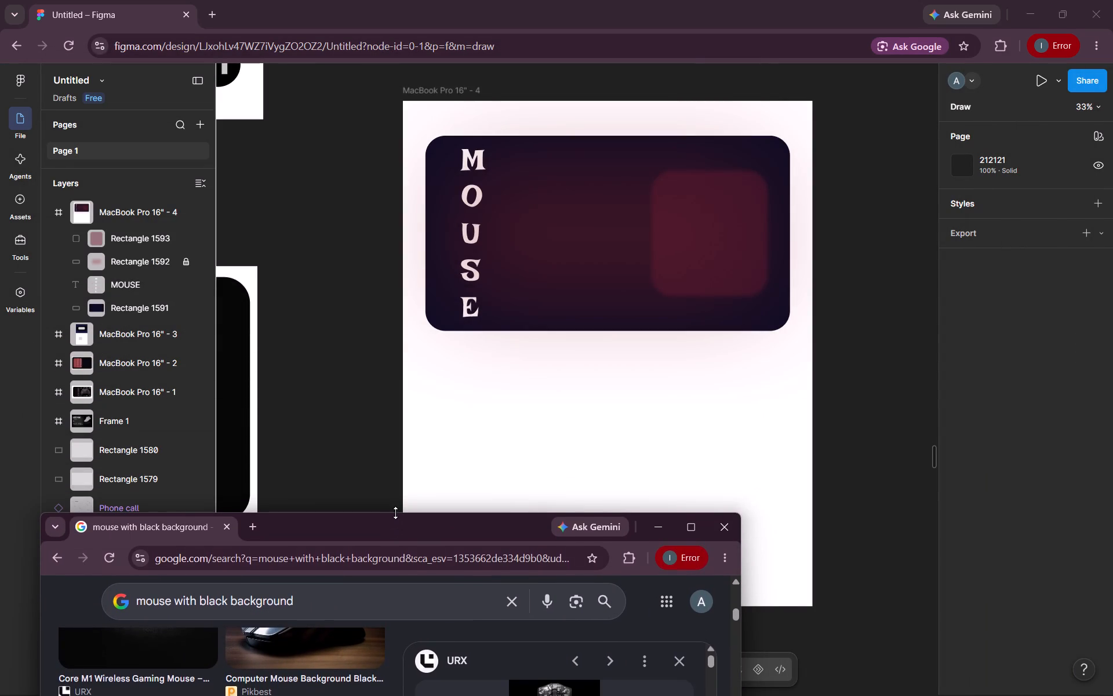
drag(354, 528, 354, 244)
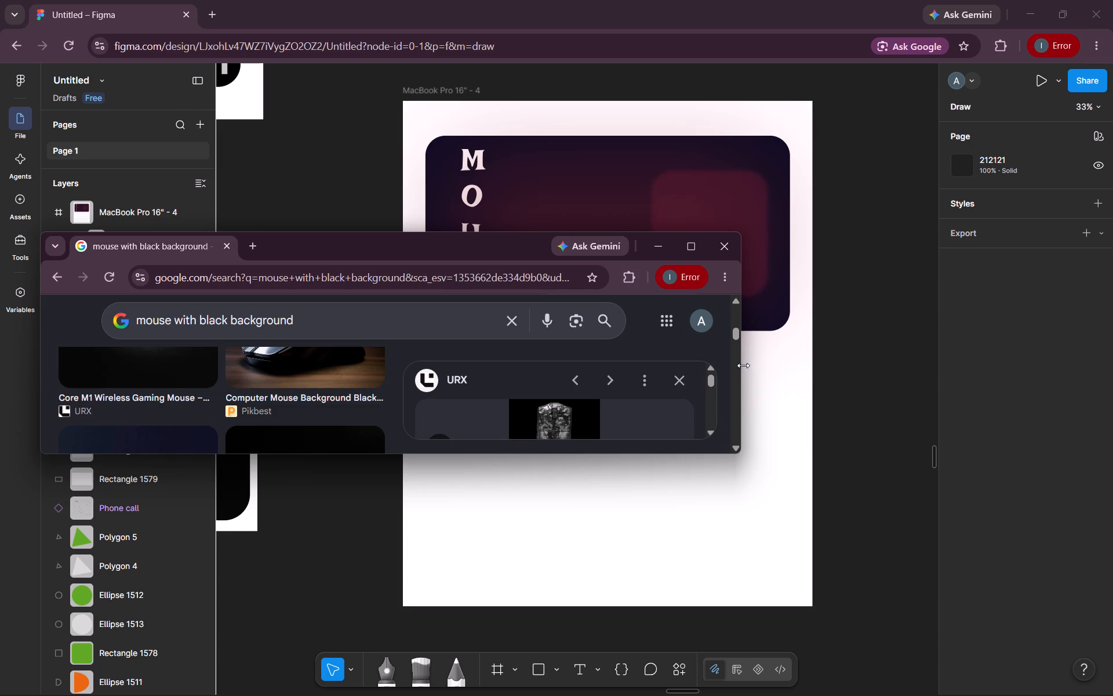
drag(743, 365, 525, 360)
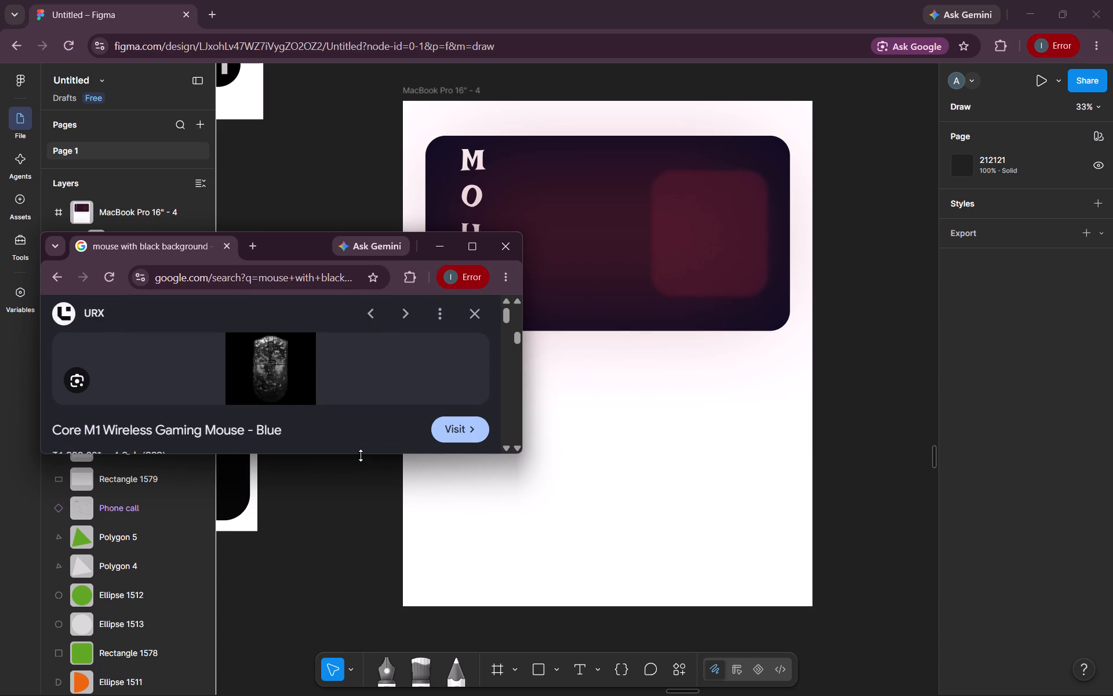
drag(361, 455, 339, 635)
Place the previewed gaming mouse picture from the search window into the MacBook Pro 16" - 4 frame in Figma, over the crimson card.
drag(250, 433, 691, 249)
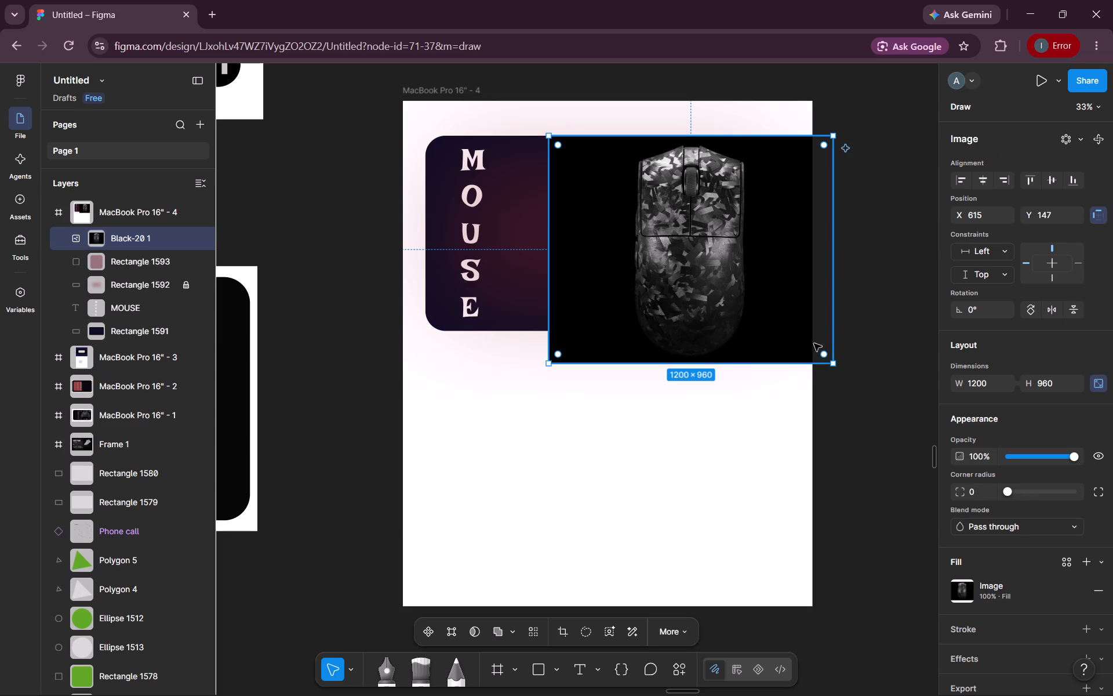
Scale the black mouse image in the Figma frame to about 511 by 409 and place it over the crimson card, about X 1027, Y 370.
drag(834, 364, 670, 217)
drag(603, 189, 701, 242)
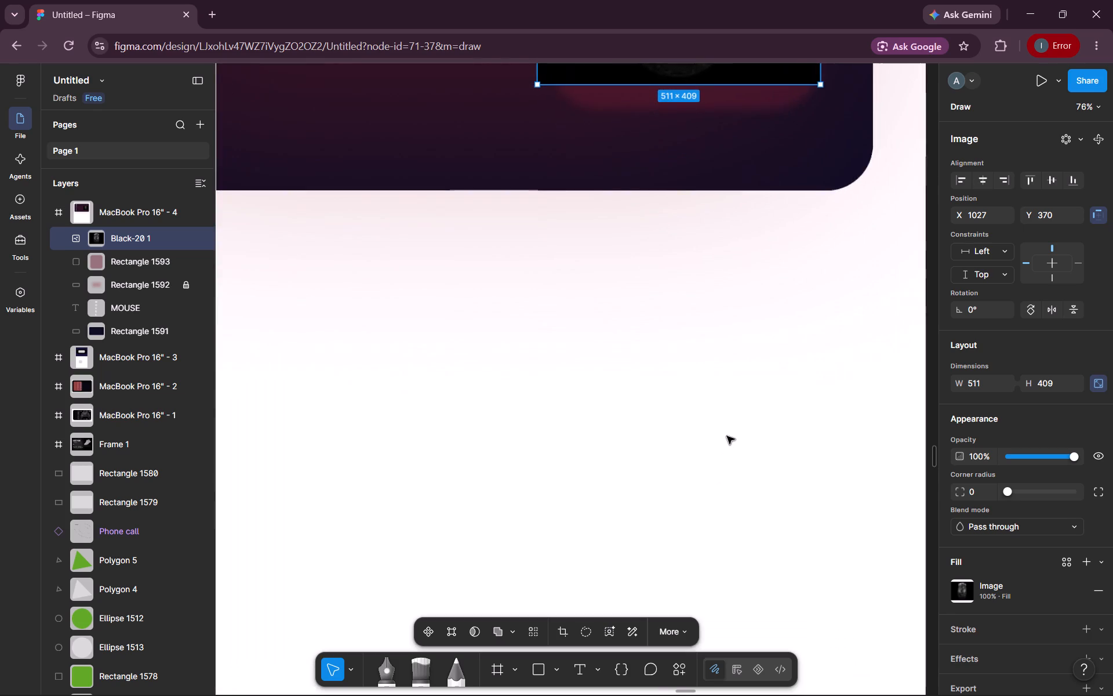
scroll(727, 436, up, 5)
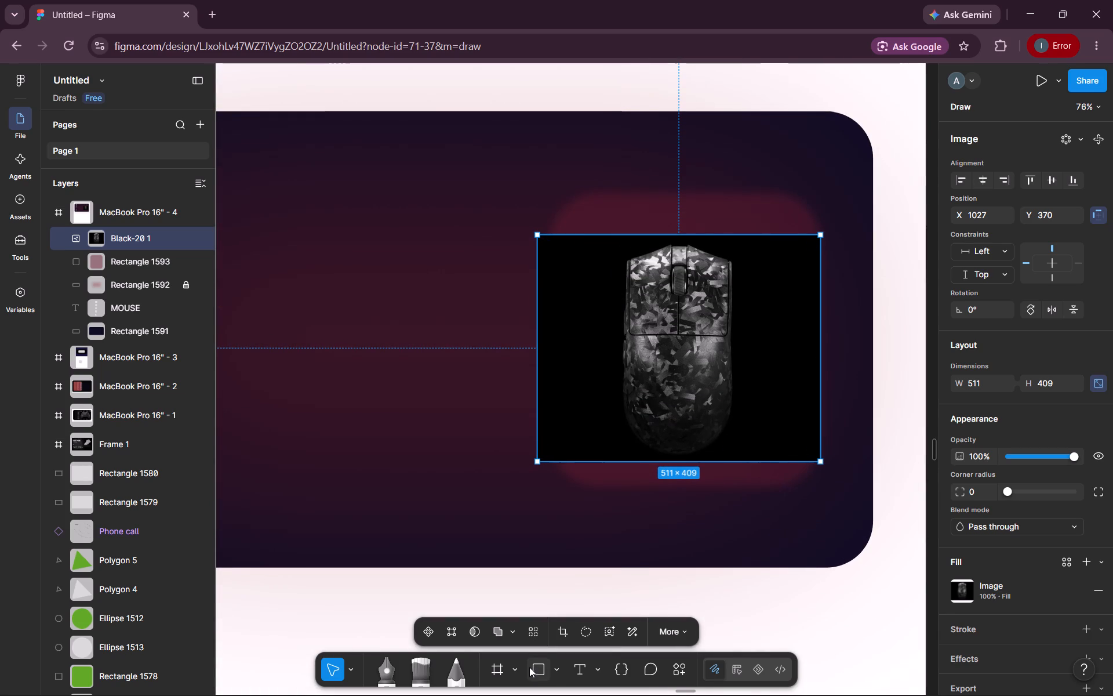
Crop the sides of the black mouse image close to the mouse, to about 241 by 409.
click(540, 667)
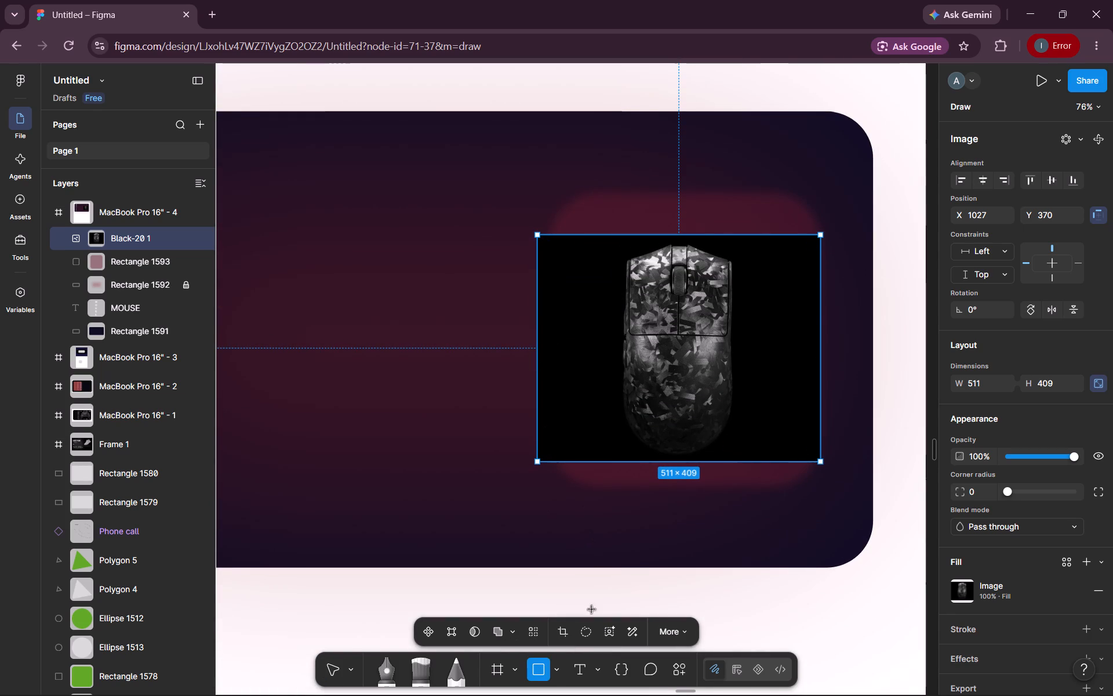
click(558, 634)
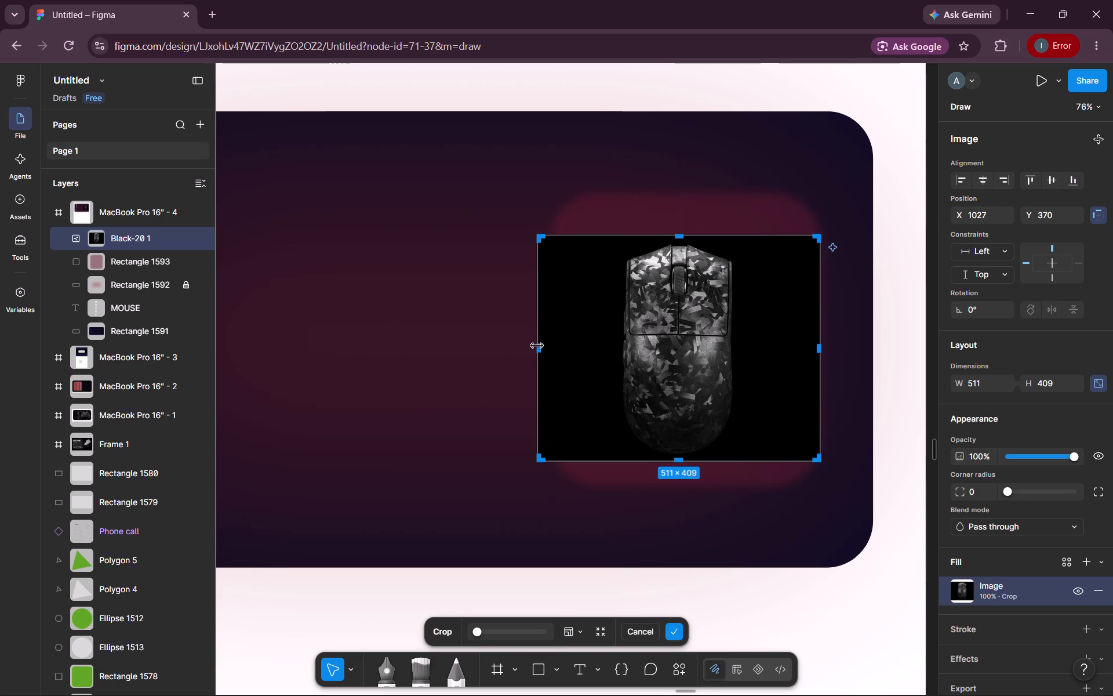
drag(537, 347, 609, 346)
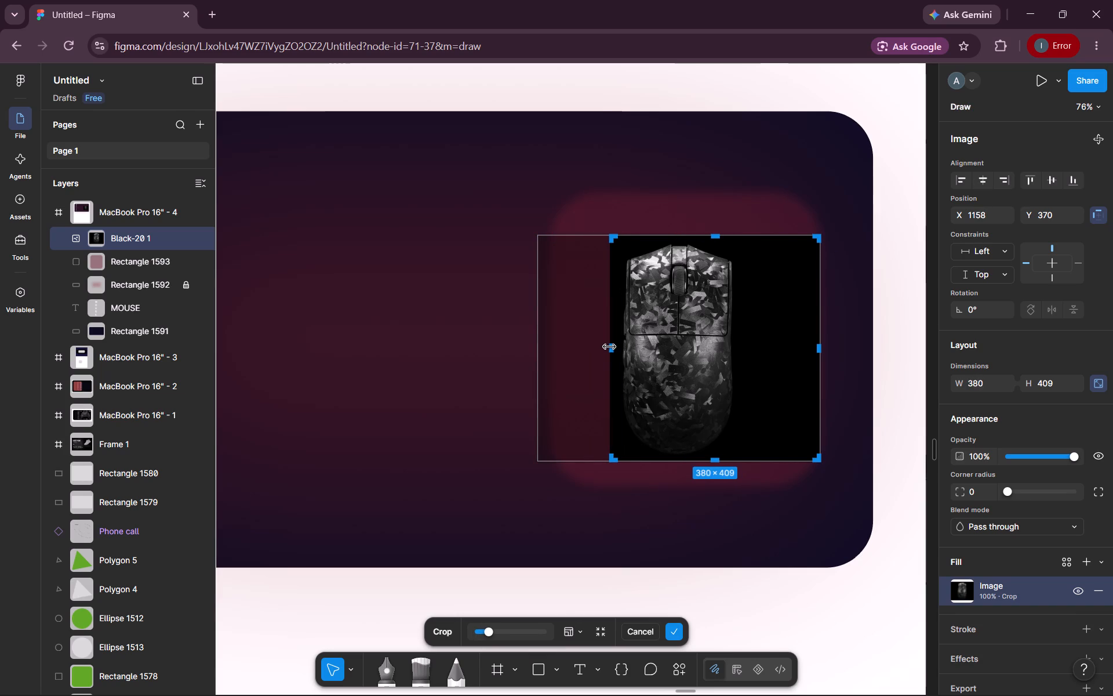
drag(609, 346, 610, 347)
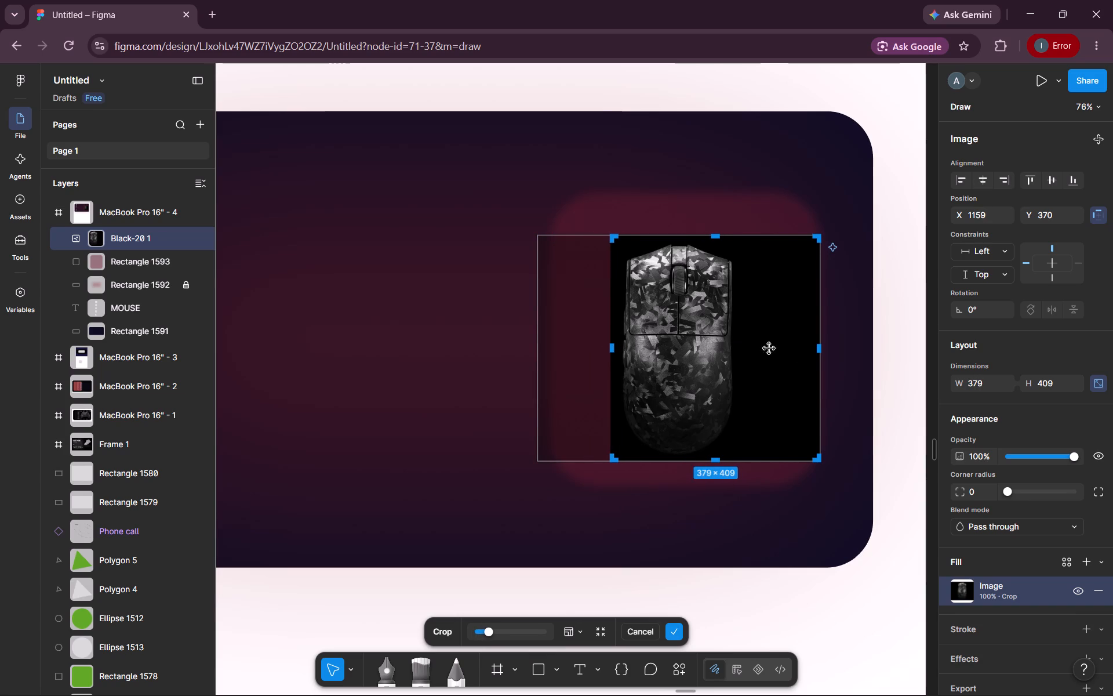
drag(816, 356, 744, 354)
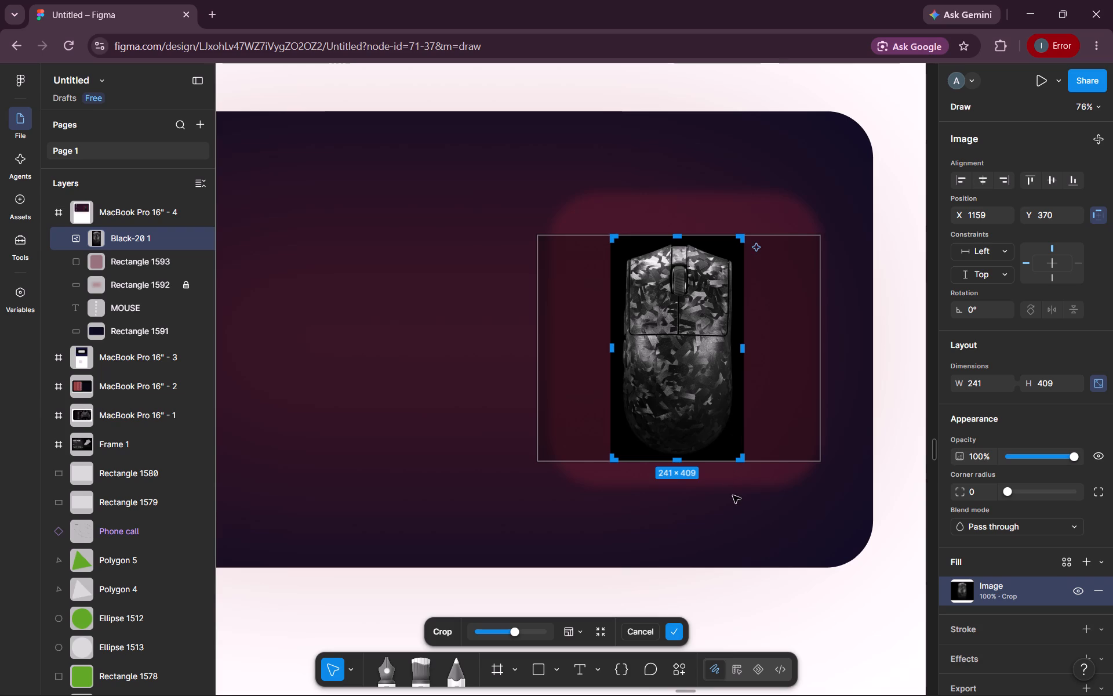
Round the cropped mouse image's corners to a radius of 46 and apply the crop.
drag(1008, 493, 1014, 493)
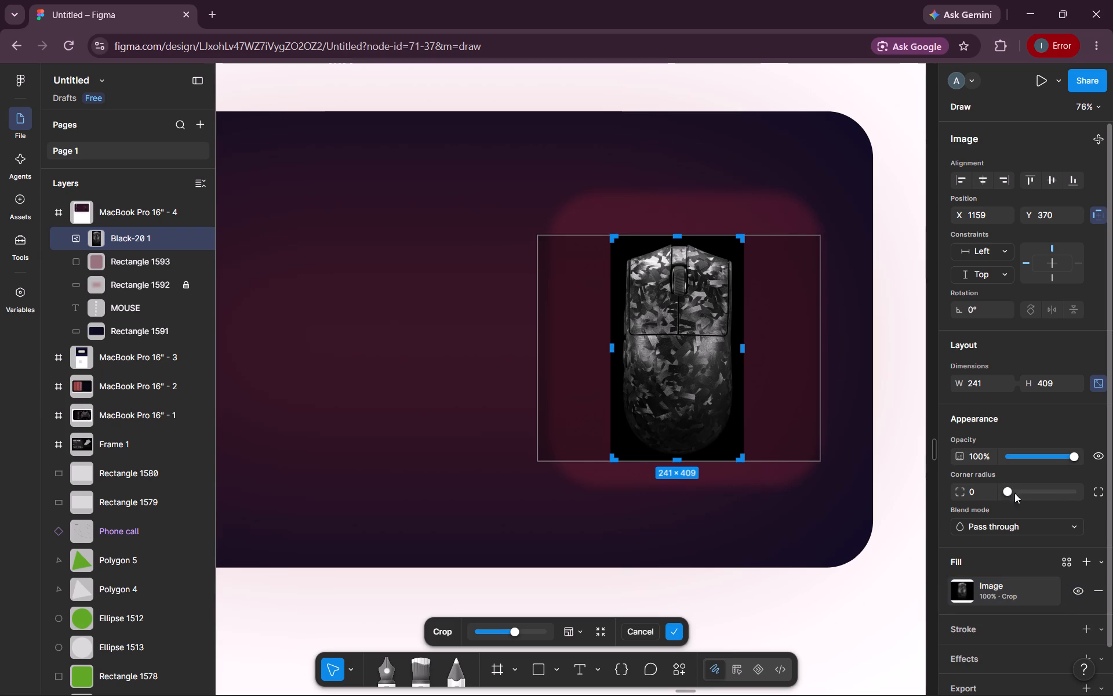
drag(1014, 493, 1088, 492)
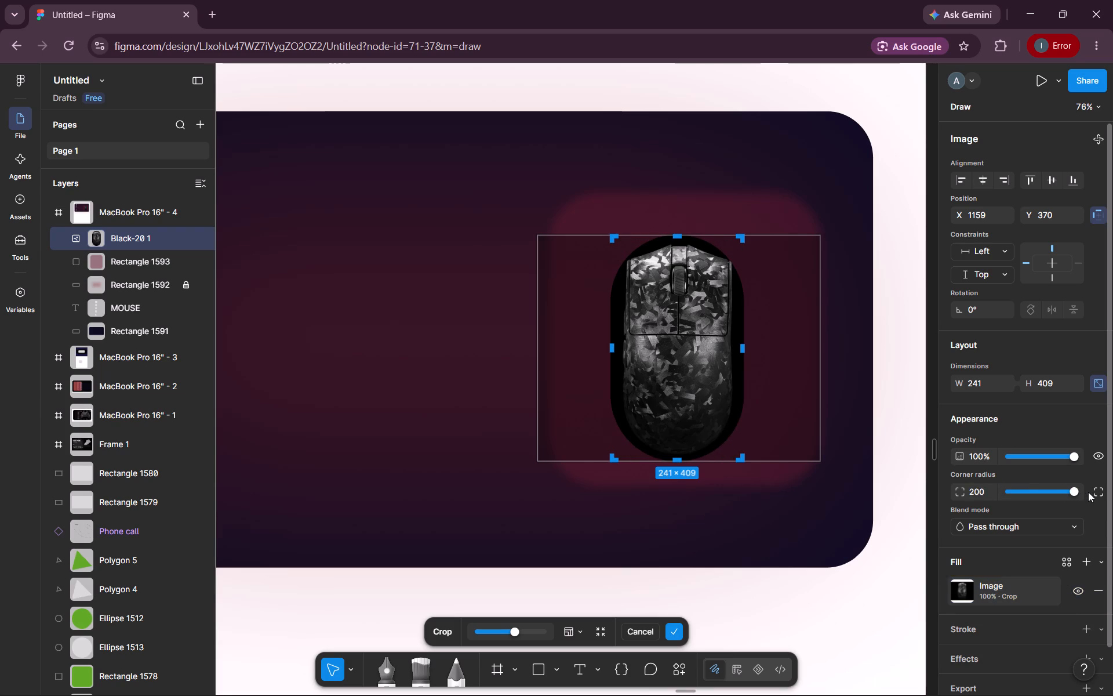
drag(1088, 492, 1036, 503)
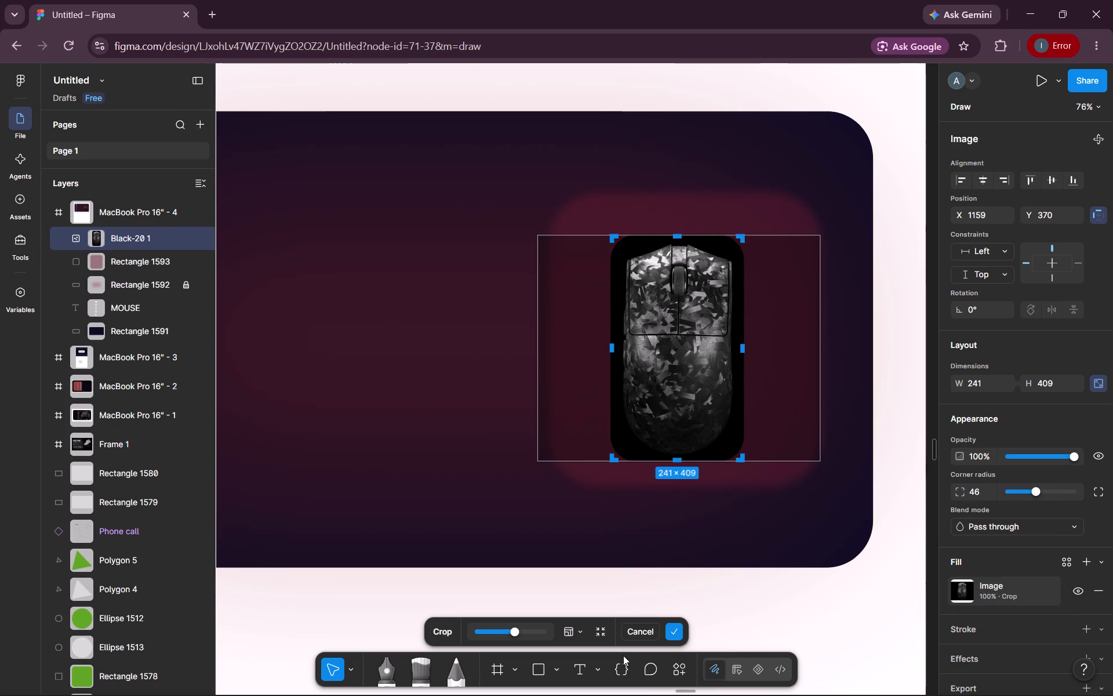
click(681, 626)
click(809, 599)
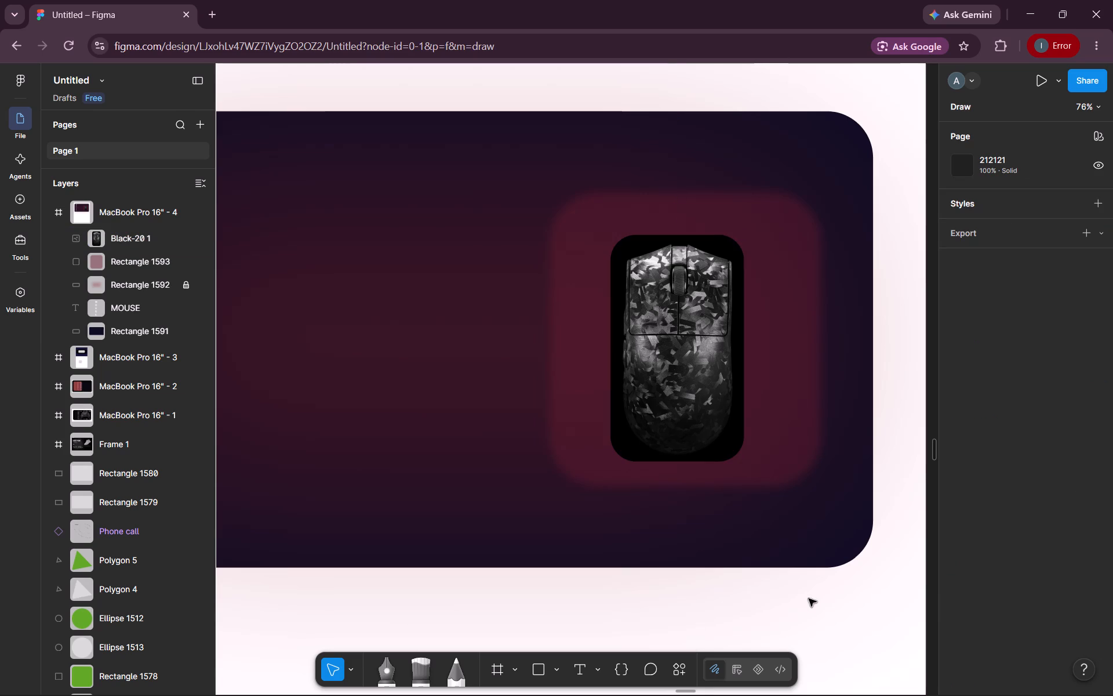
Move the cropped mouse image to about X 1173, Y 354 on the crimson card.
drag(687, 365, 708, 345)
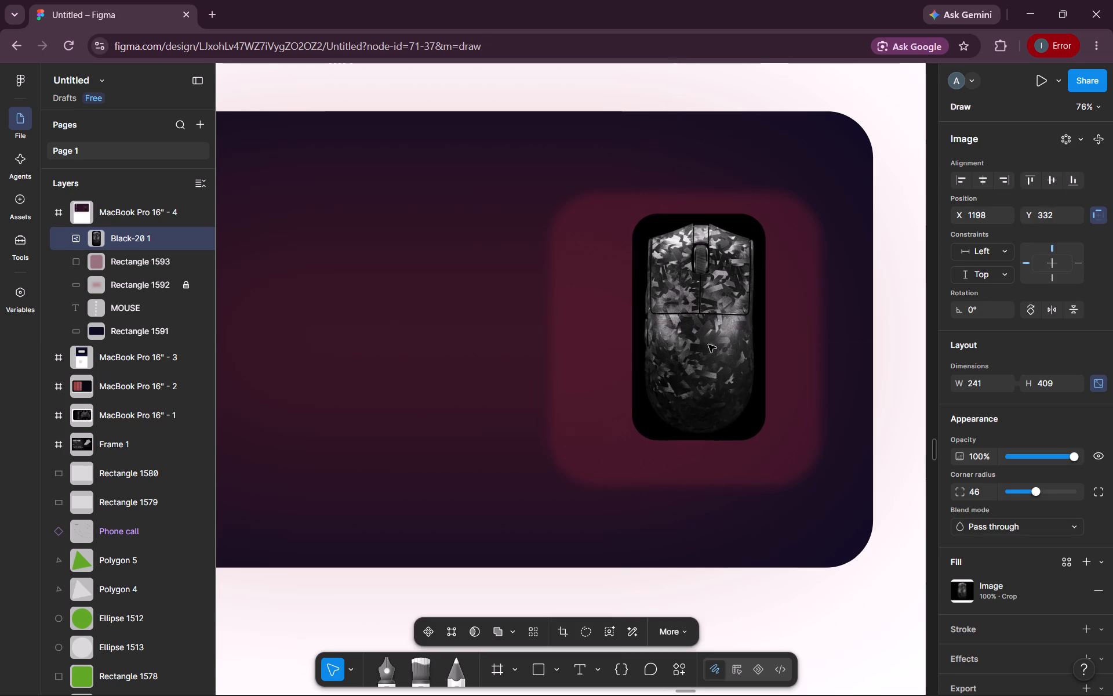
drag(708, 345, 697, 356)
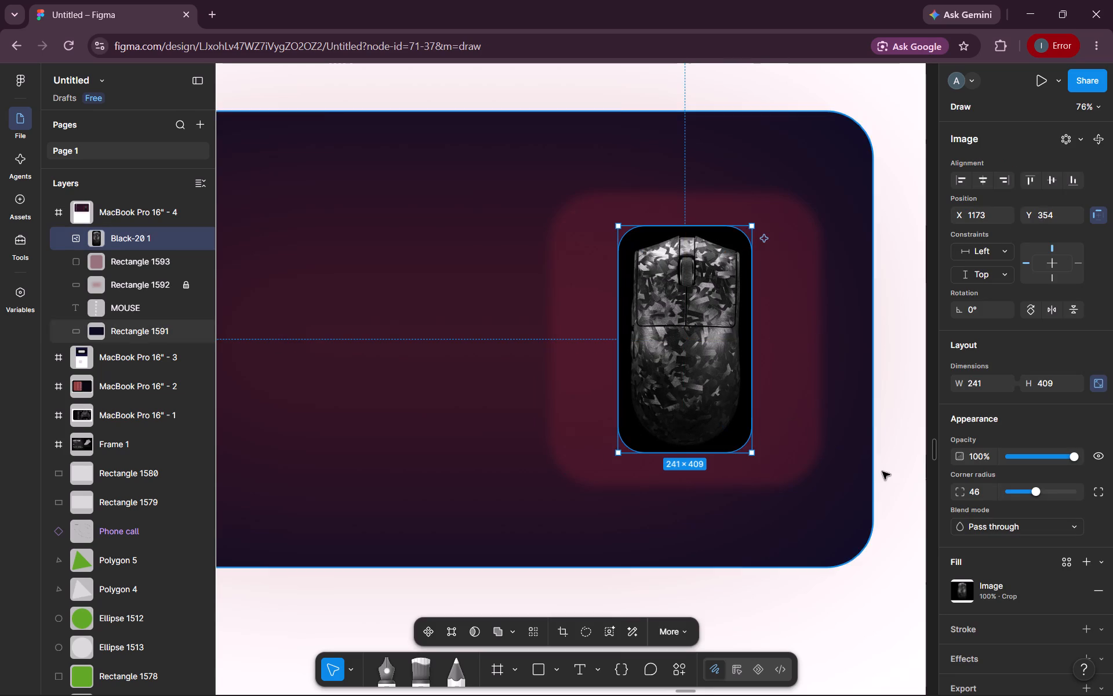
click(891, 461)
Duplicate the vertical MOUSE title, reshape the copy into one horizontal line about 464 by 142, and place it beside the title at X 381, Y 488.
scroll(891, 461, left, 1)
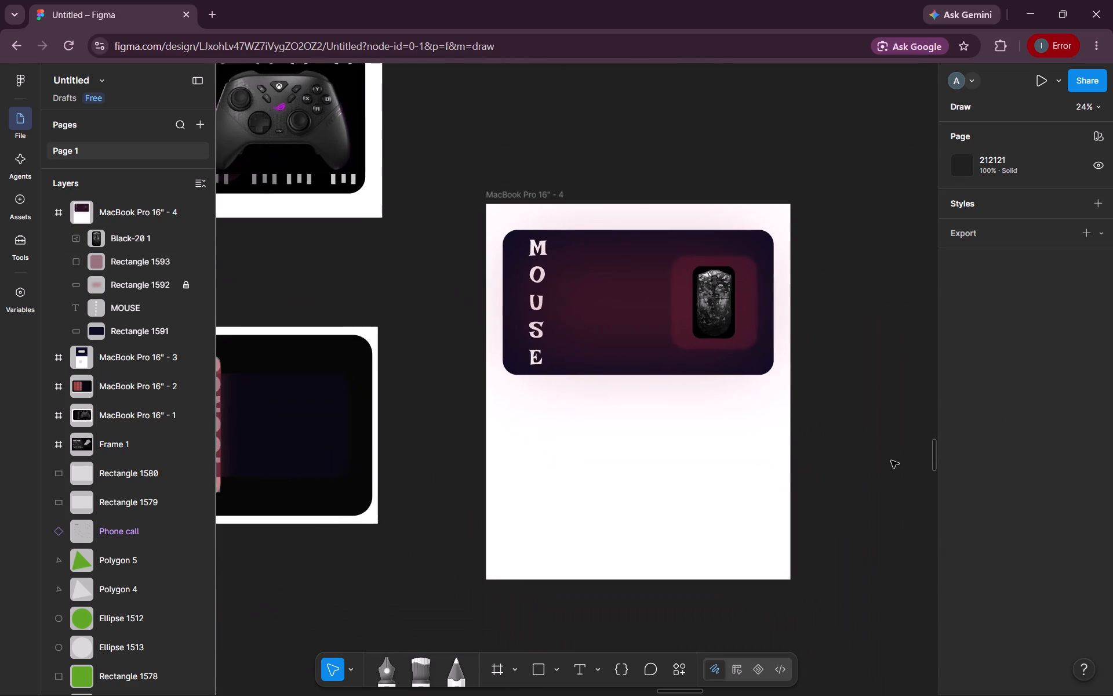
scroll(891, 461, up, 1)
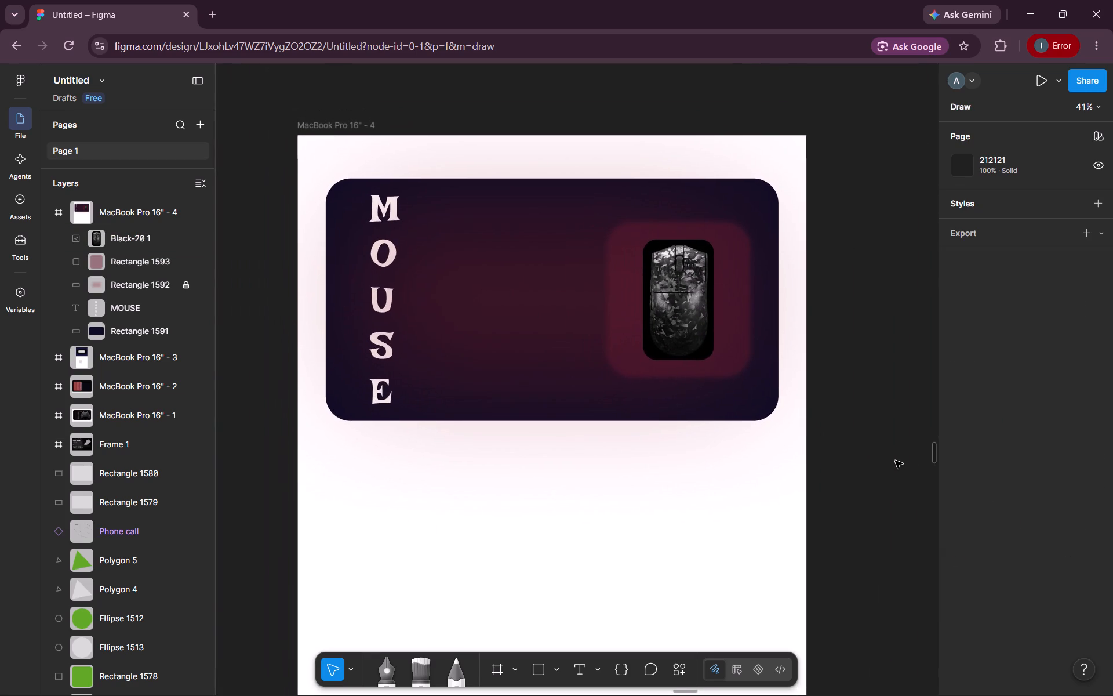
scroll(895, 461, right, 1)
scroll(895, 461, up, 1)
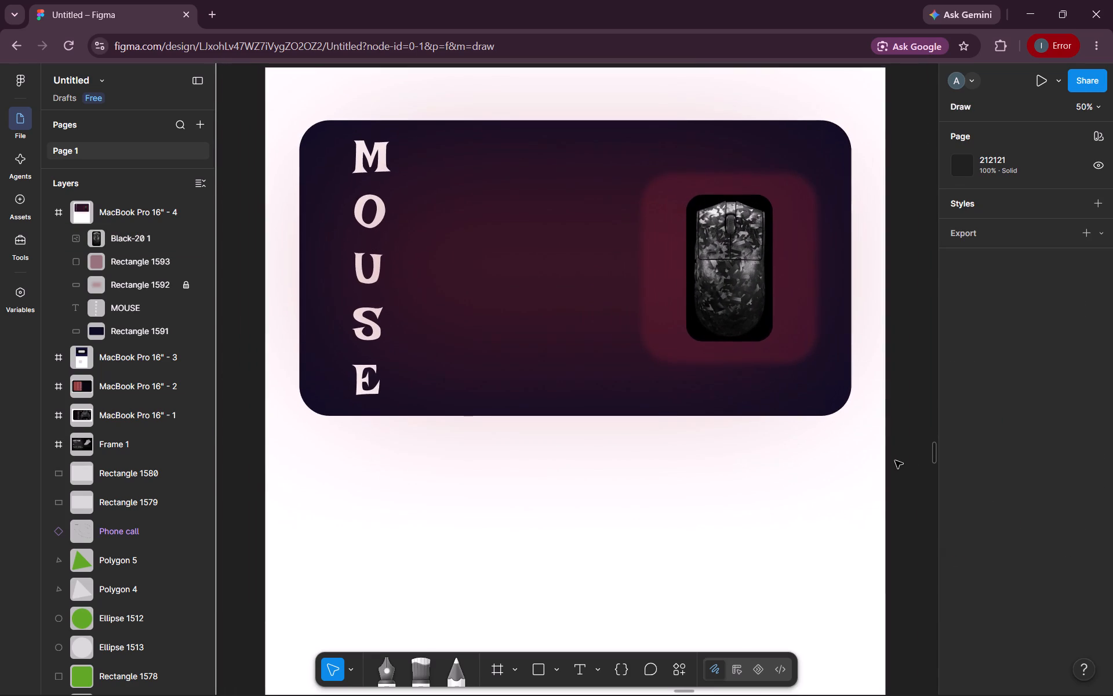
scroll(895, 461, up, 1)
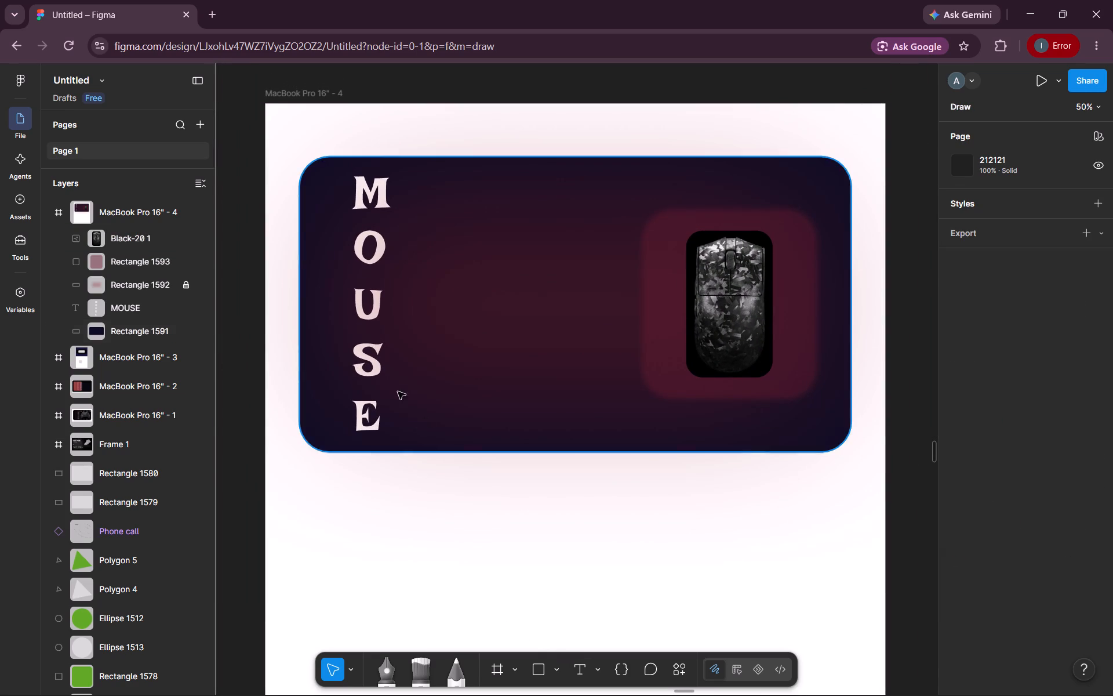
click(359, 349)
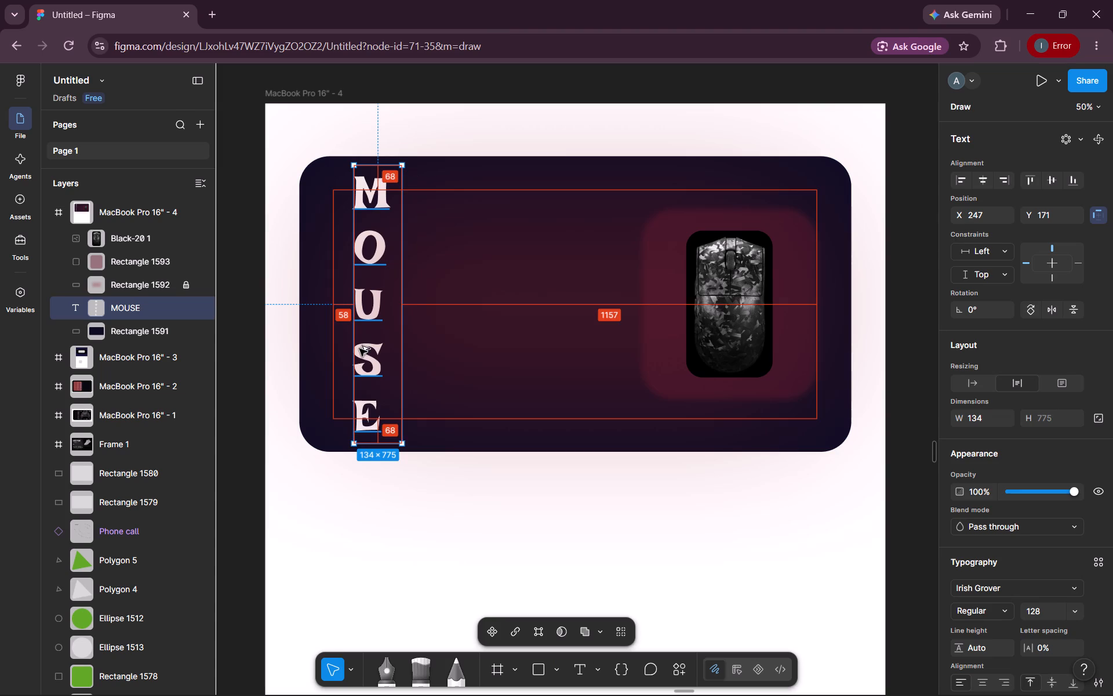
alt+drag(359, 349, 482, 358)
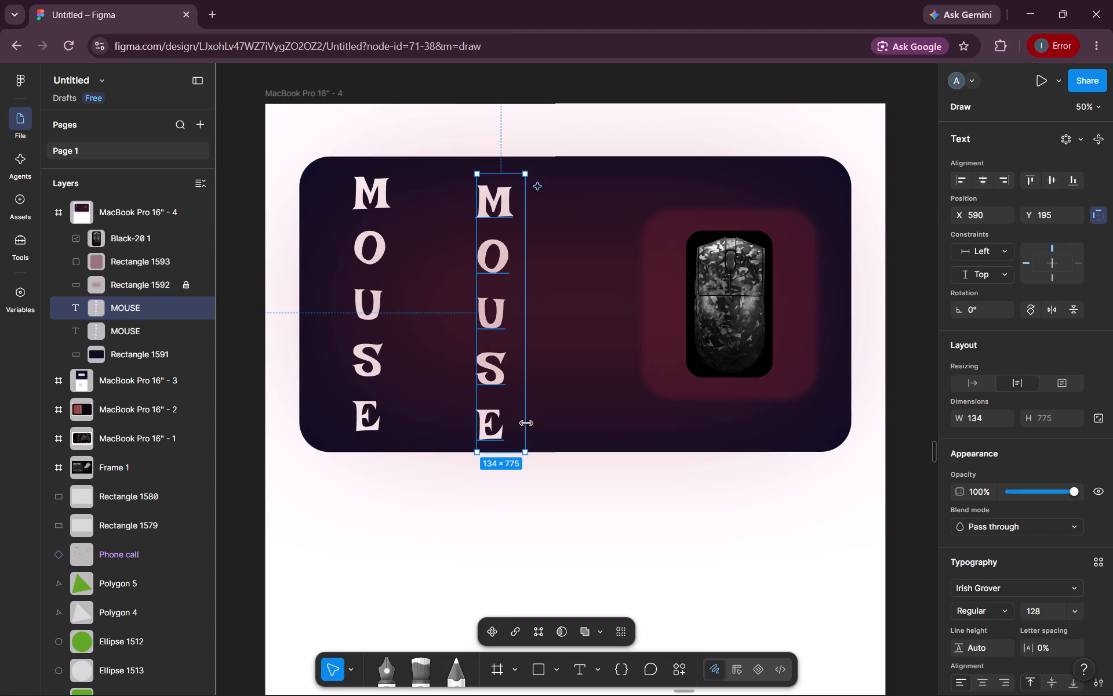
drag(525, 455, 648, 233)
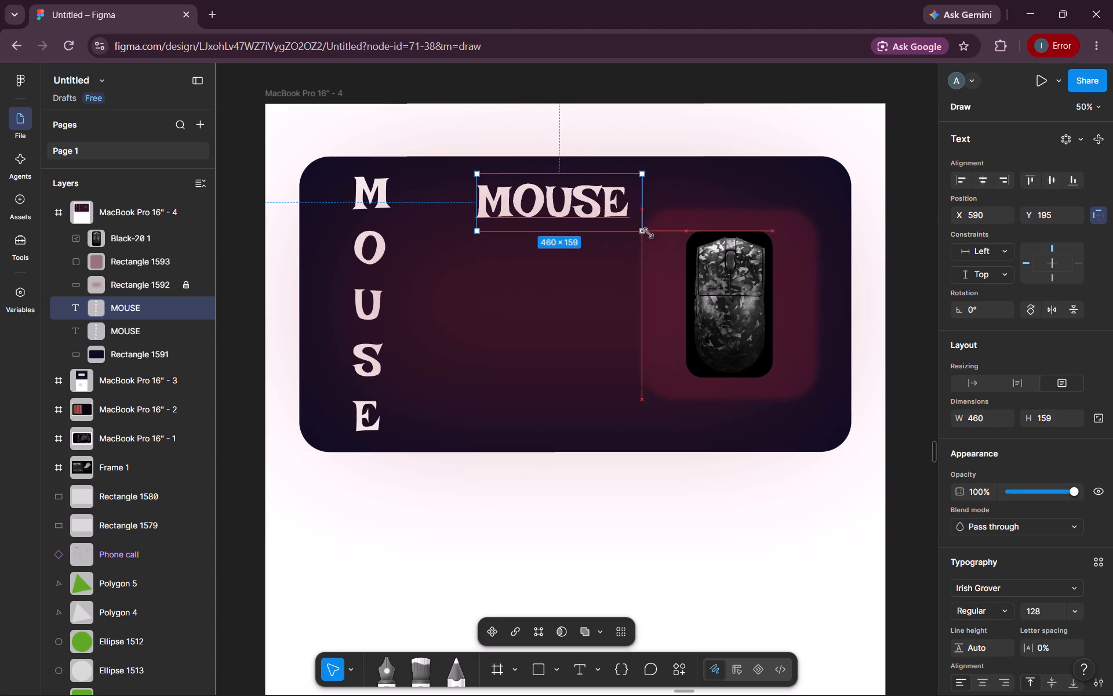
drag(648, 233, 664, 225)
drag(570, 201, 492, 299)
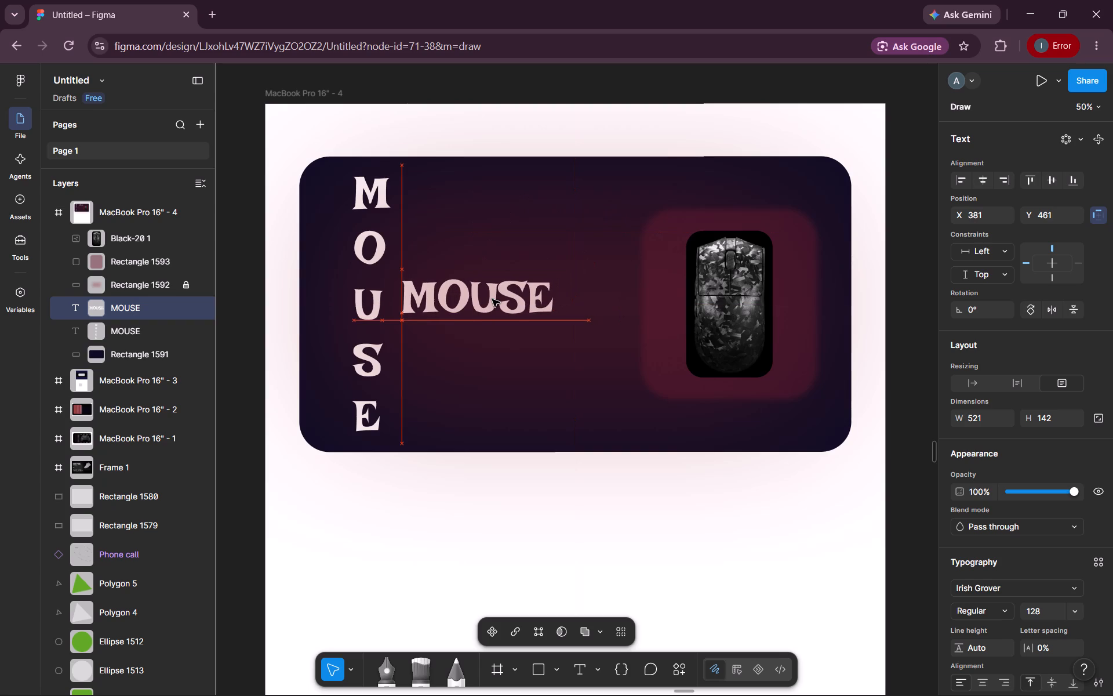
drag(492, 299, 539, 299)
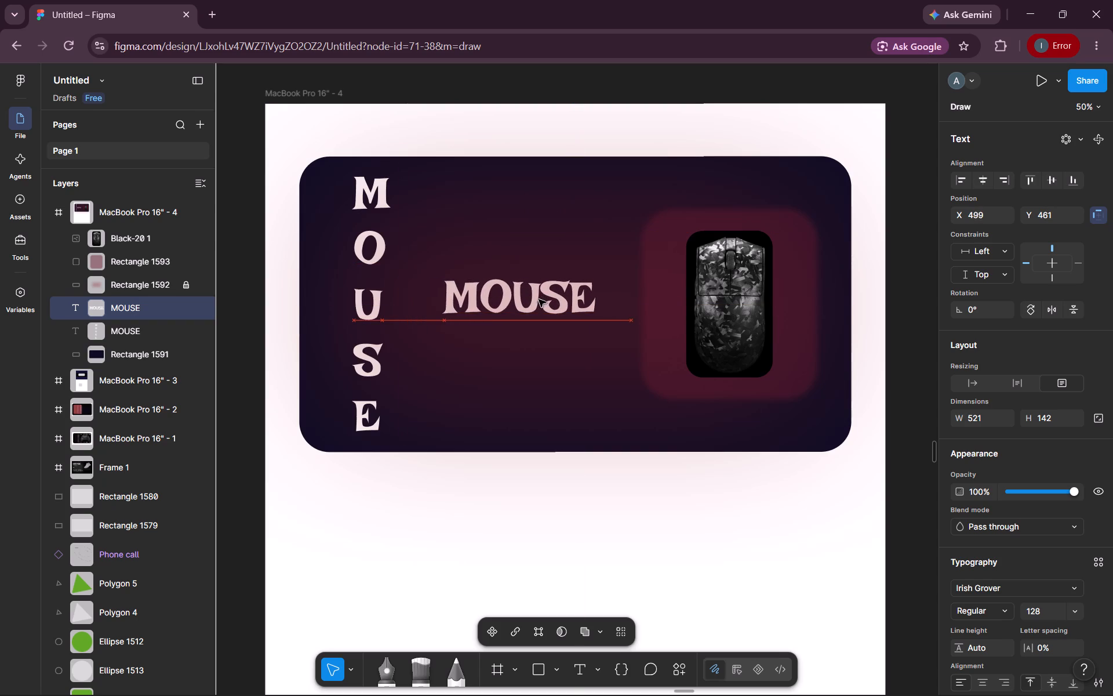
drag(539, 299, 511, 306)
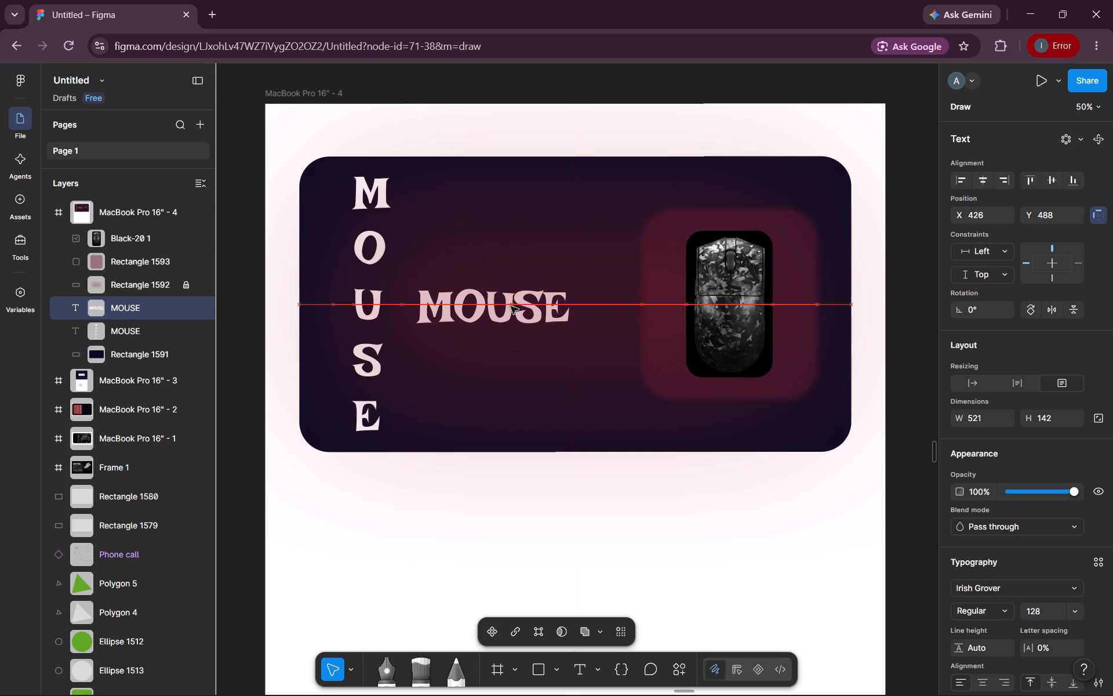
drag(511, 306, 494, 306)
drag(593, 307, 568, 307)
Fade the horizontal MOUSE text to 24% opacity.
double_click(517, 314)
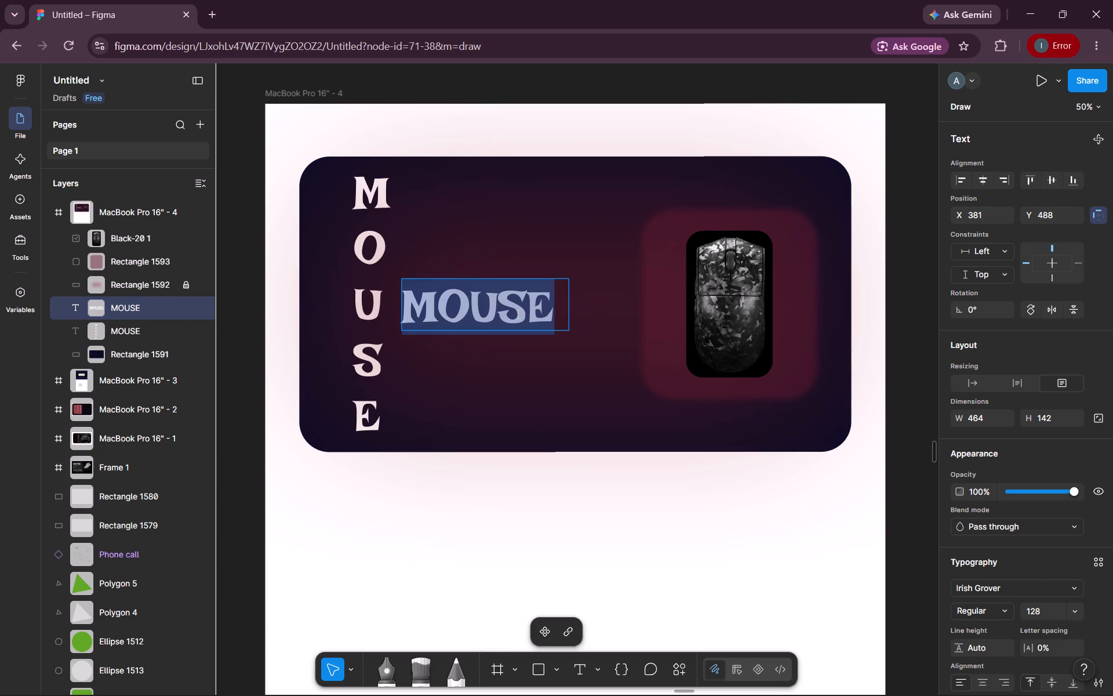
drag(1067, 487, 1030, 492)
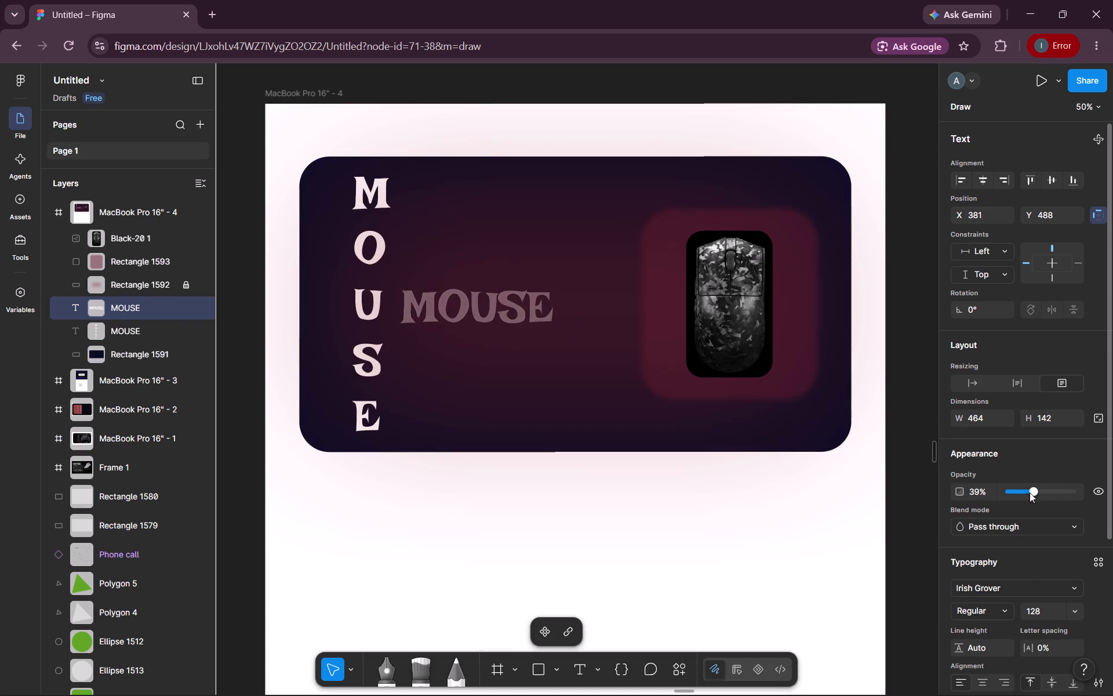
drag(1030, 492, 1024, 495)
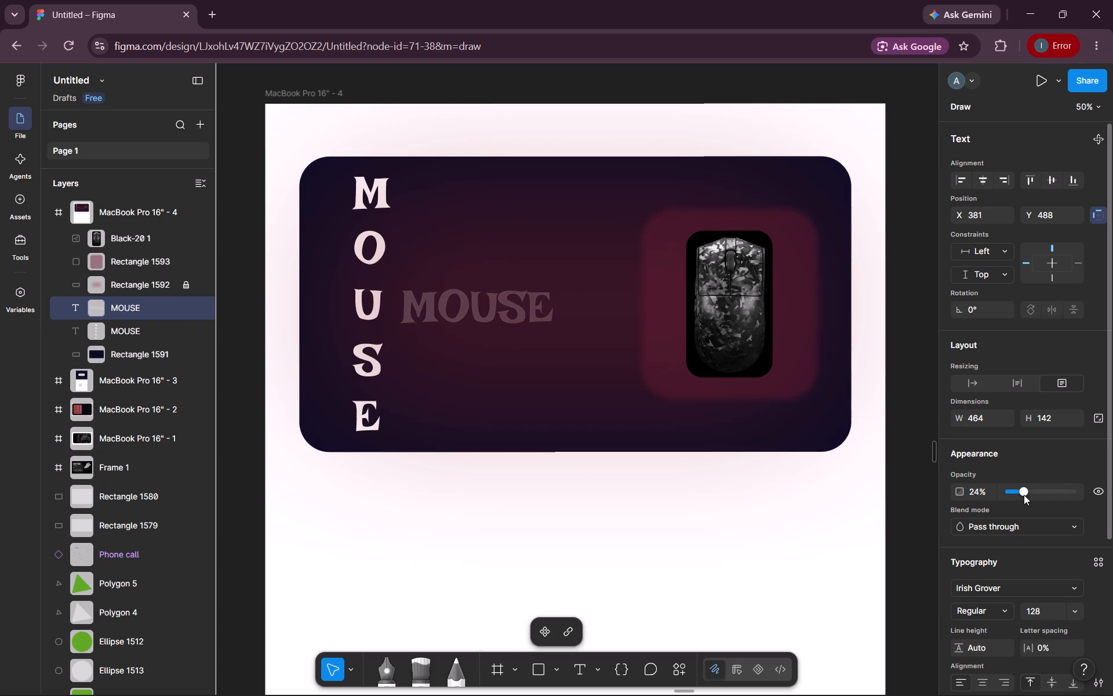
click(580, 485)
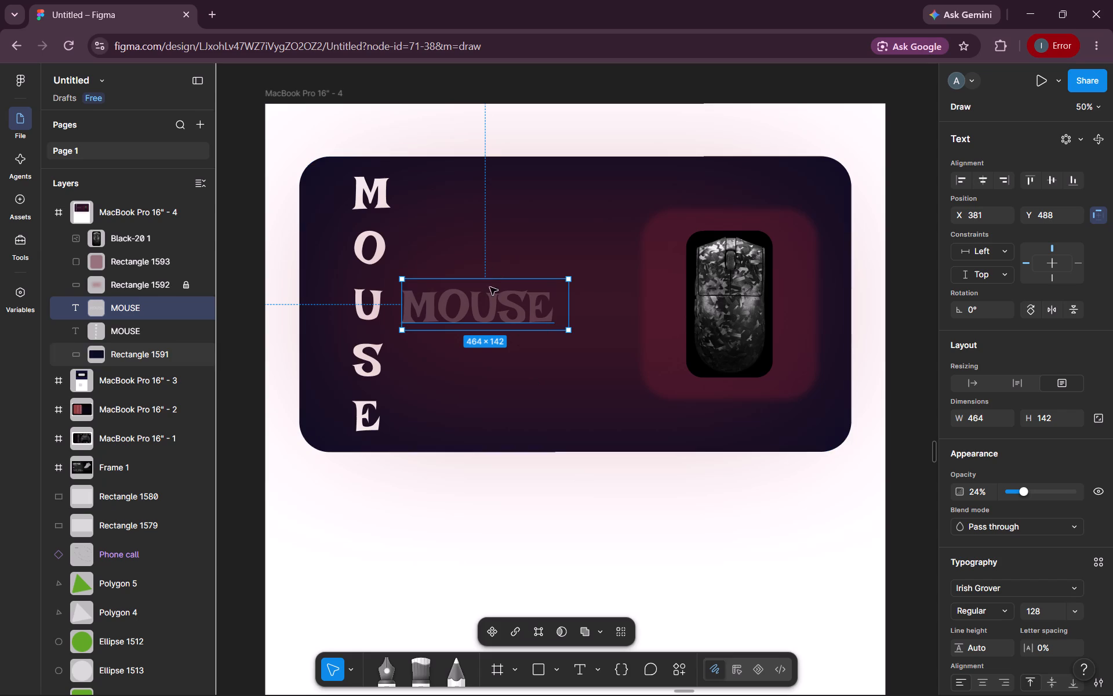
Add two copies of the faded MOUSE text stacked below the original, aligned with it at X 381.
click(492, 298)
alt+drag(492, 298, 487, 365)
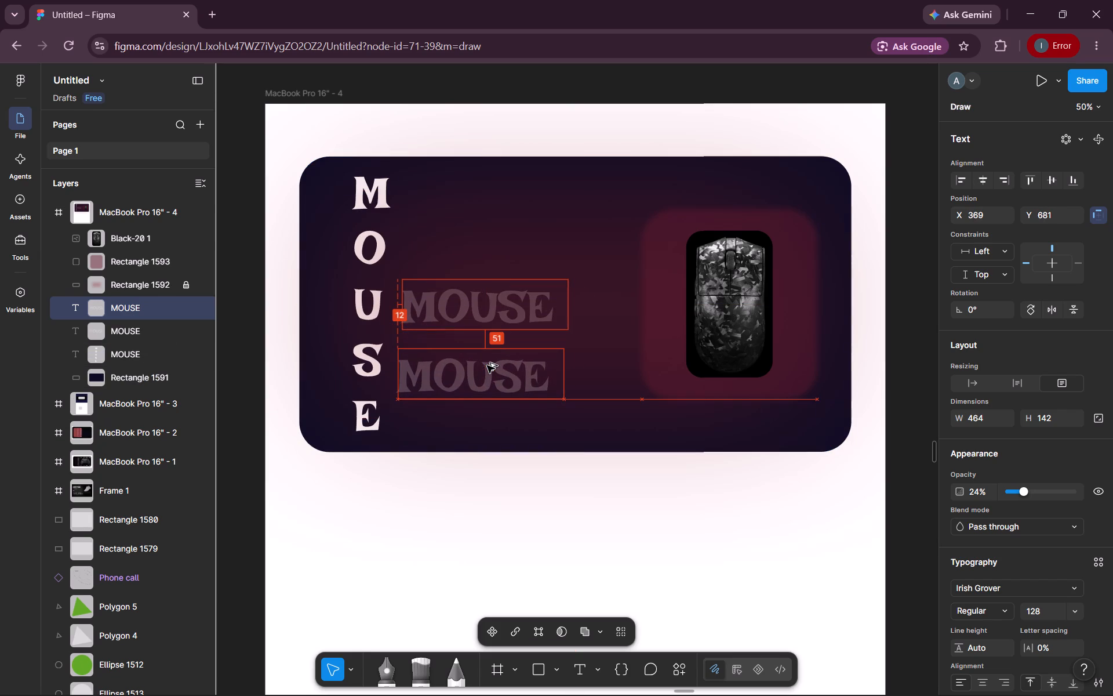
alt+drag(487, 365, 489, 365)
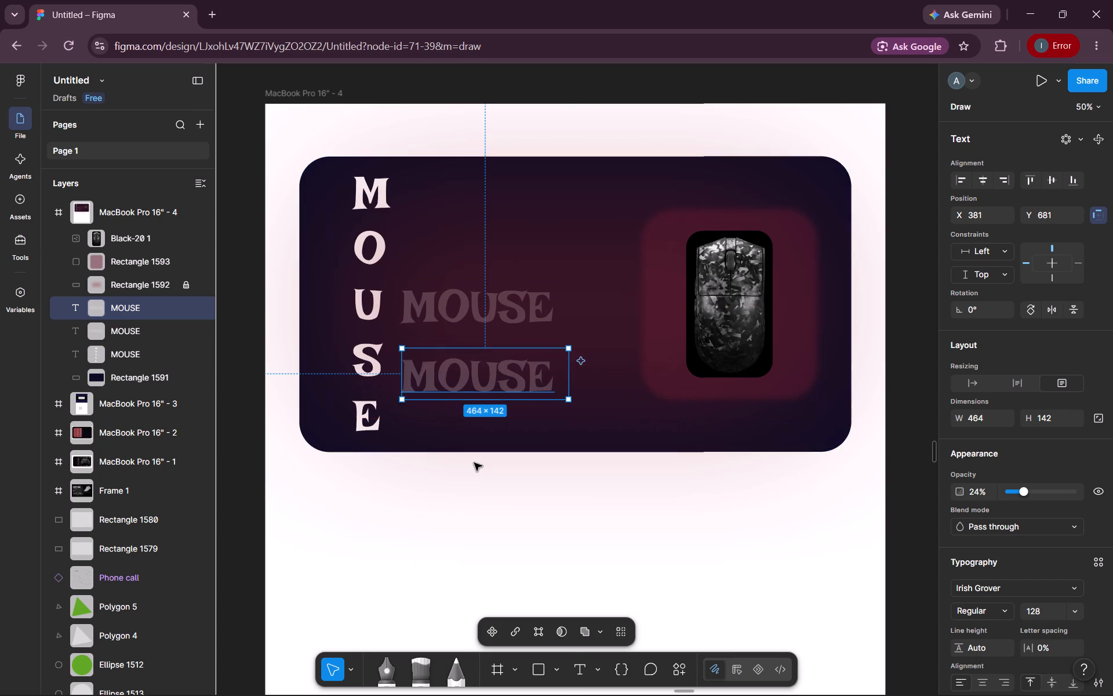
click(474, 463)
drag(467, 361, 463, 339)
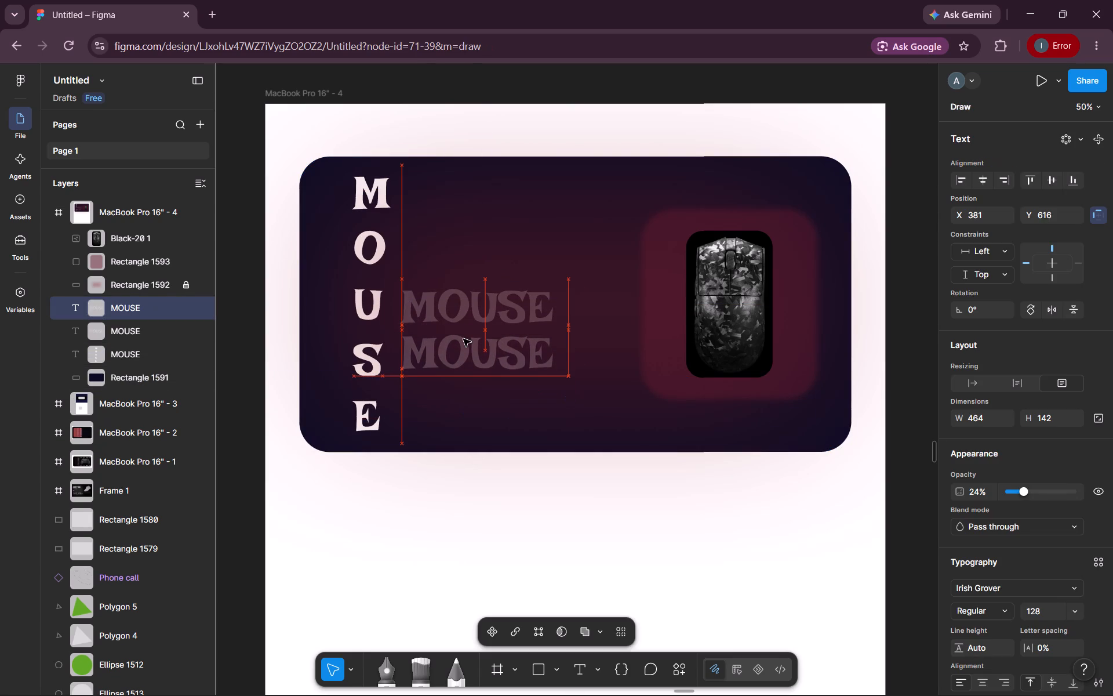
drag(463, 339, 463, 332)
alt+drag(471, 351, 473, 404)
click(459, 500)
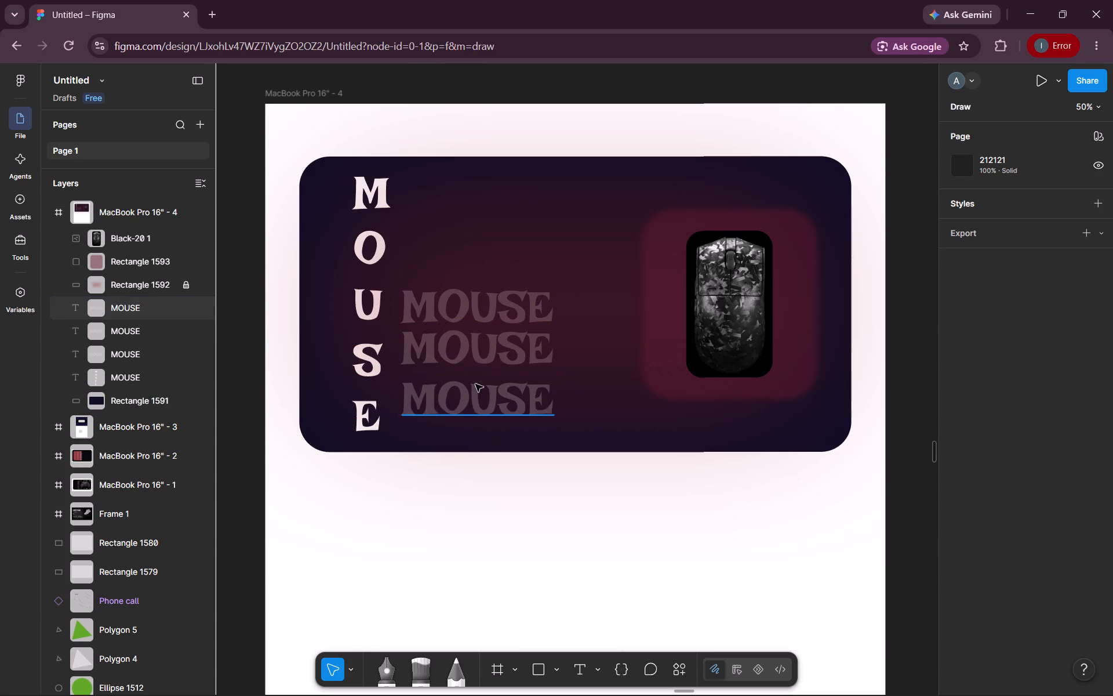
Add two more copies of the faded MOUSE text stacked above the original, the nearer one at about X 381, Y 346.
click(477, 307)
alt+drag(477, 307, 476, 251)
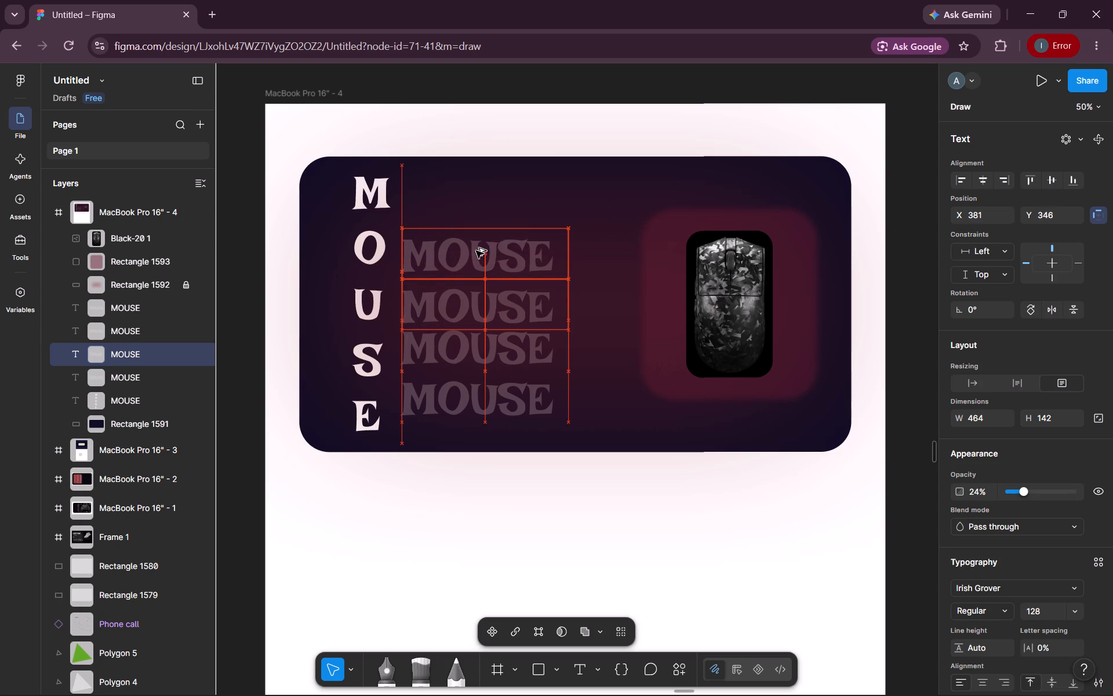
alt+drag(476, 251, 477, 255)
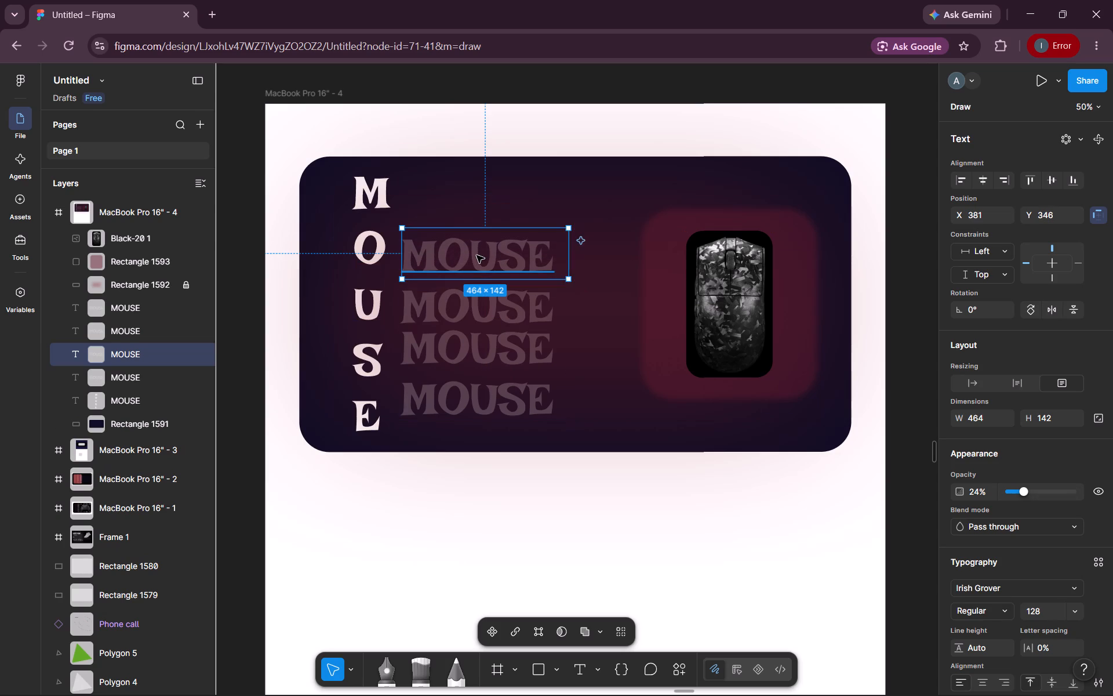
alt+drag(477, 255, 476, 202)
click(479, 480)
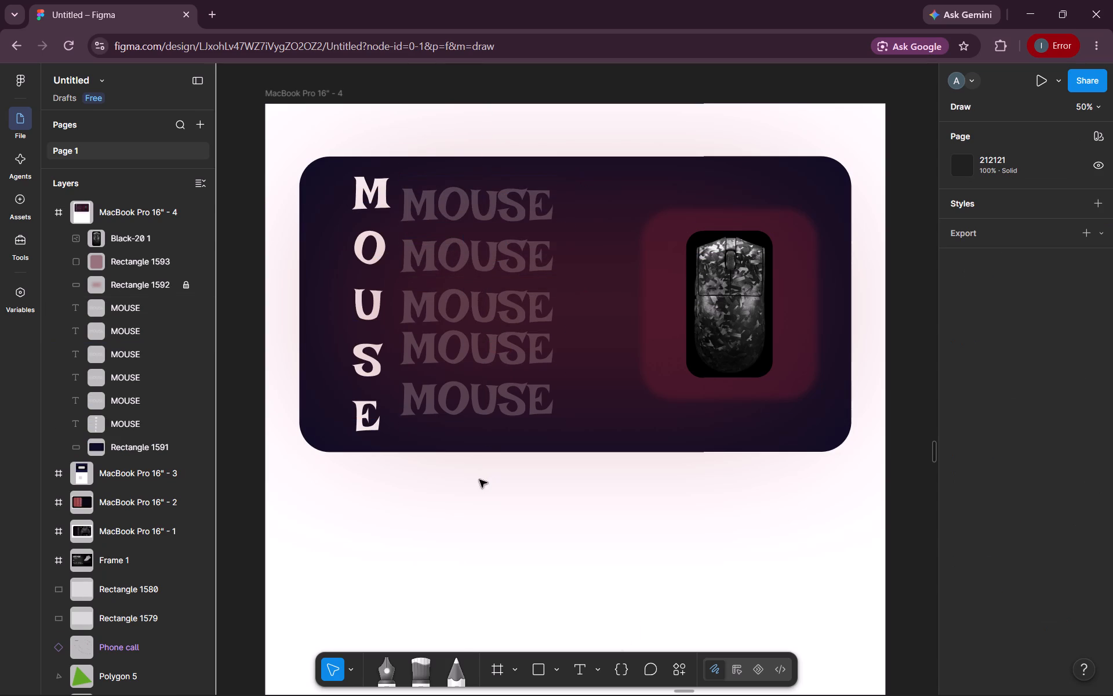
Move the lowest faded MOUSE text down to Y 771 and the one above it to Y 629, both at X 381.
click(494, 314)
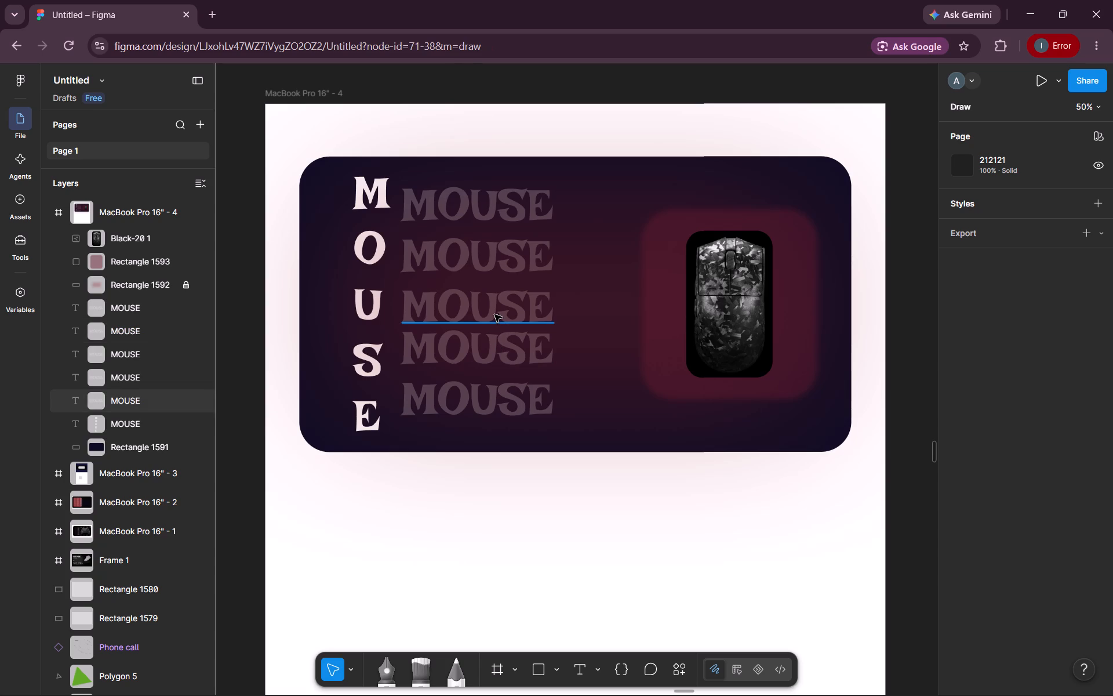
click(484, 483)
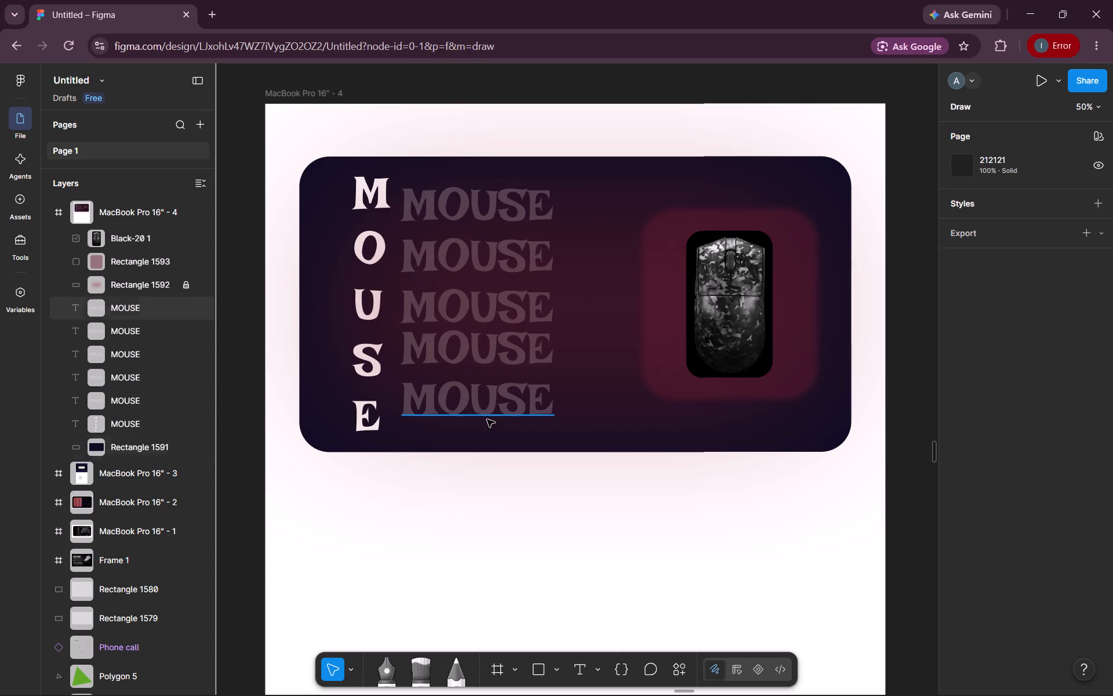
drag(488, 400, 488, 411)
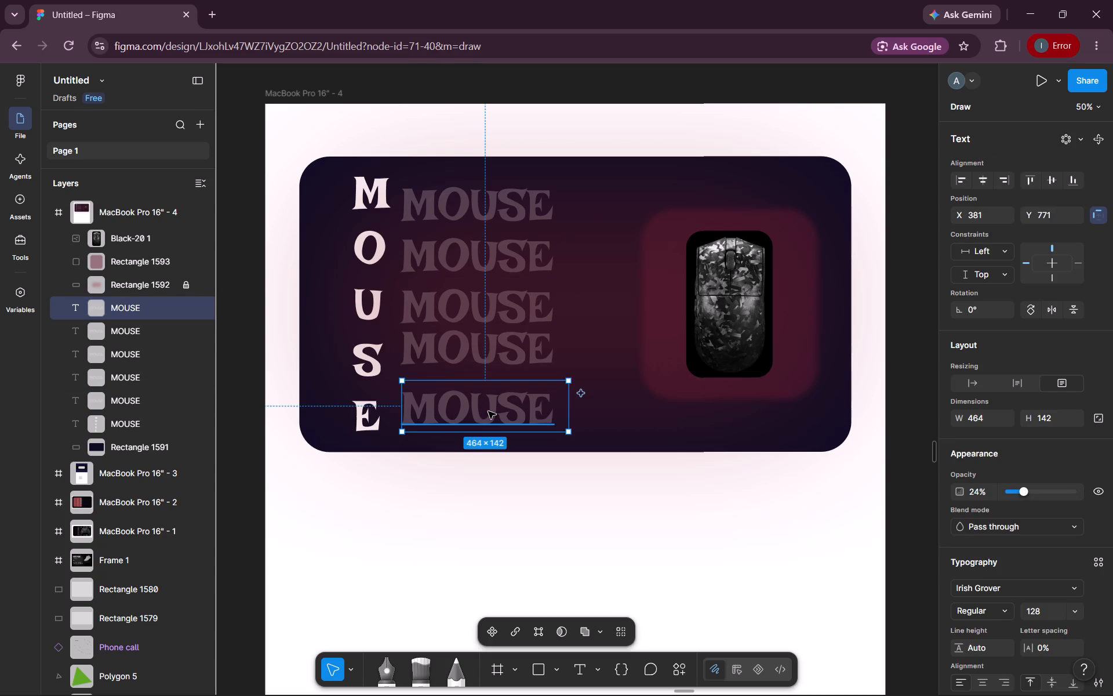
triple_click(483, 350)
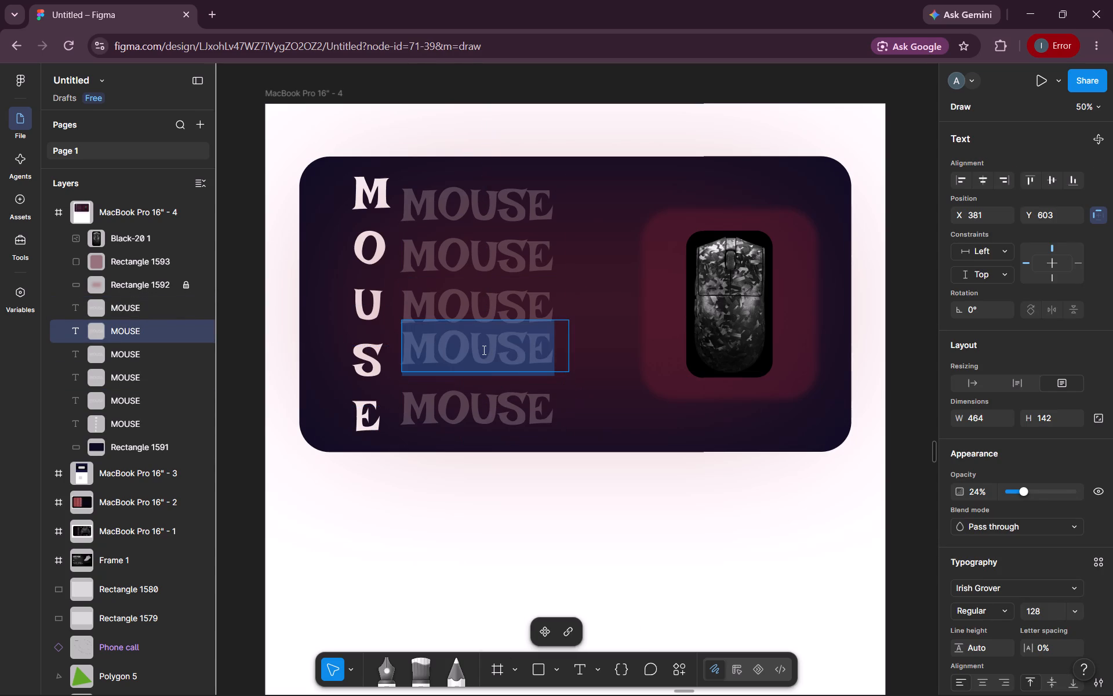
click(616, 346)
drag(539, 345, 539, 354)
click(576, 313)
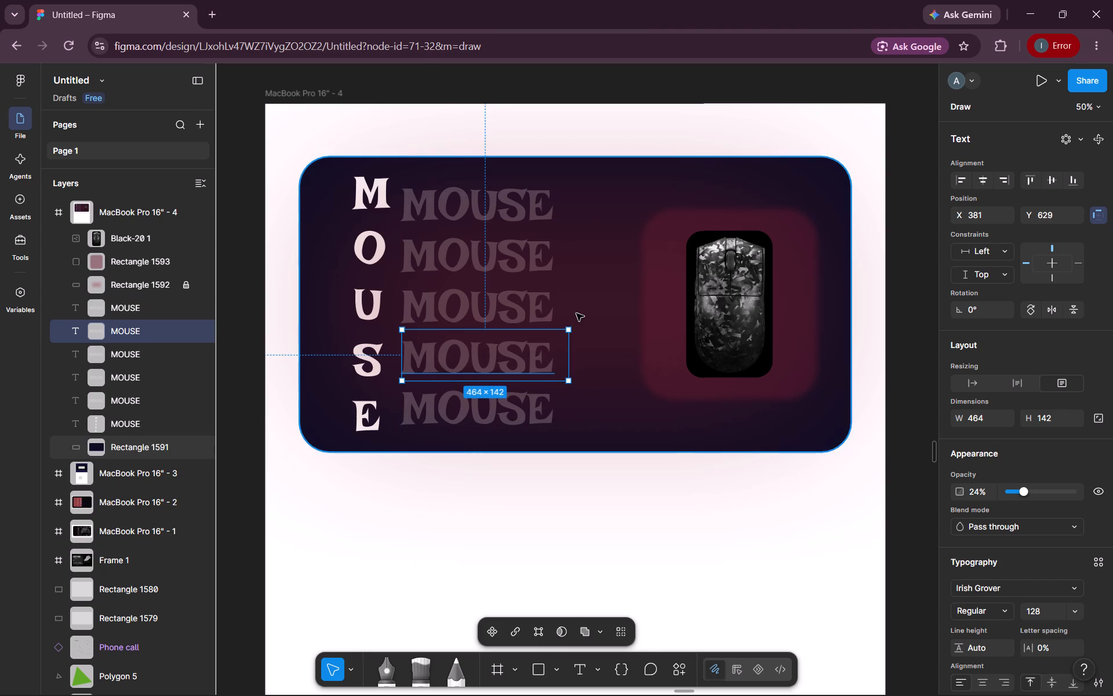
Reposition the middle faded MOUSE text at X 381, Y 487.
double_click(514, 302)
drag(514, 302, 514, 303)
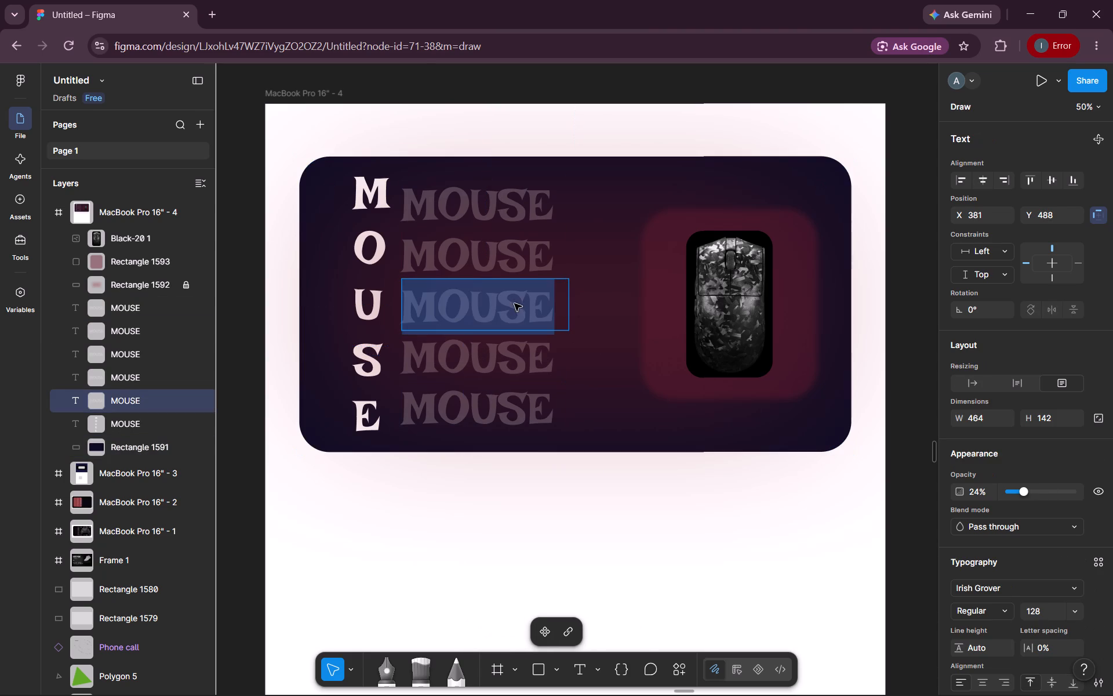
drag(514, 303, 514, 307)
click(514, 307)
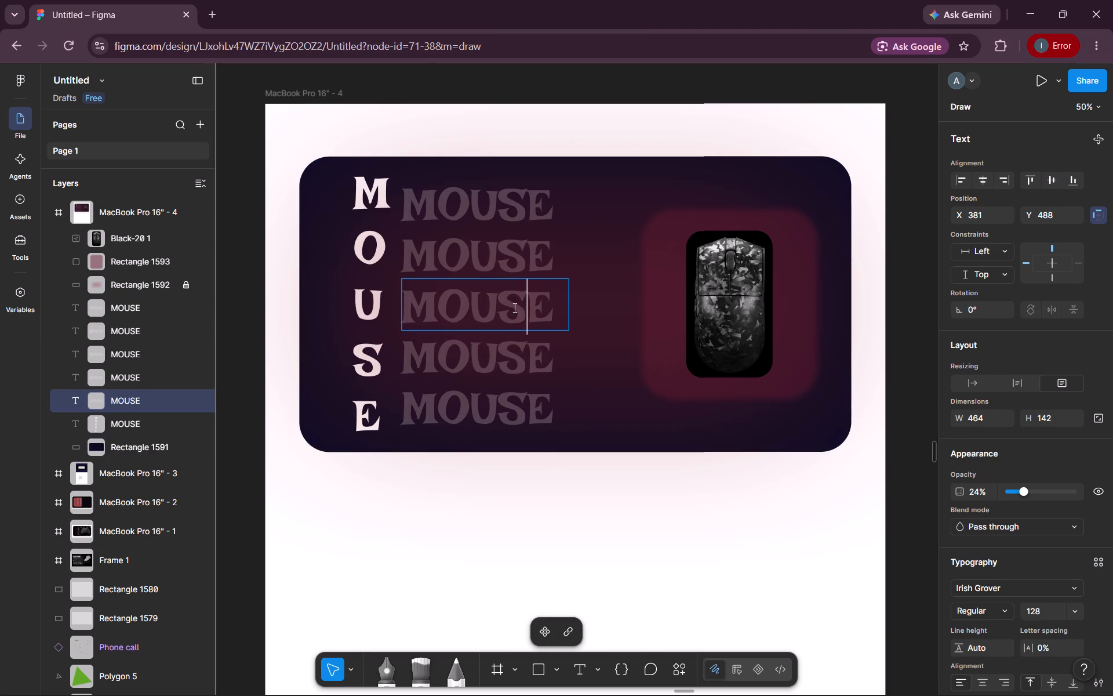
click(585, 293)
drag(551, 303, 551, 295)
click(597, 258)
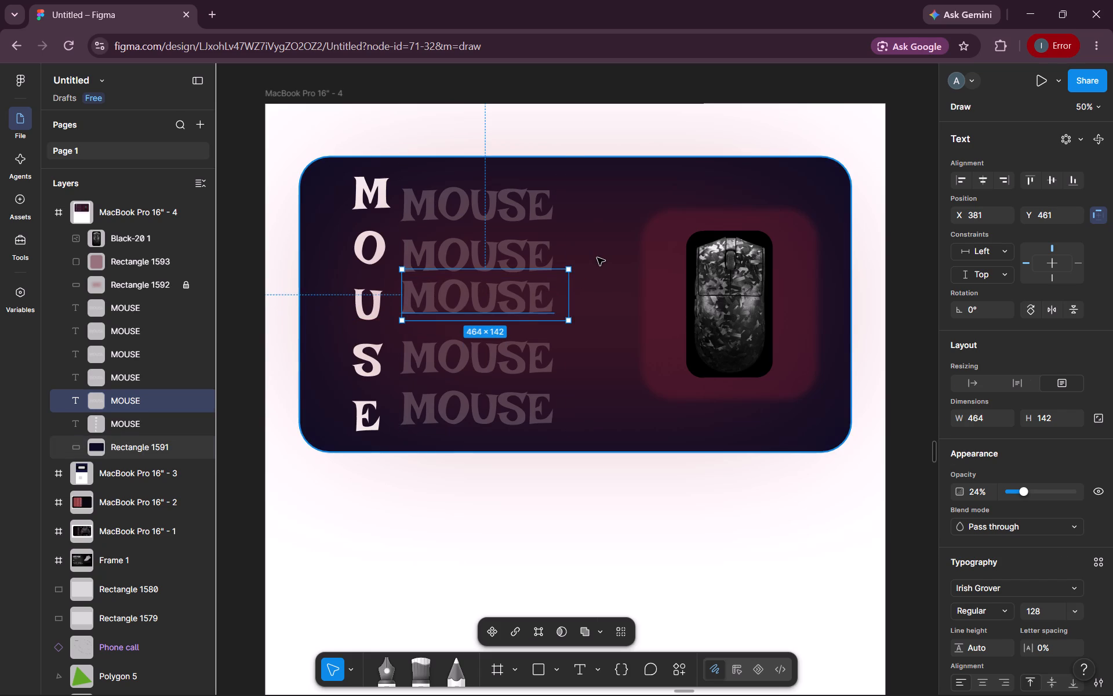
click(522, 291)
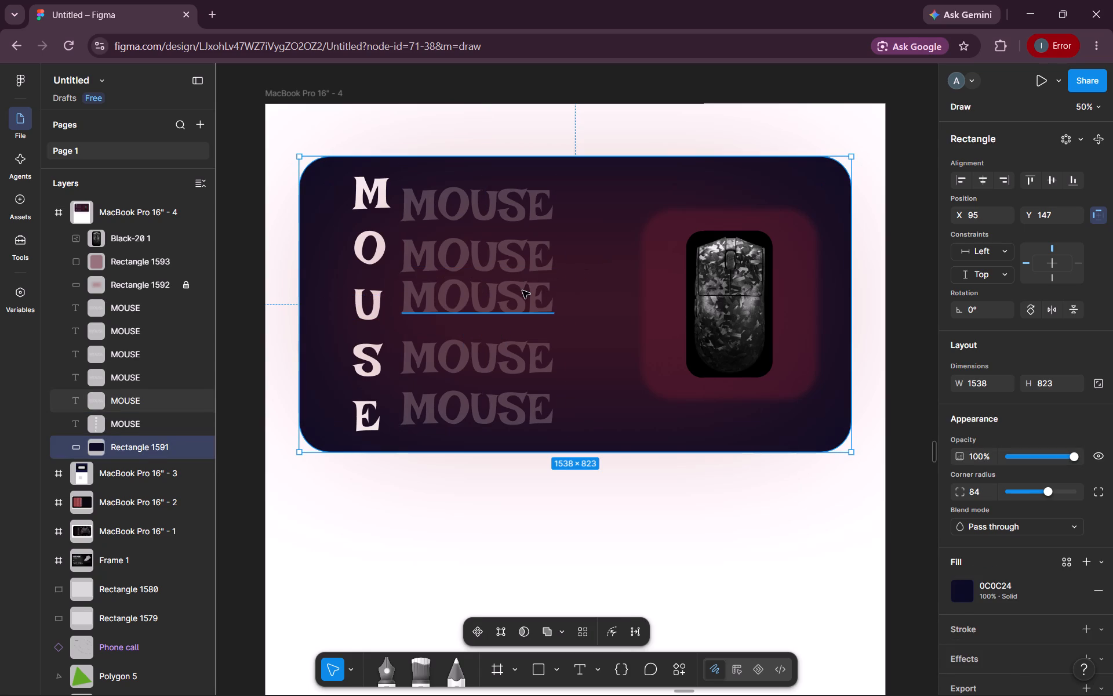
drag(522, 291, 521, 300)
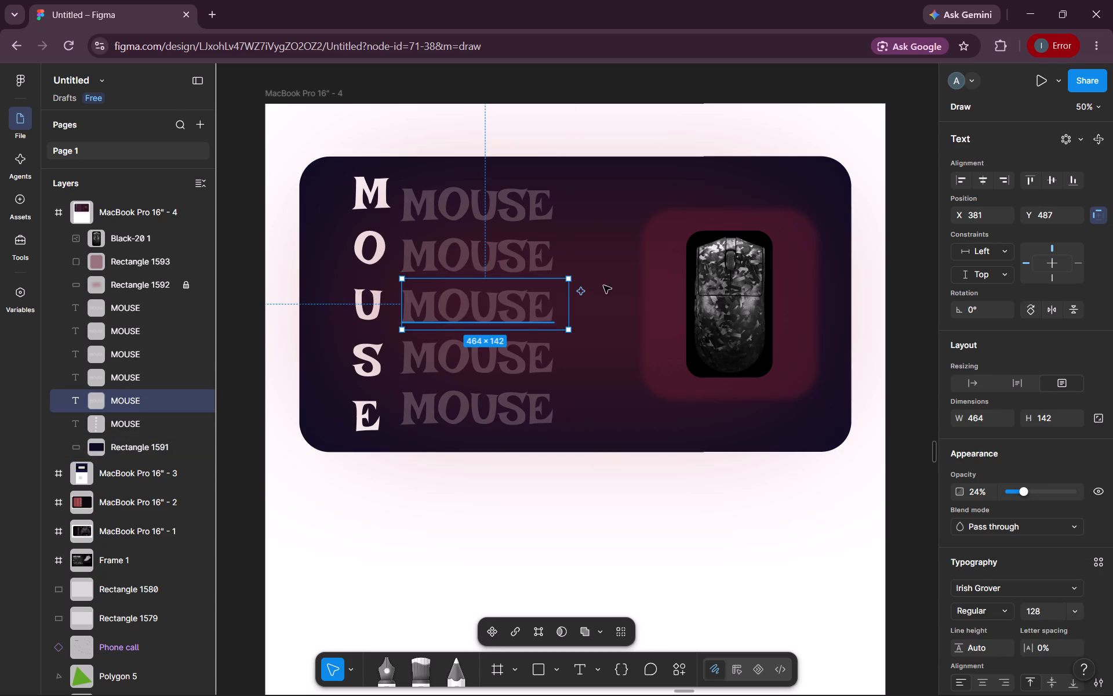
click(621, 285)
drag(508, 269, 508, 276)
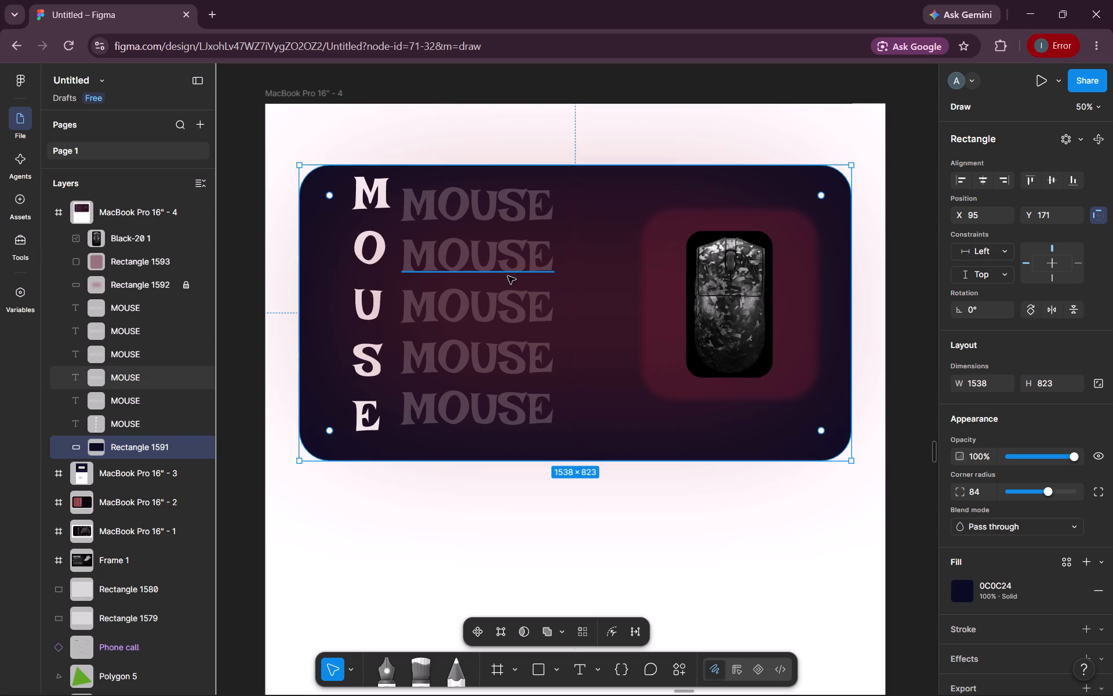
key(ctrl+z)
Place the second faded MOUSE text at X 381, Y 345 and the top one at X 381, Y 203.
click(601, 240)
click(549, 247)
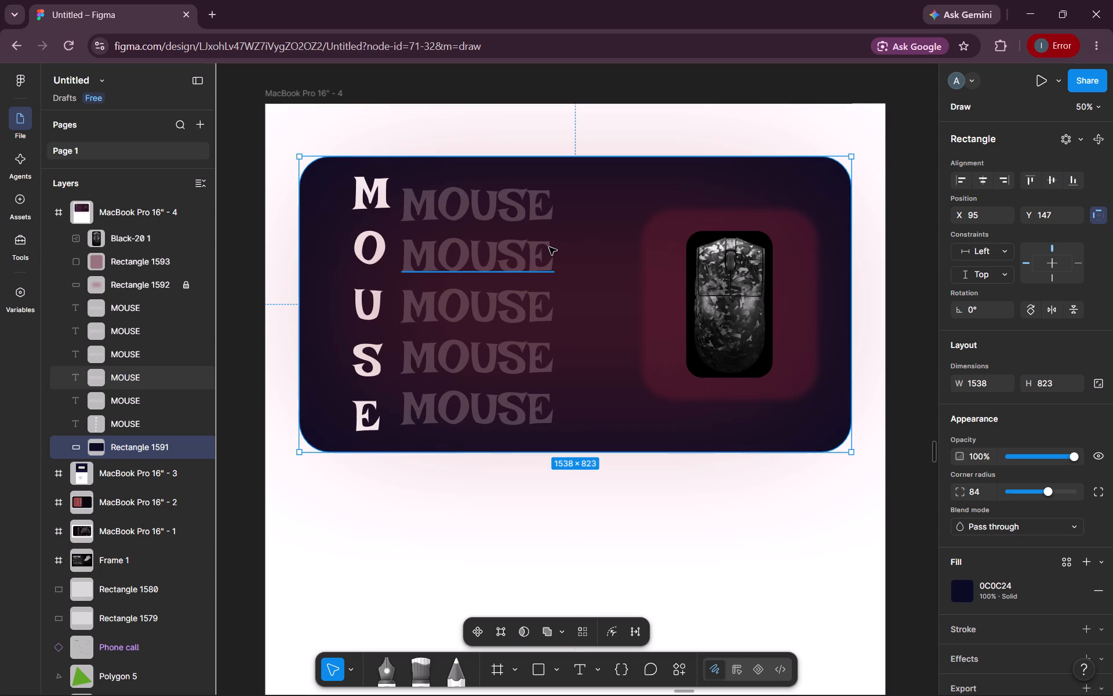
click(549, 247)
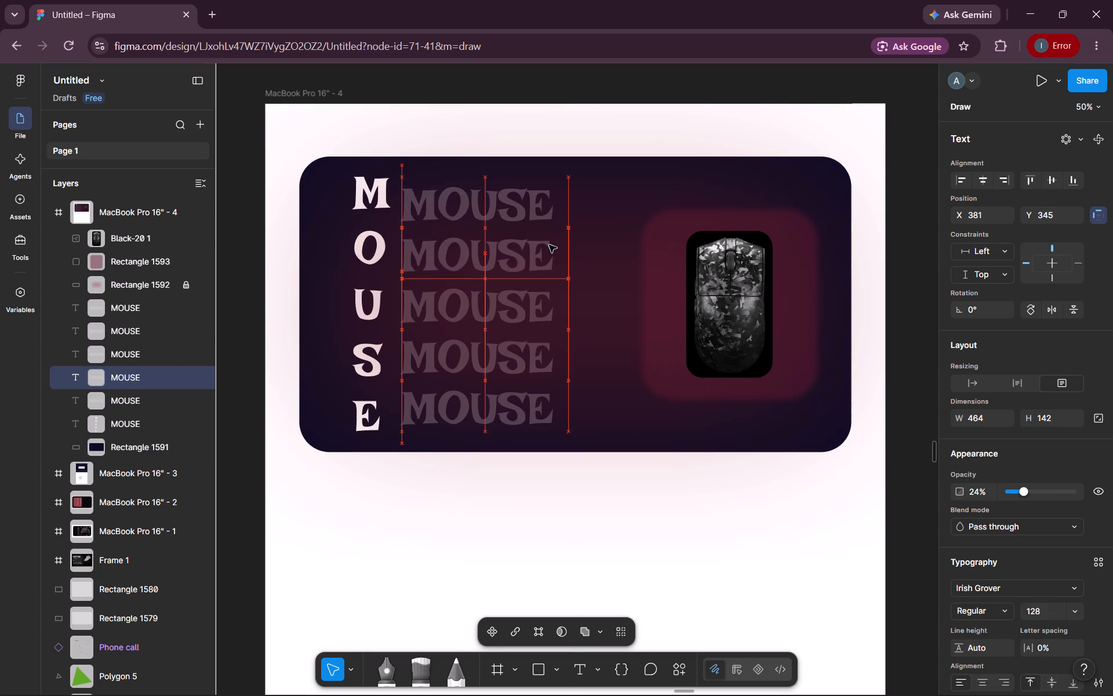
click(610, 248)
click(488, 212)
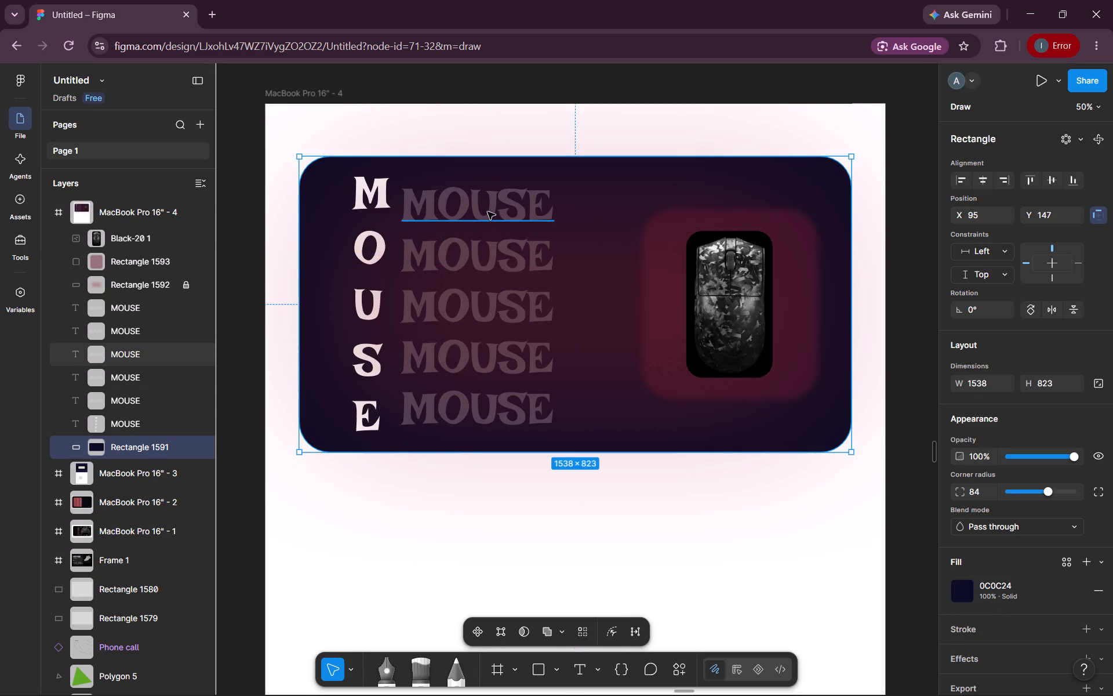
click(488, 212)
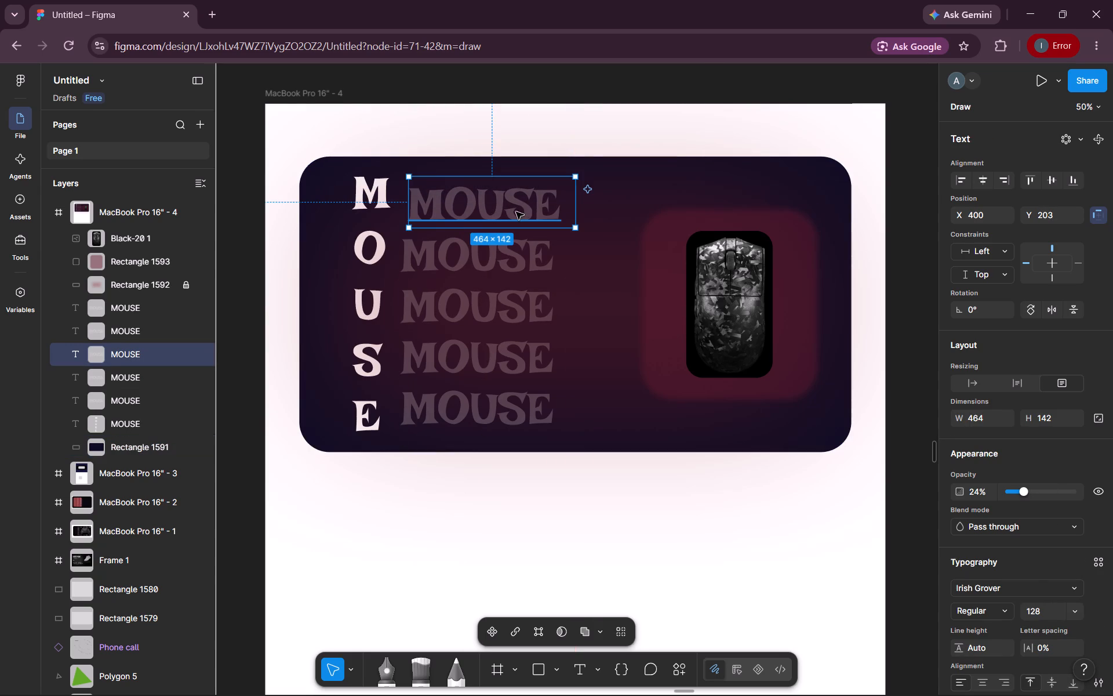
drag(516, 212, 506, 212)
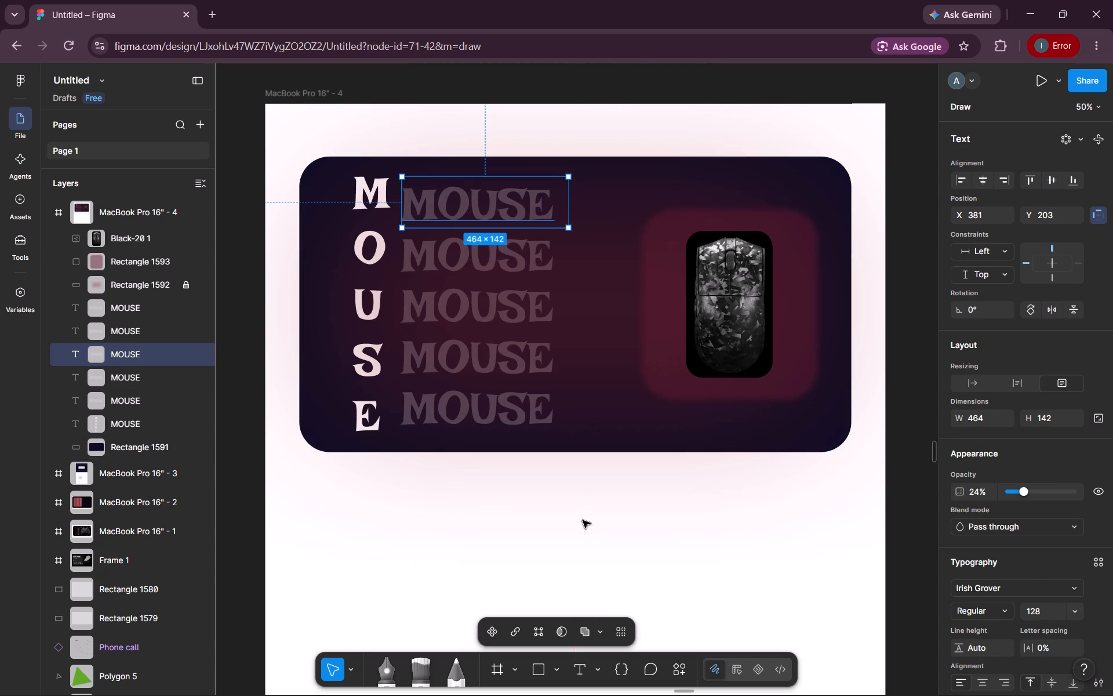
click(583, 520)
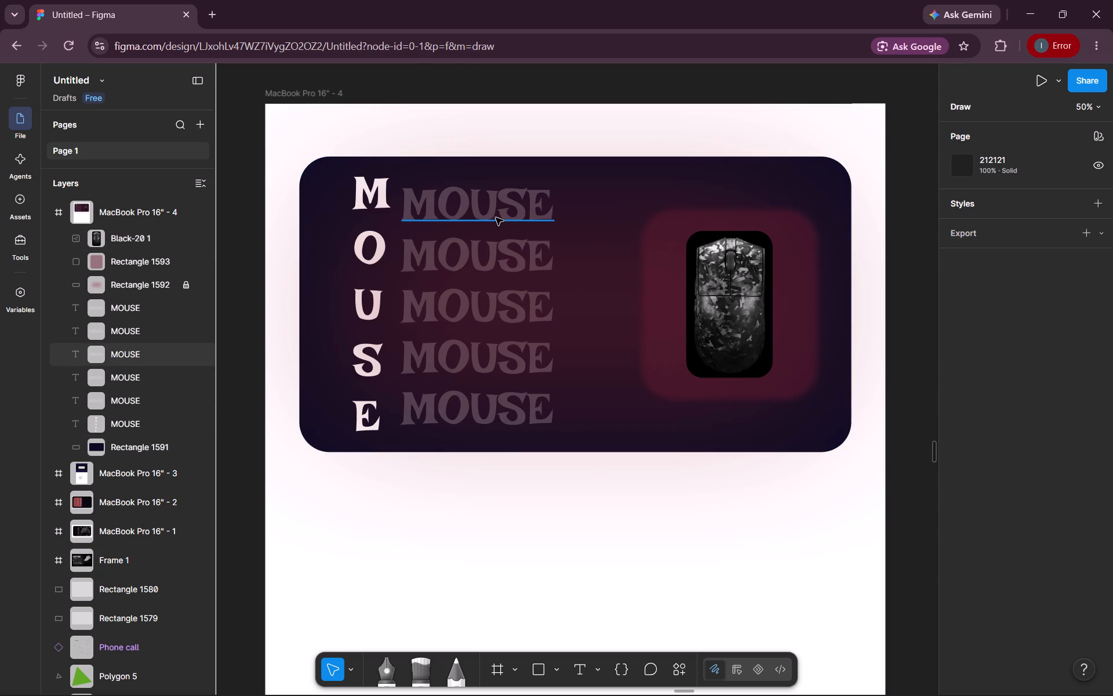
Move the top faded MOUSE text up to Y 168 and the second one to about Y 326, aligned at X 381.
drag(496, 217, 496, 204)
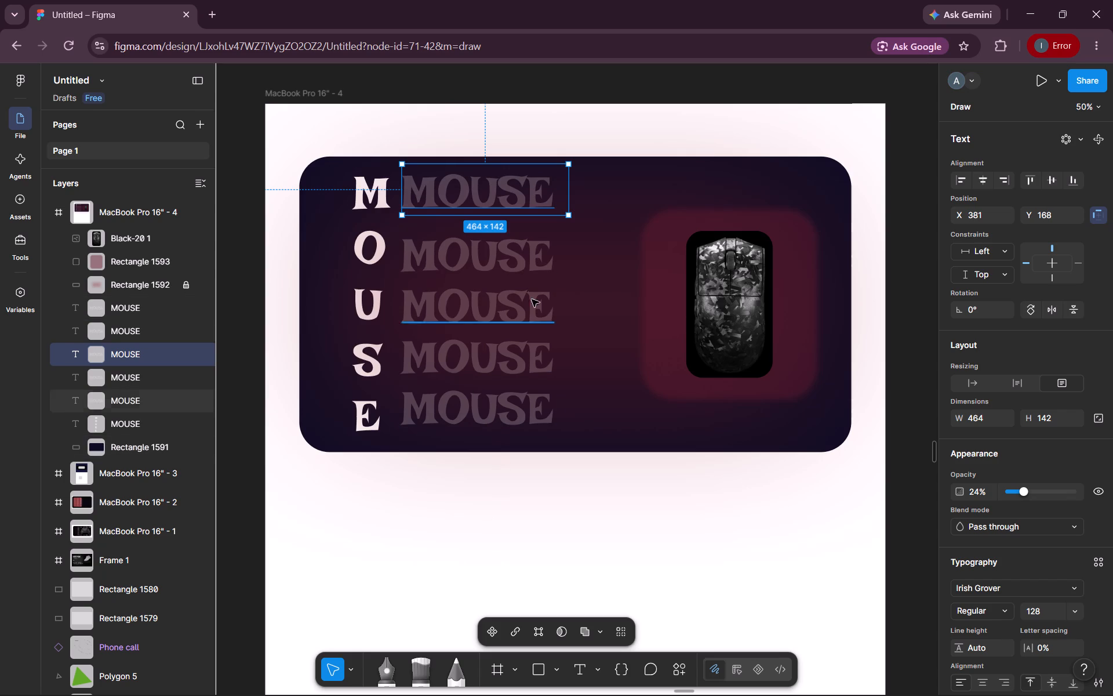
drag(515, 260, 515, 251)
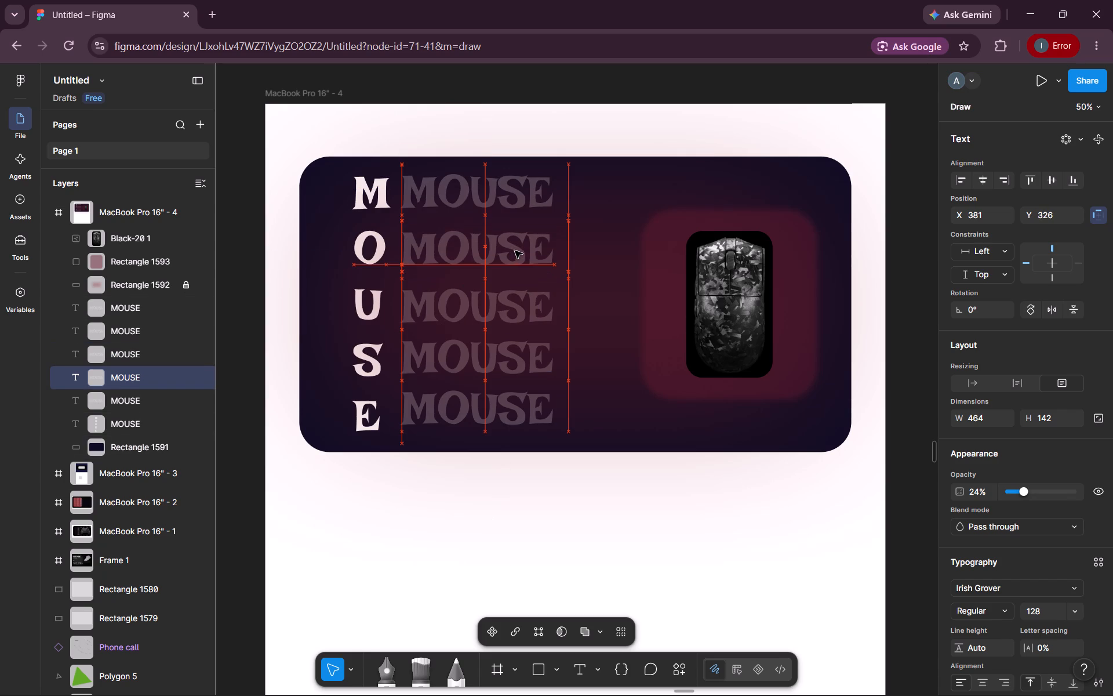
drag(515, 251, 495, 247)
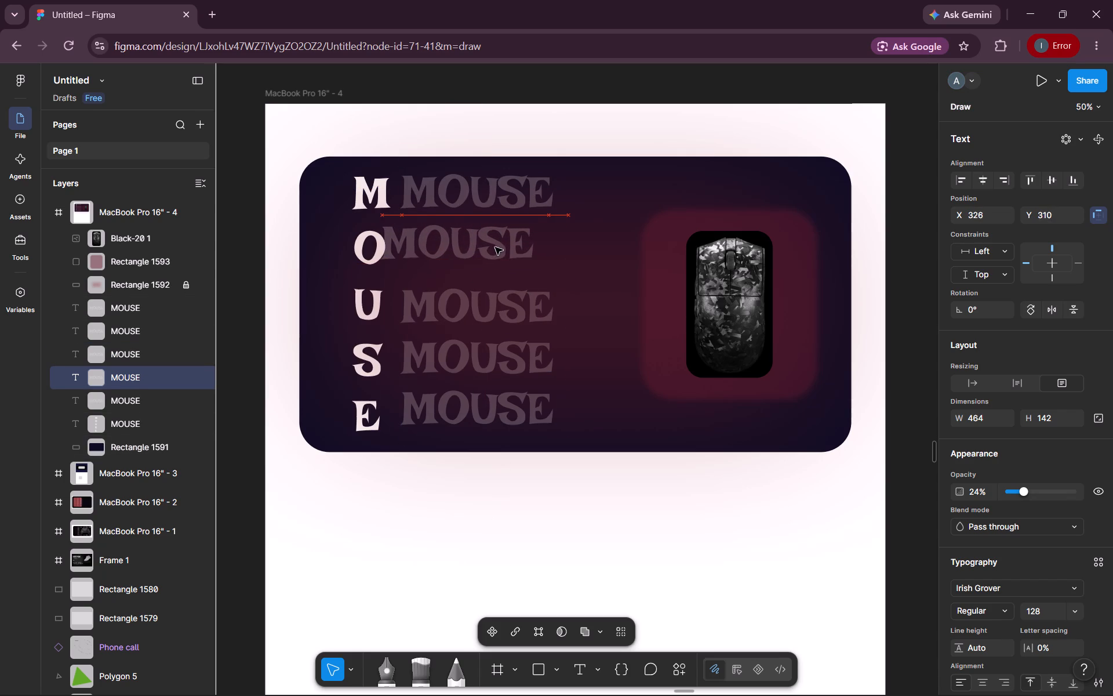
drag(495, 247, 515, 251)
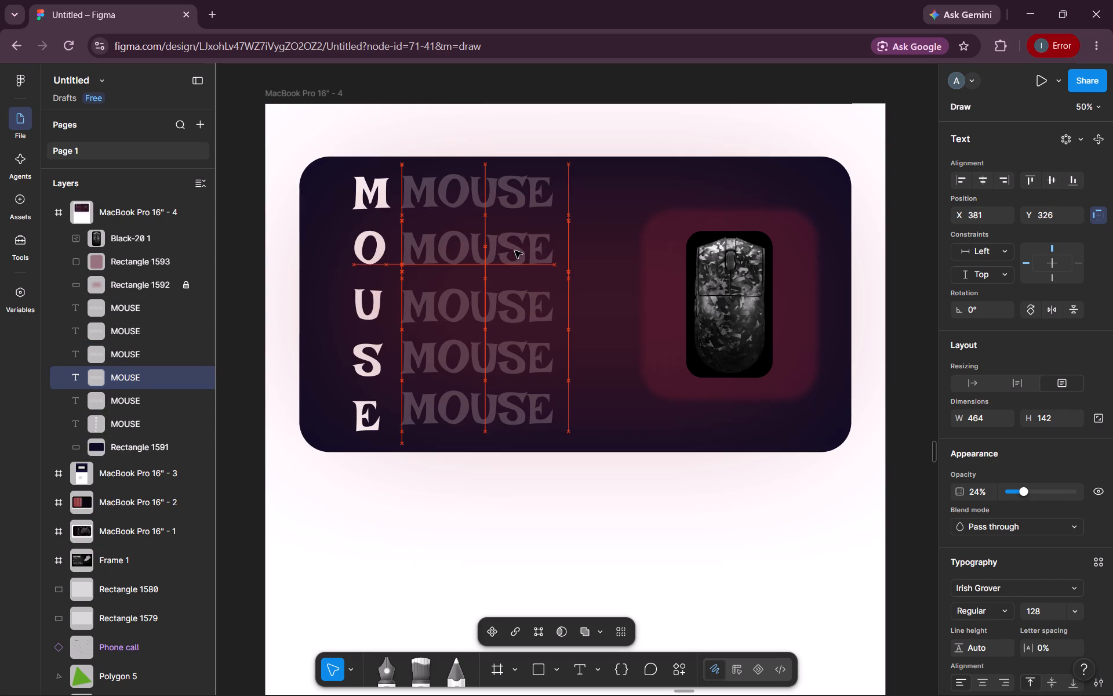
drag(515, 251, 515, 251)
Move the middle faded MOUSE text up to Y 481 and raise the fourth one slightly, keeping both at X 381.
click(494, 312)
click(494, 312)
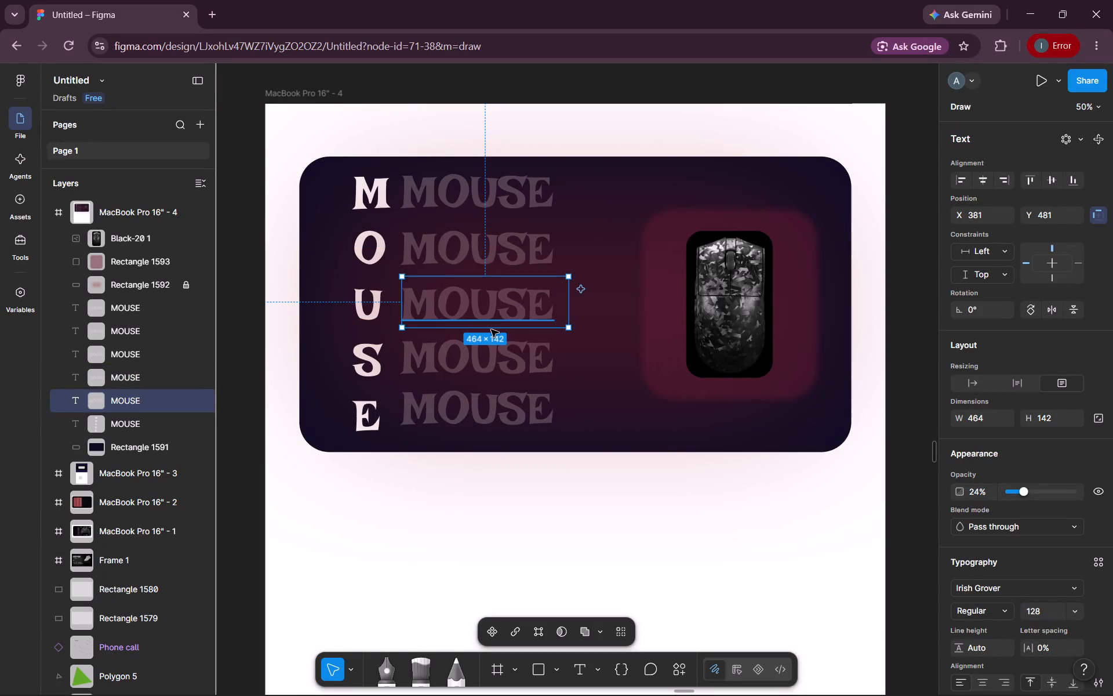
click(497, 368)
drag(497, 368, 499, 365)
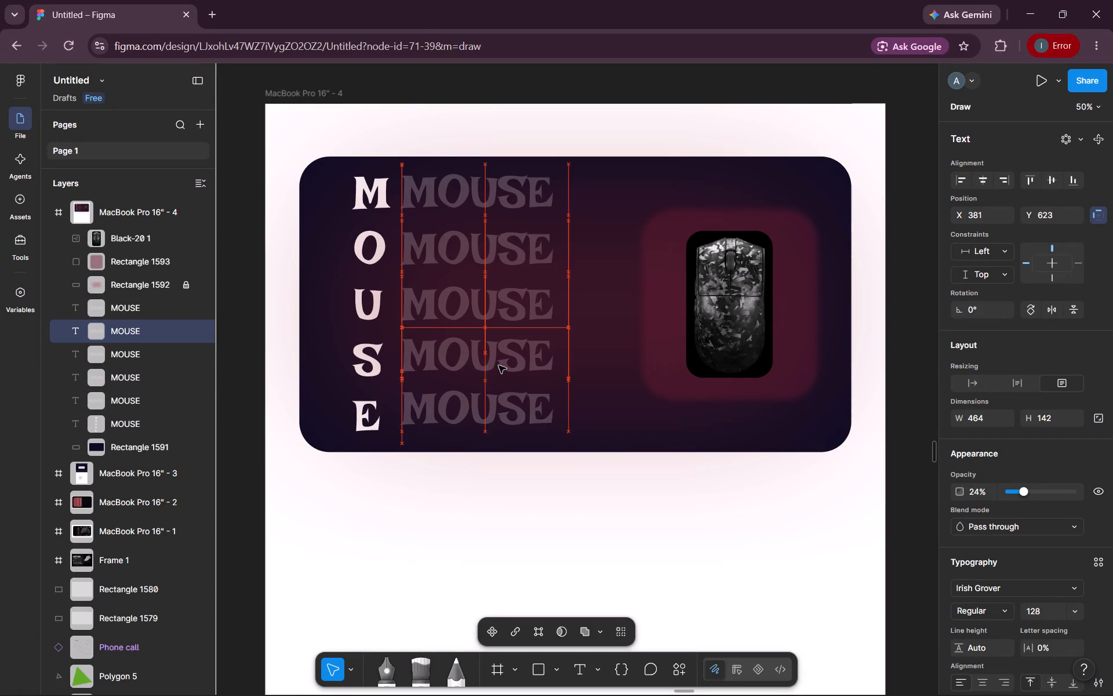
drag(499, 365, 499, 362)
click(474, 477)
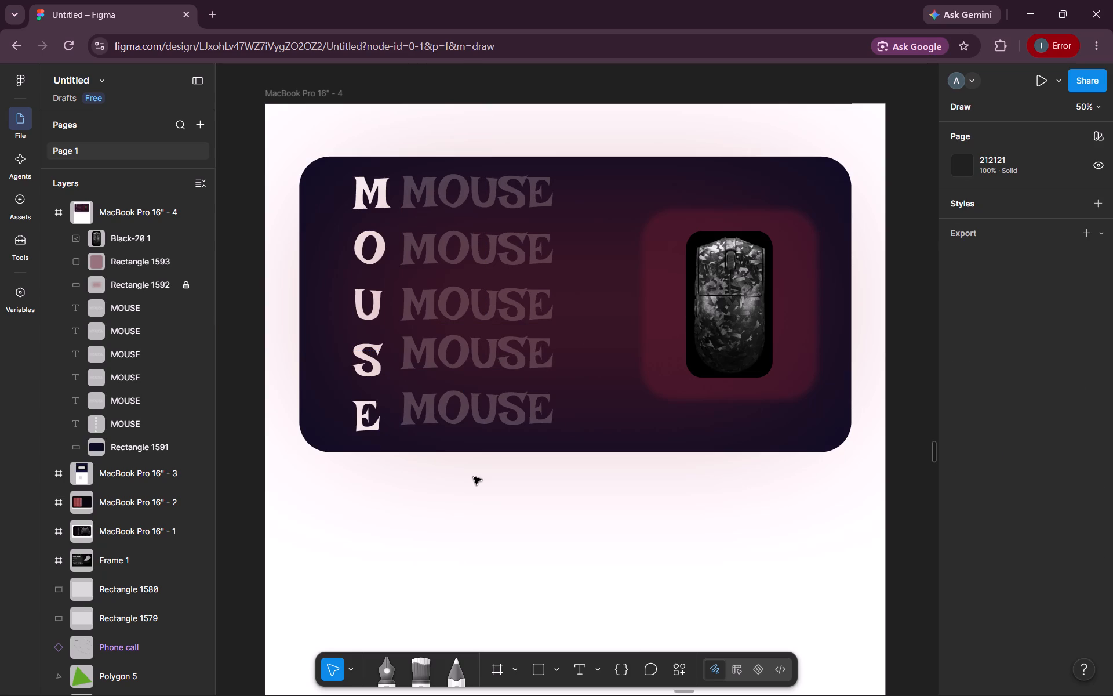
click(471, 419)
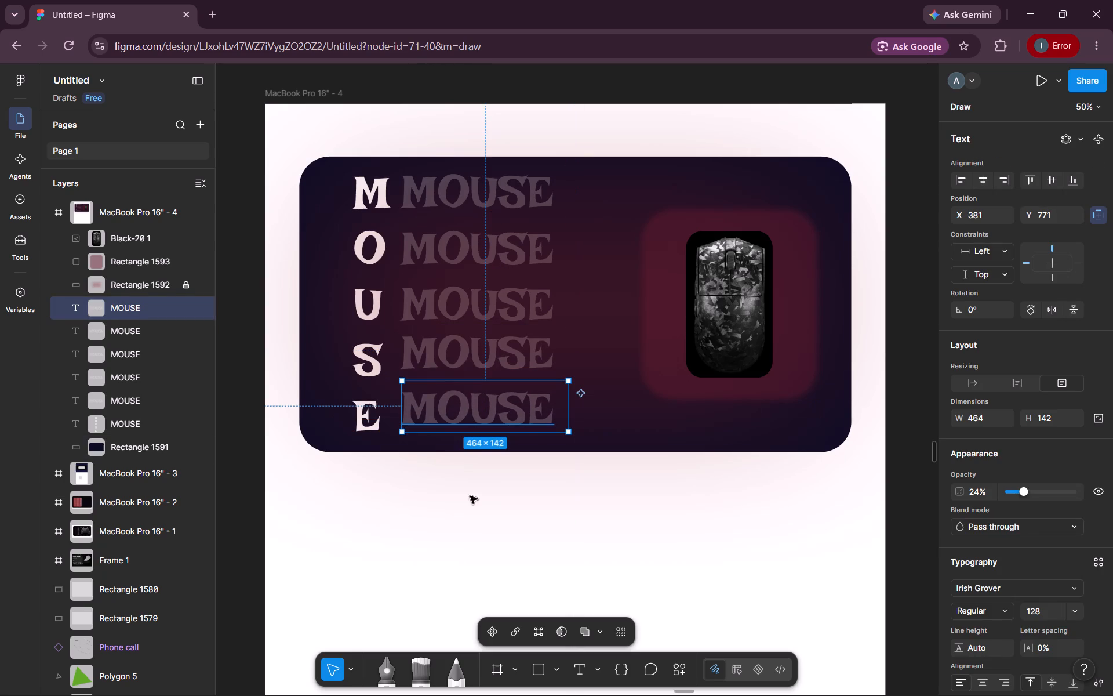
click(470, 514)
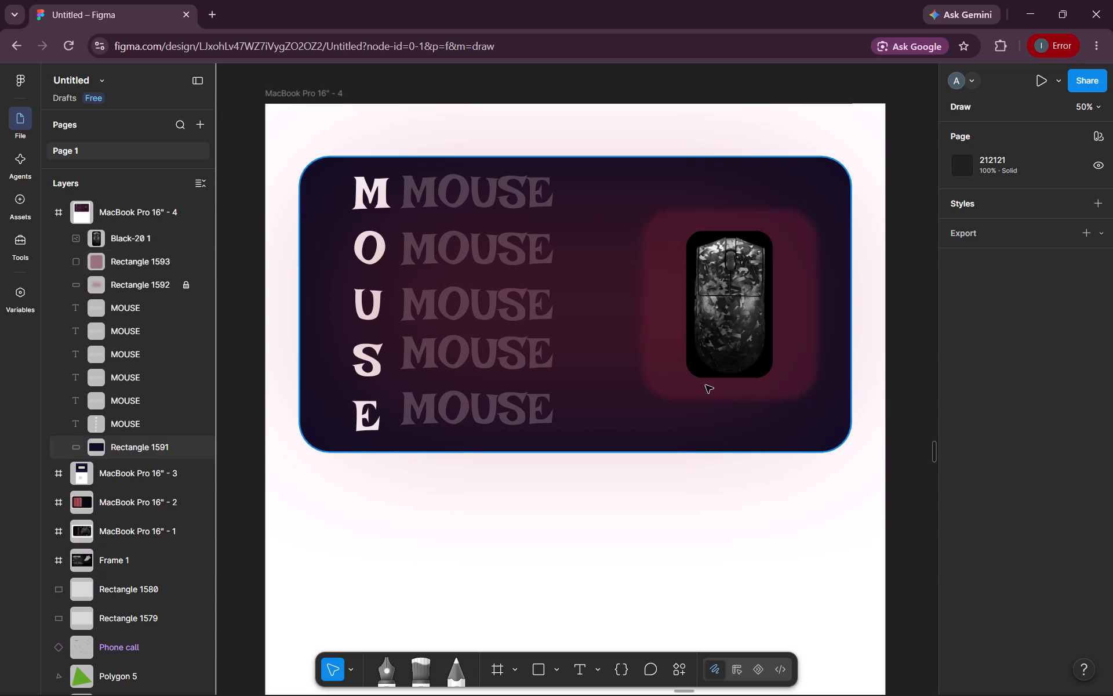
Lock the blurred crimson card behind the mouse image.
scroll(758, 360, up, 2)
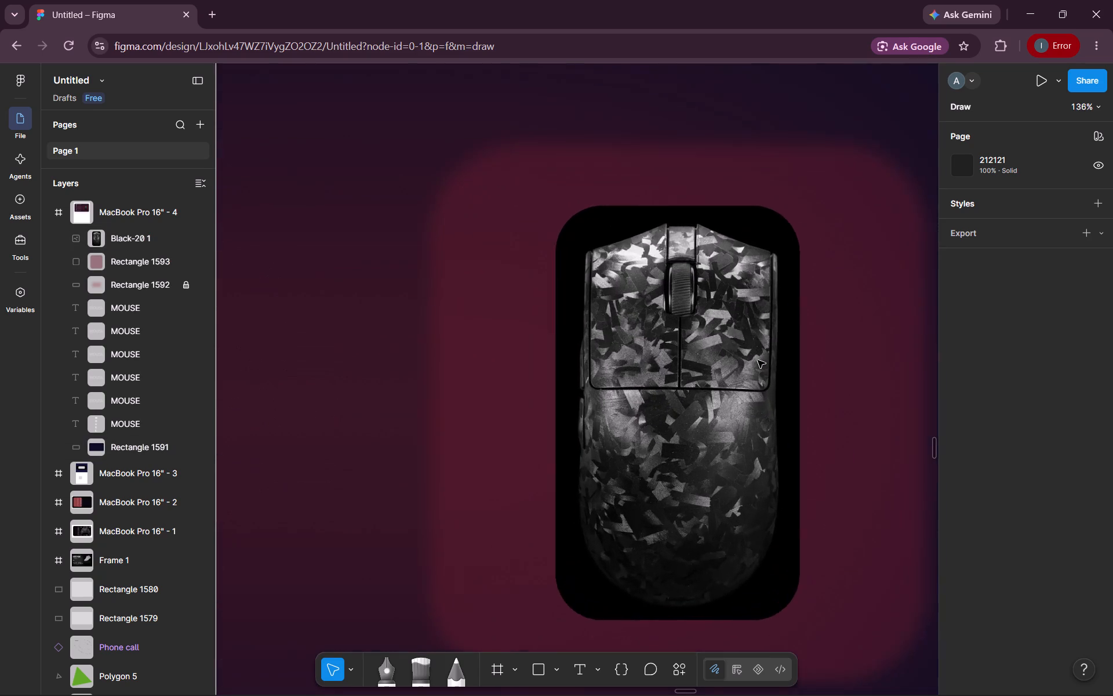
scroll(758, 360, down, 1)
scroll(758, 360, up, 1)
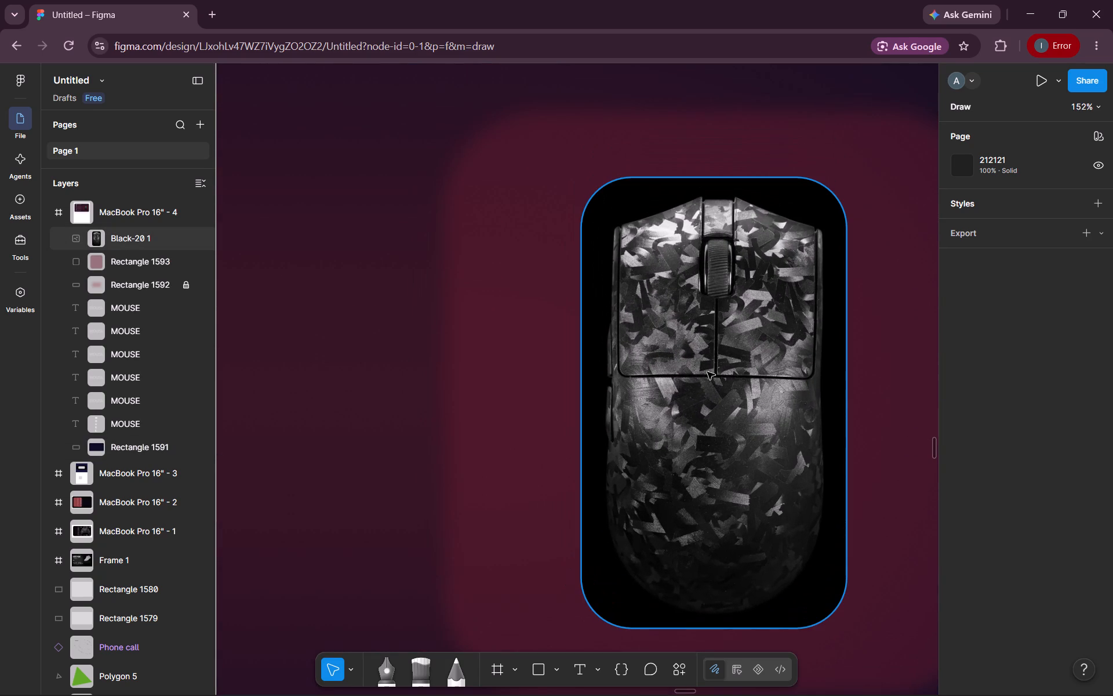
click(645, 329)
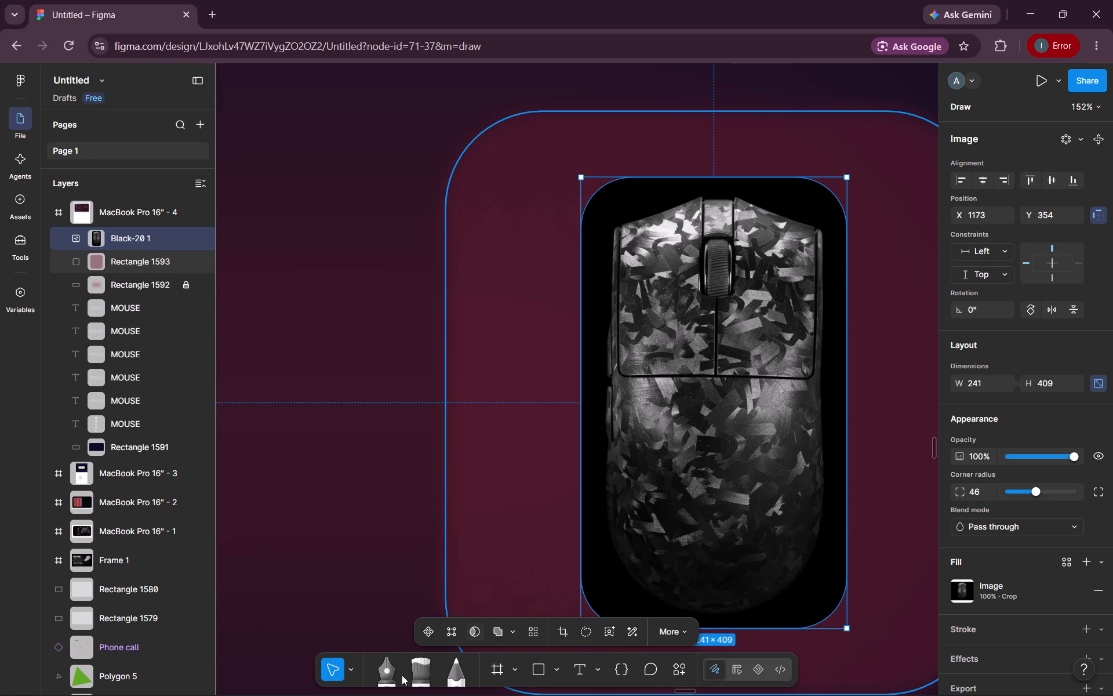
click(540, 497)
right_click(540, 497)
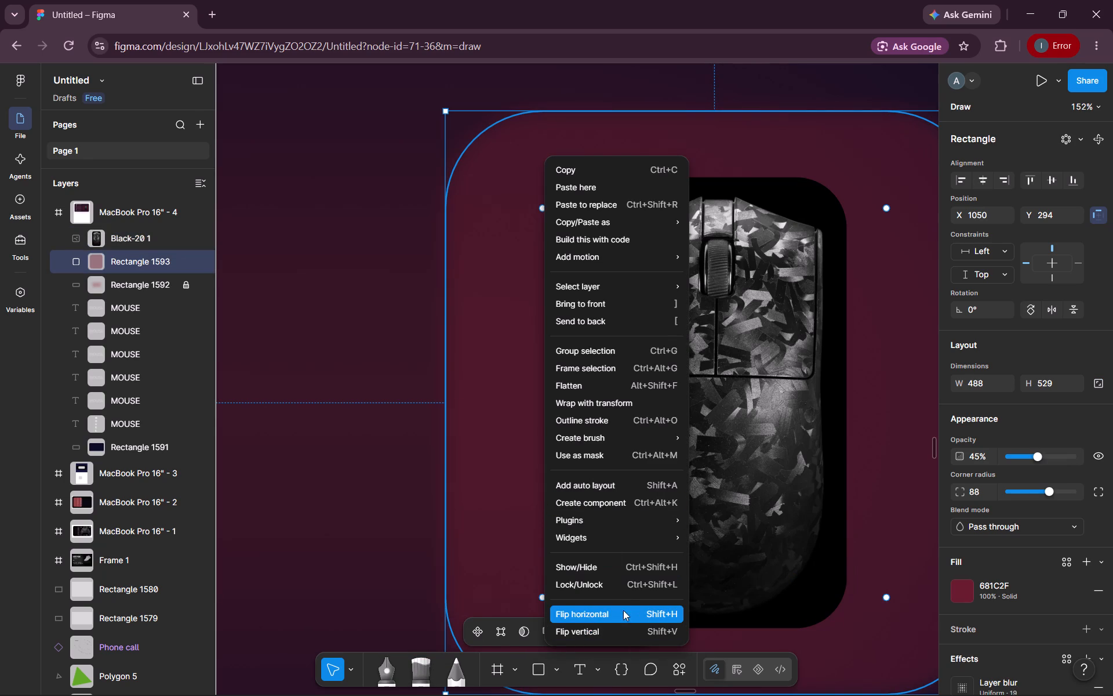
click(623, 592)
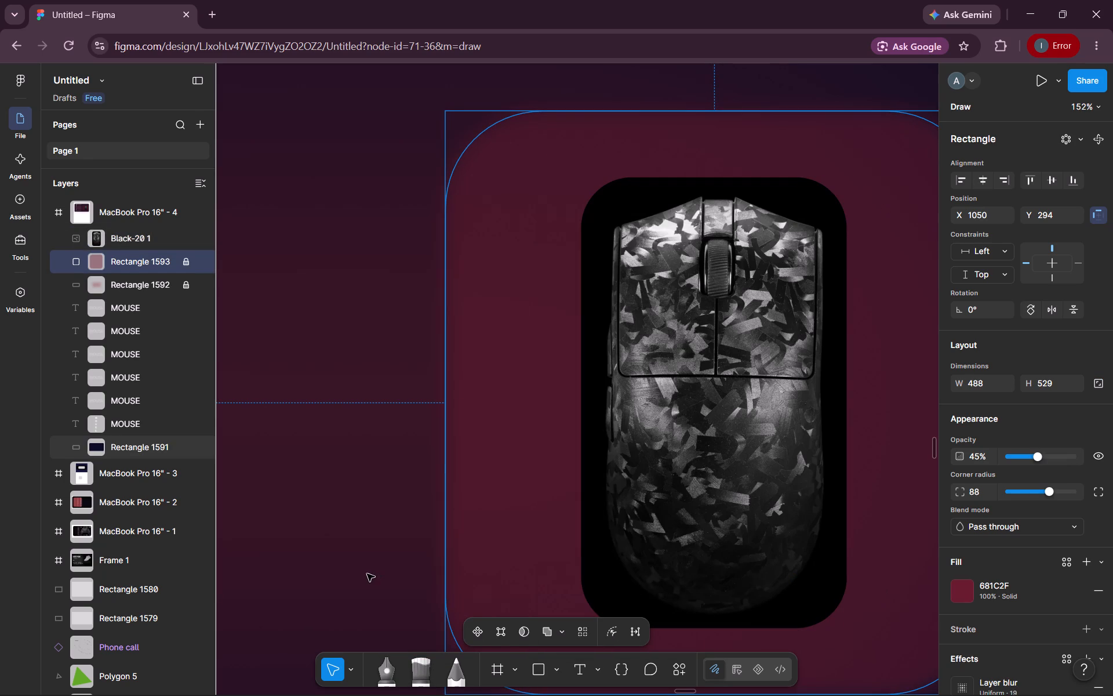
click(367, 574)
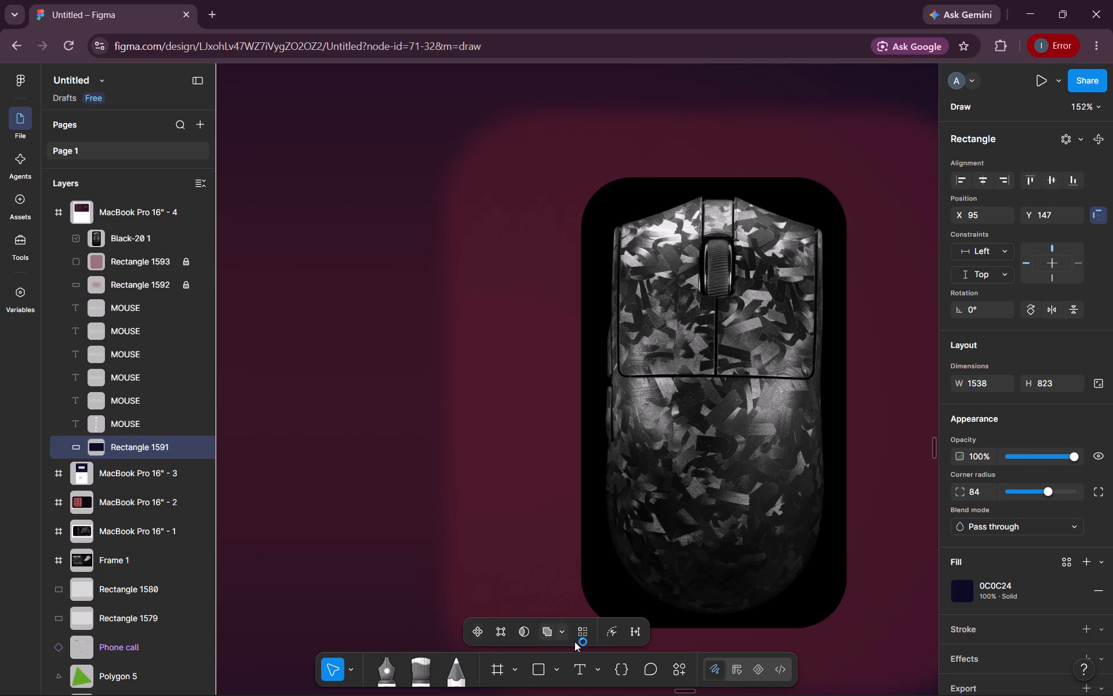
Draw a nearly horizontal line about 100 long from the mouse's left button out past its left edge onto the crimson card.
click(555, 663)
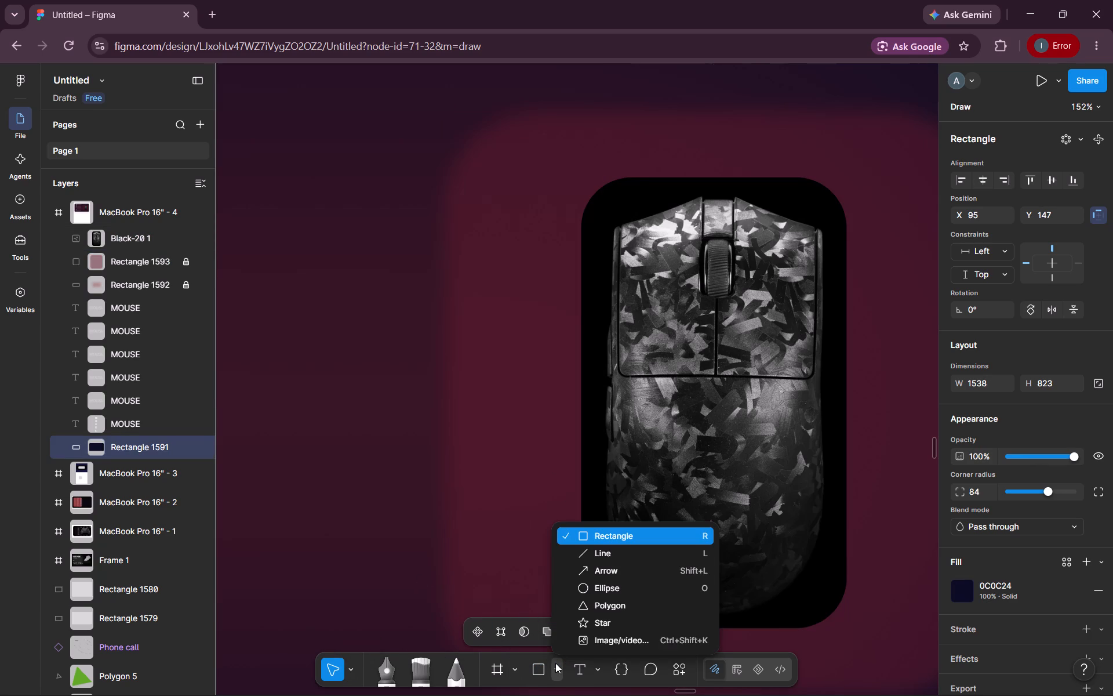
click(621, 557)
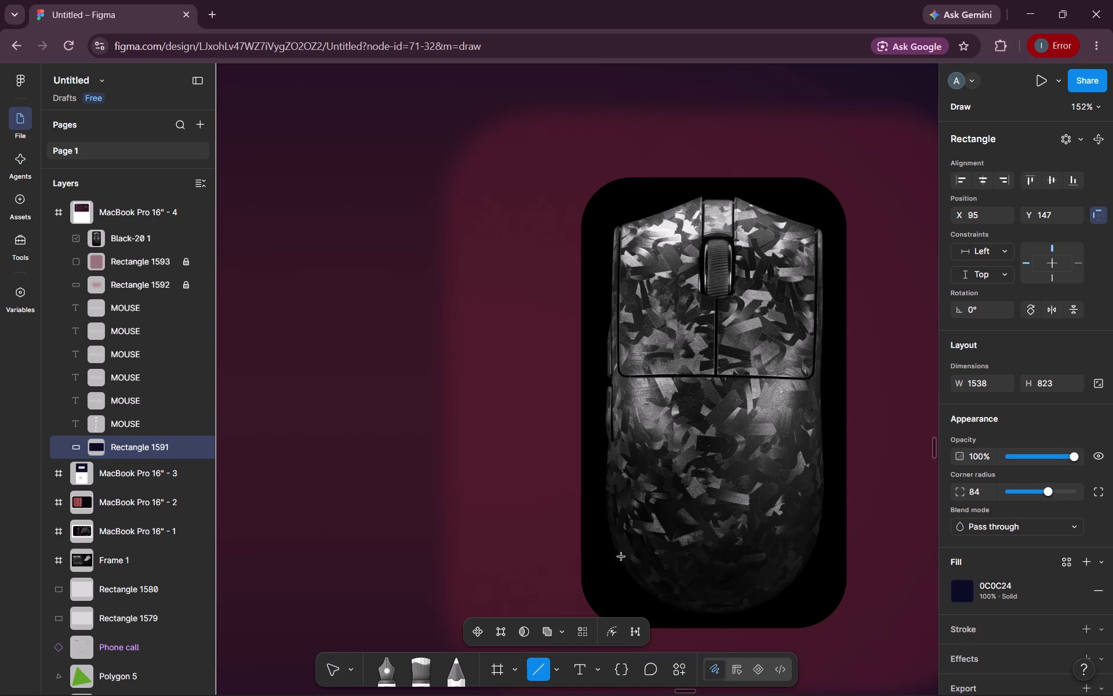
drag(663, 291, 539, 293)
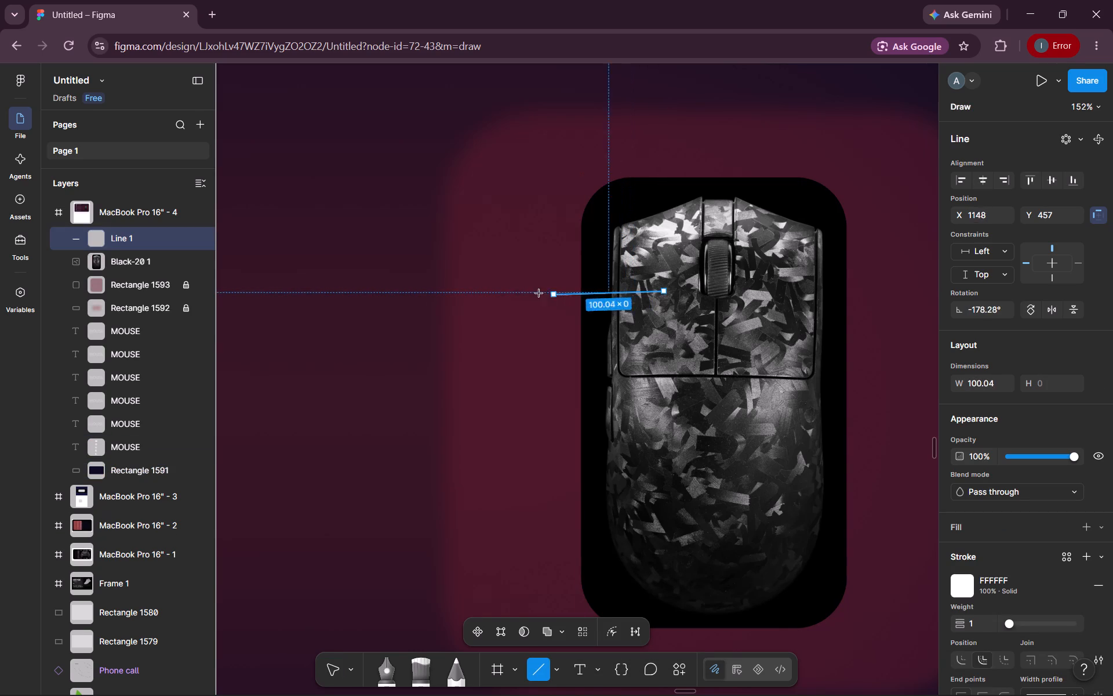
Extend the line from the mouse's left button past the crimson card to a length of about 275, keeping it nearly level.
drag(539, 293, 408, 296)
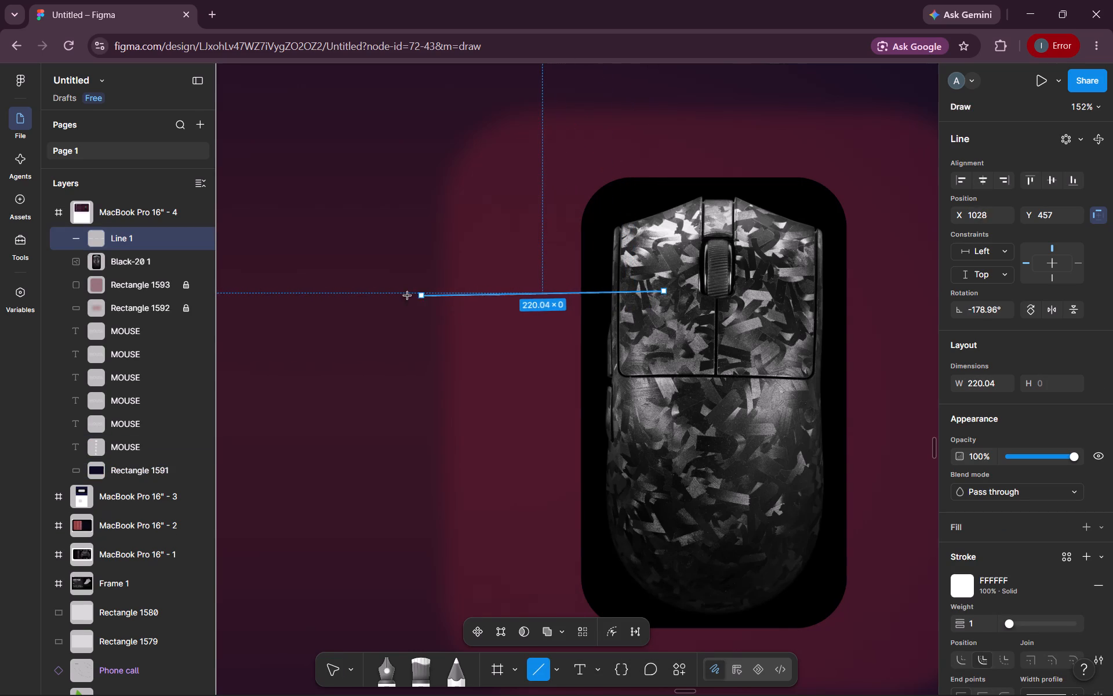
drag(408, 296, 361, 293)
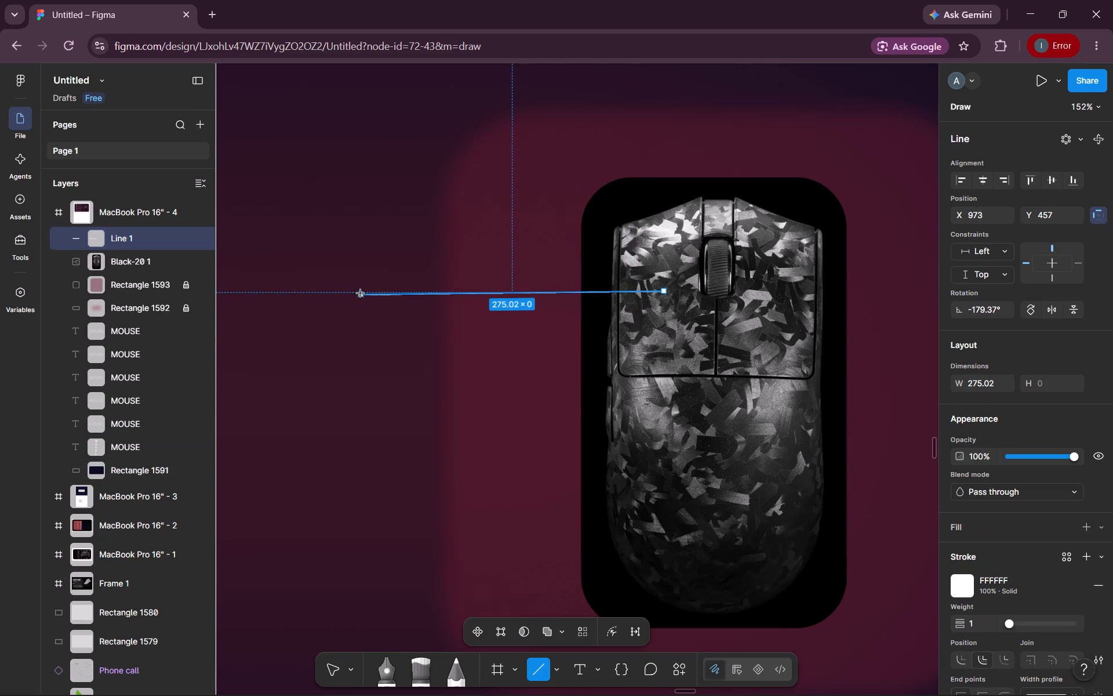
drag(361, 293, 361, 291)
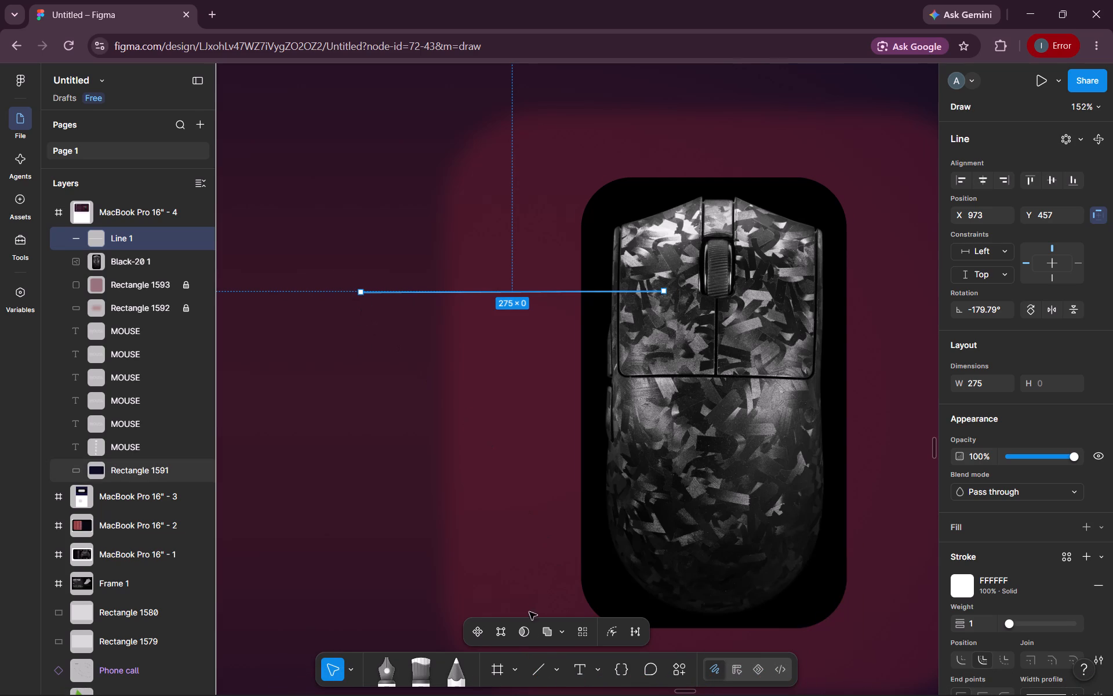
Draw a nearly vertical line about 91 long straight down from the outer end of the horizontal line.
click(536, 670)
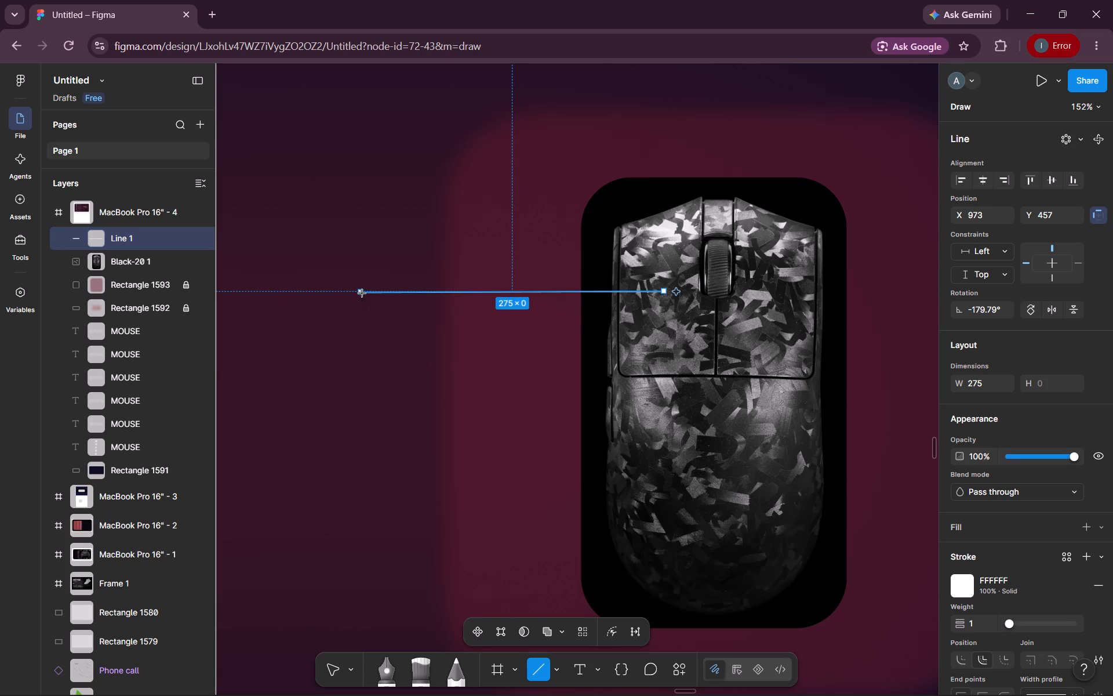
drag(359, 292, 362, 392)
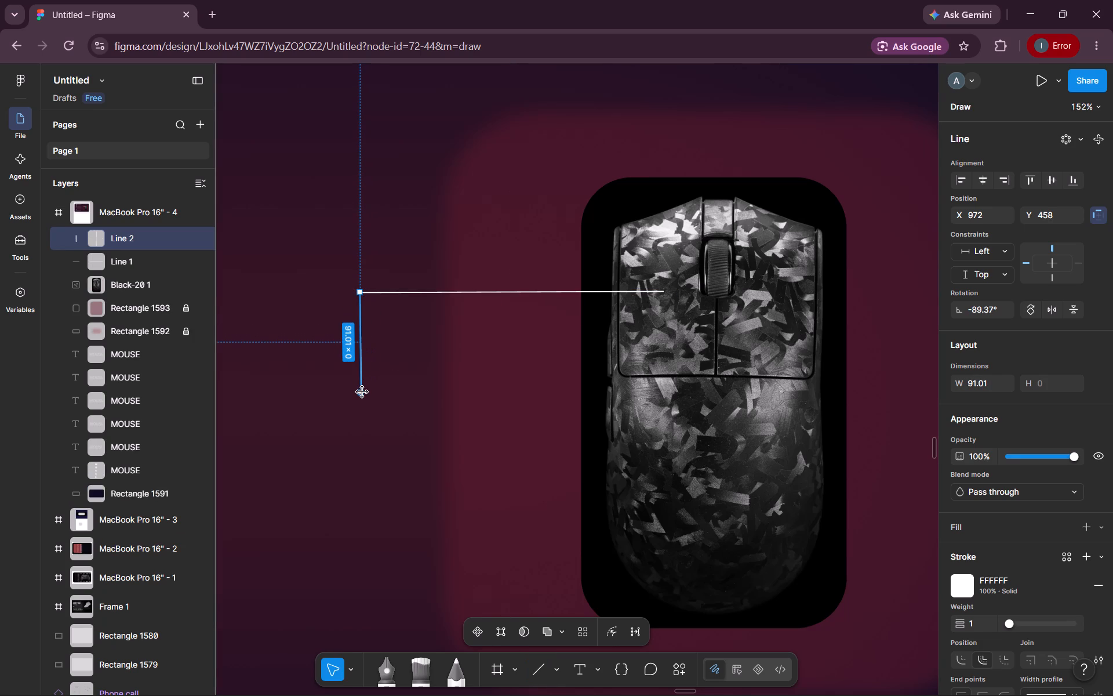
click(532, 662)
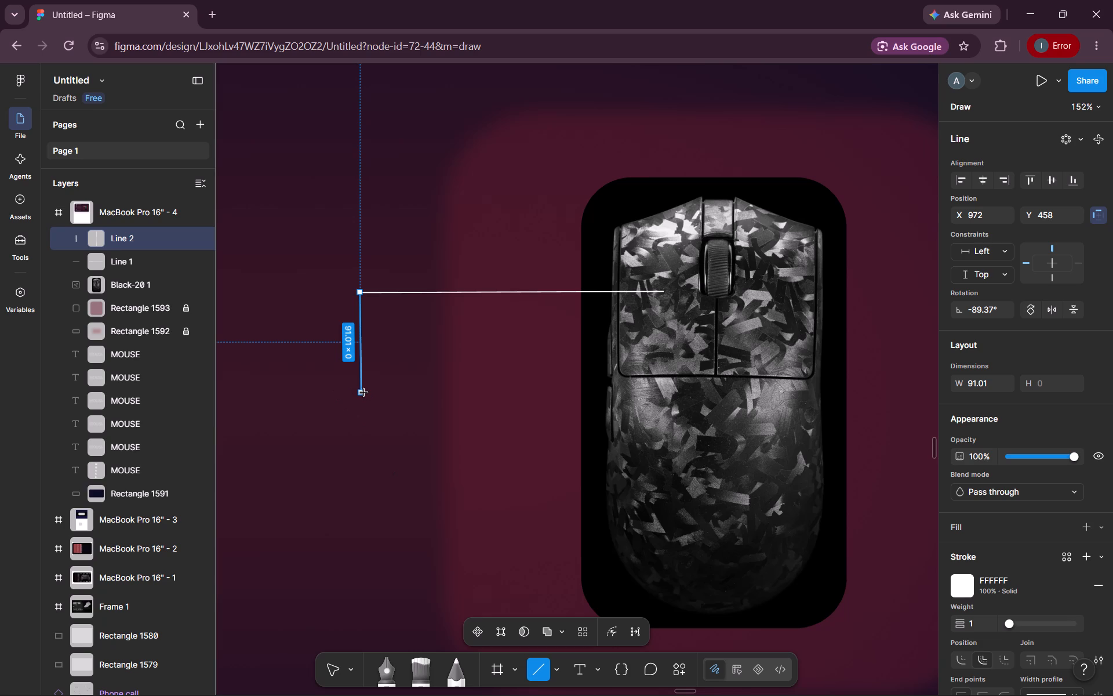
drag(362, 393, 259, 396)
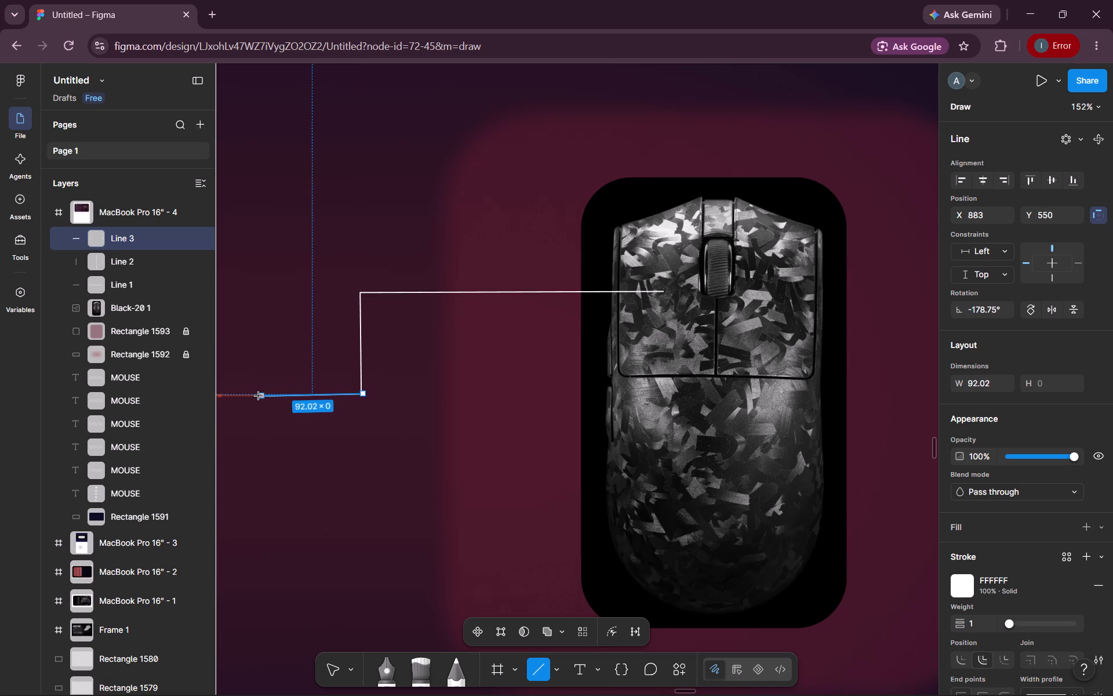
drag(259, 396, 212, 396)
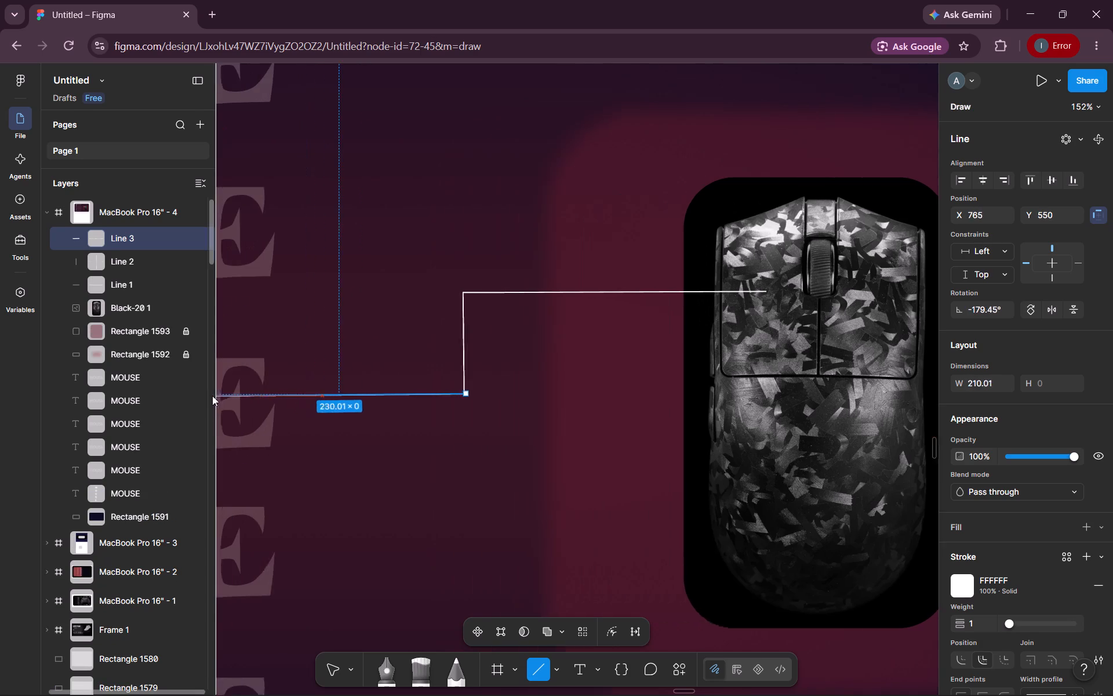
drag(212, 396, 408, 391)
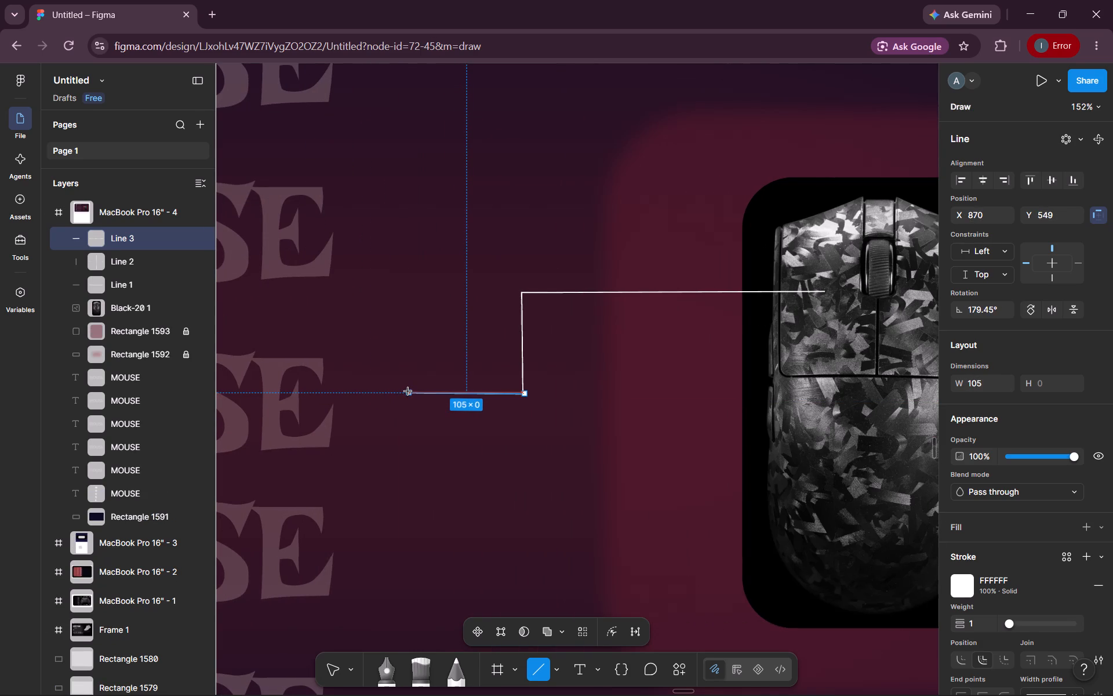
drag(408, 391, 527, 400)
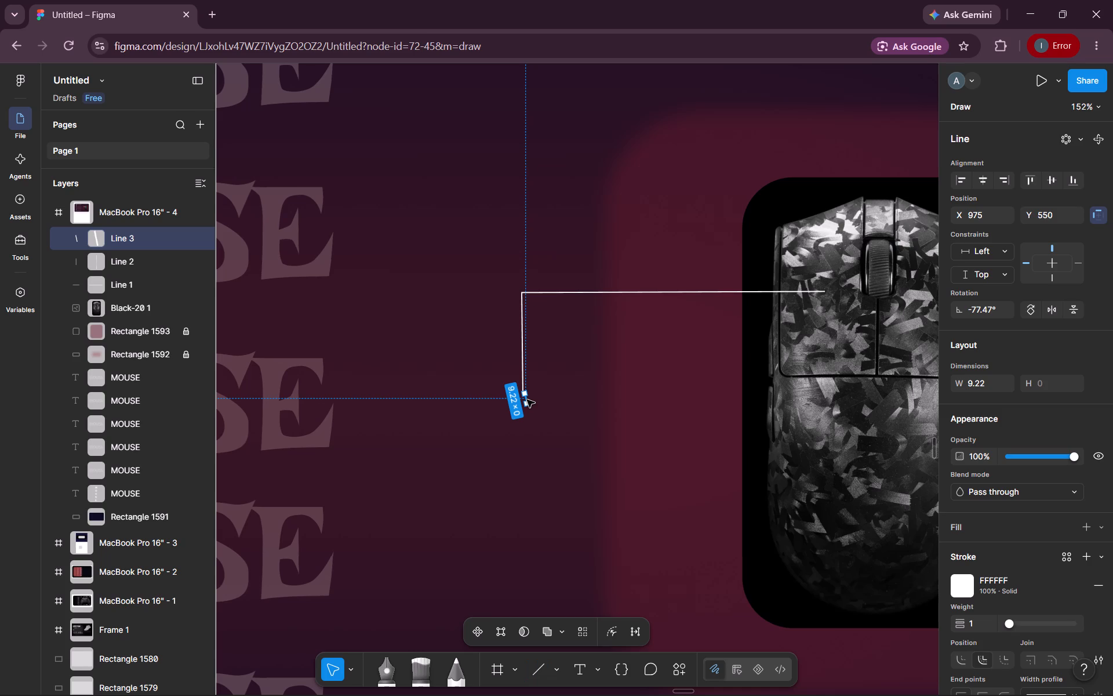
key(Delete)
Draw a rectangle about 130 × 51 and place it centred under the vertical line's lower end, at about X 908, Y 549.
scroll(504, 480, down, 1)
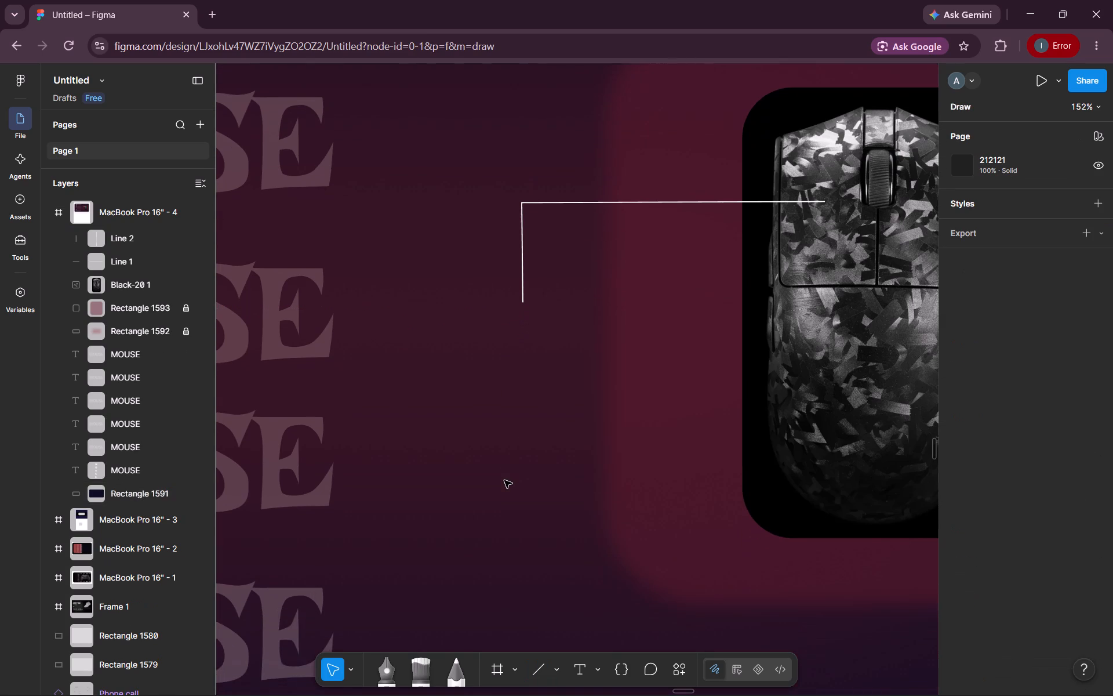
click(563, 665)
key(r)
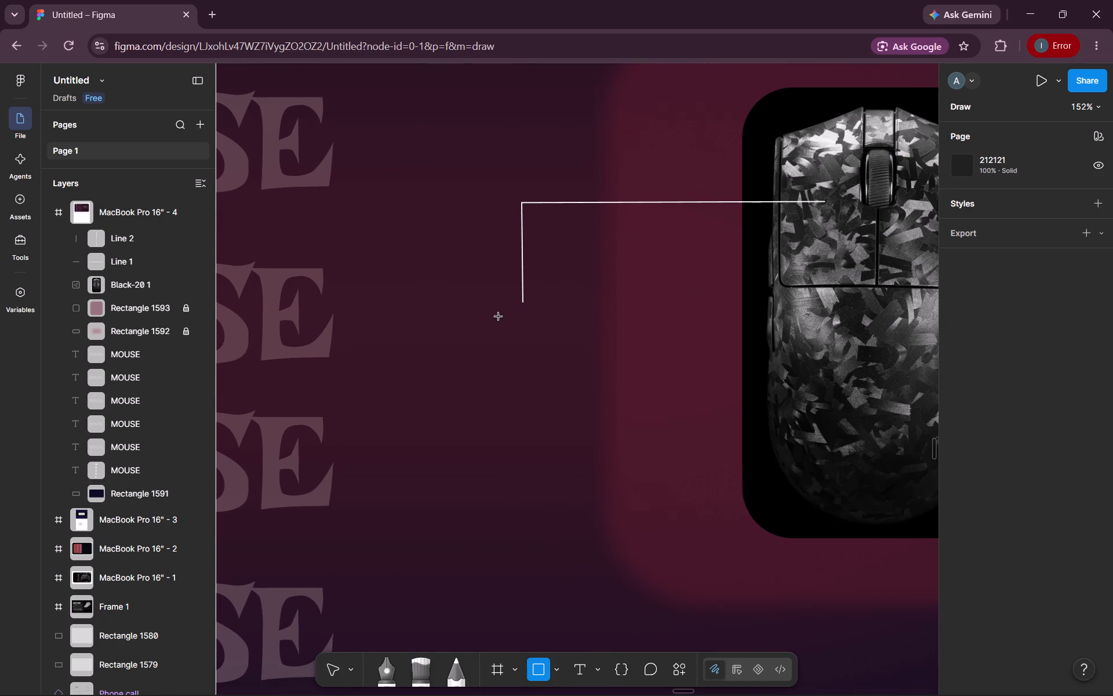
drag(496, 310, 639, 366)
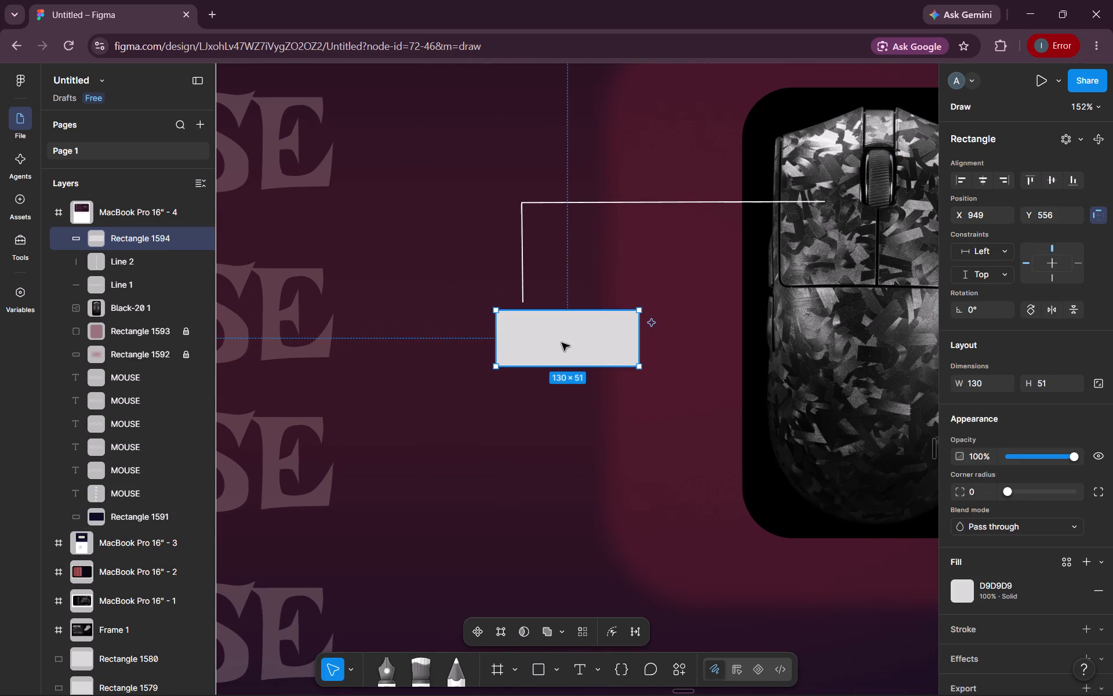
drag(562, 343, 524, 333)
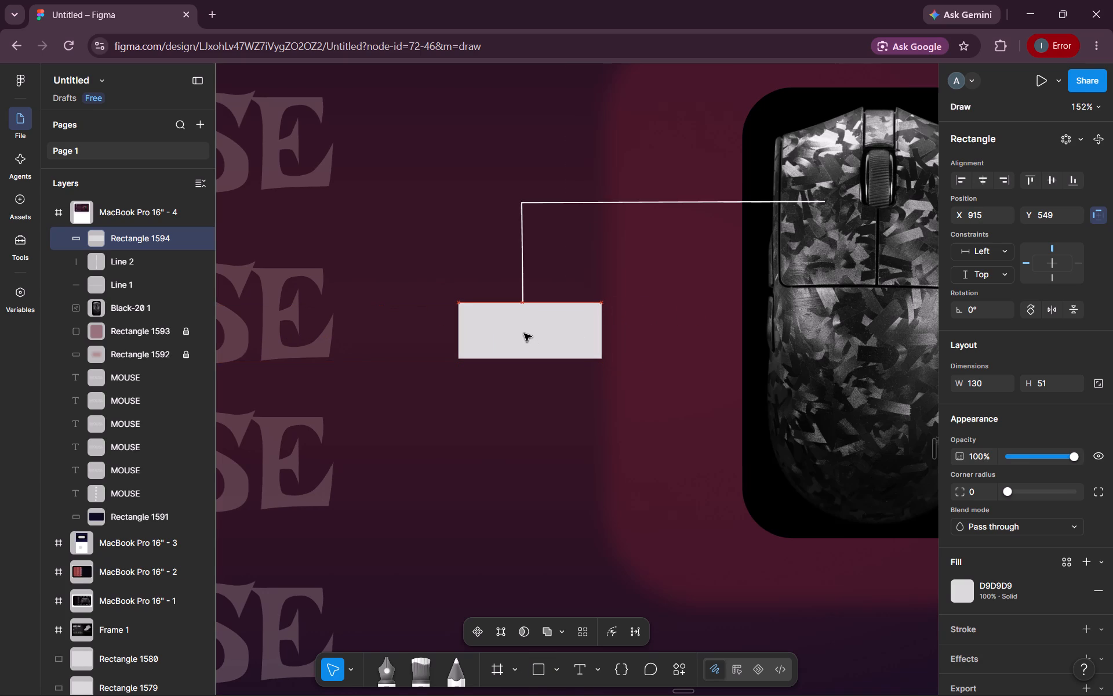
drag(524, 333, 520, 332)
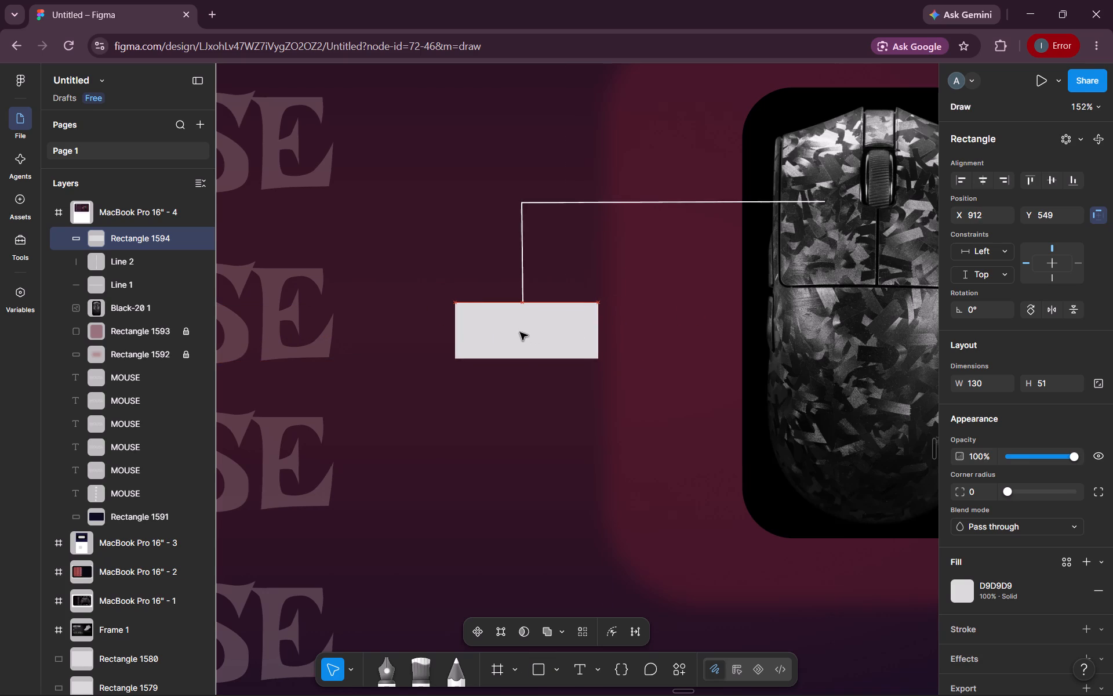
drag(520, 332, 516, 332)
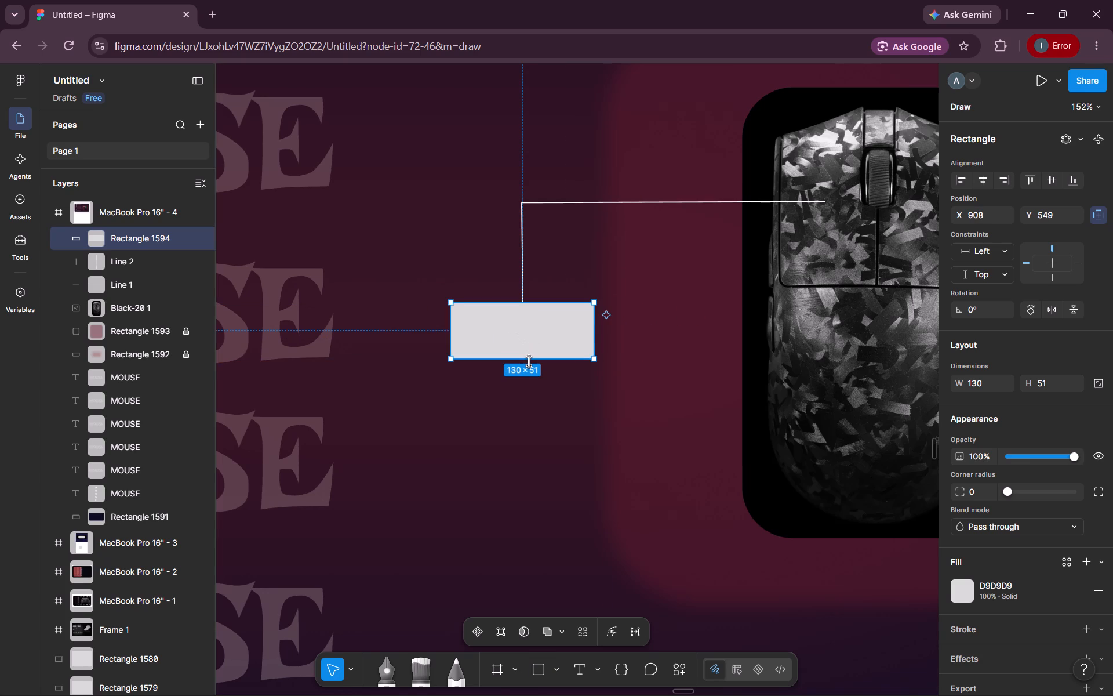
Shrink the grey label rectangle to about 84 × 41, keeping its top edge on the vertical line's lower end.
drag(536, 361, 536, 342)
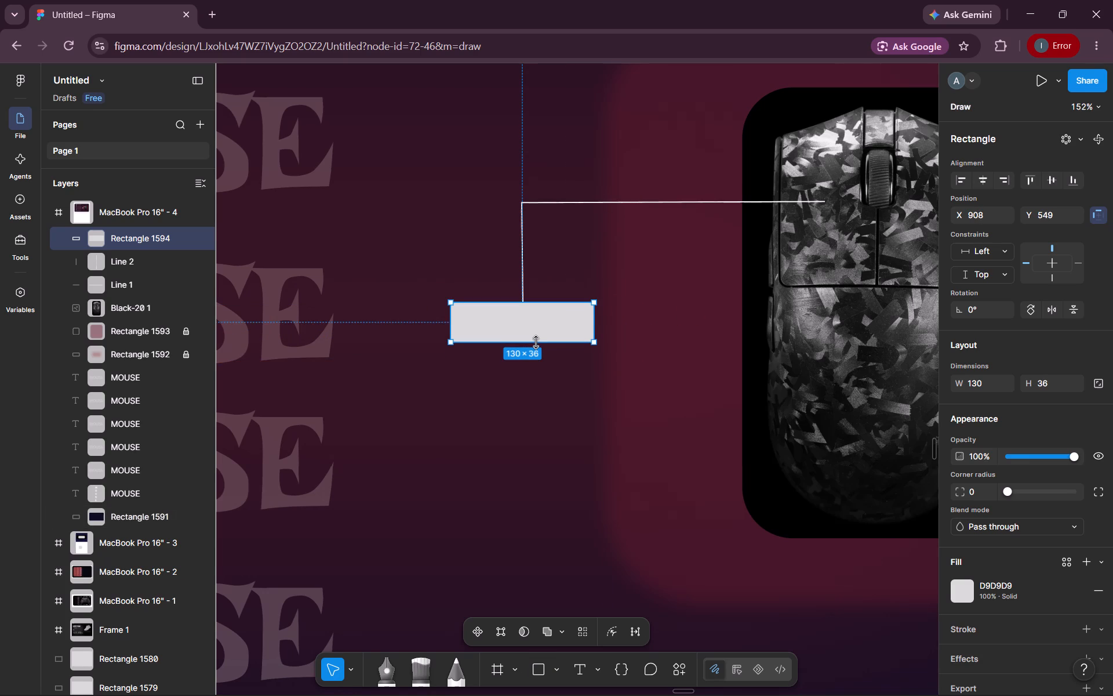
drag(536, 342, 537, 348)
drag(452, 325, 480, 325)
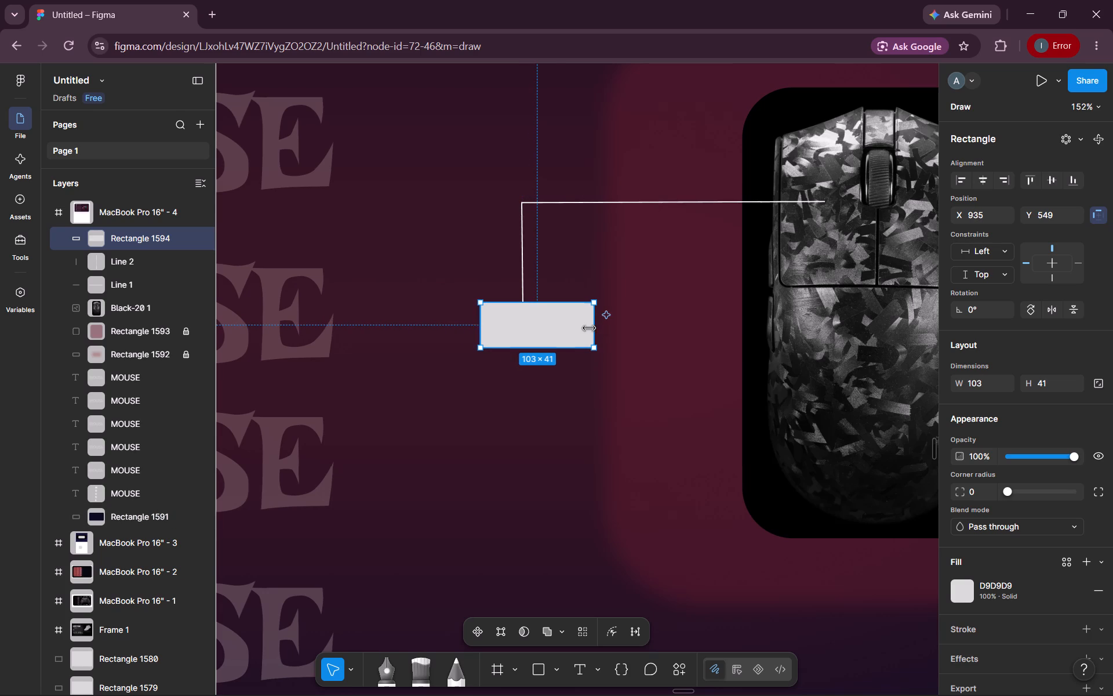
drag(592, 328, 573, 327)
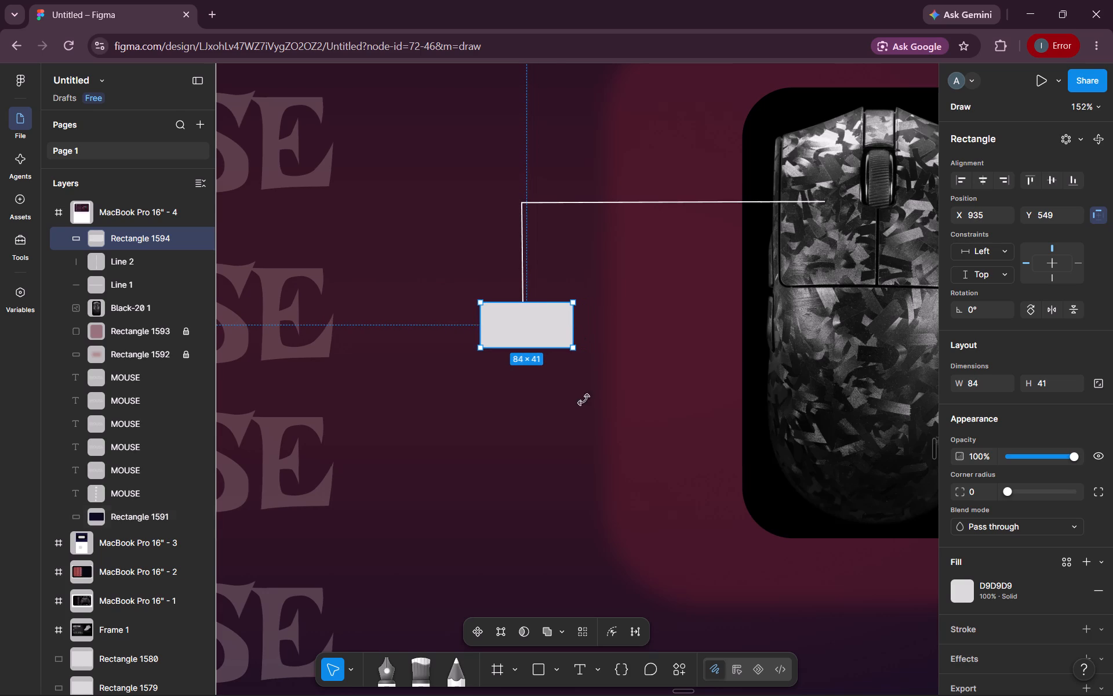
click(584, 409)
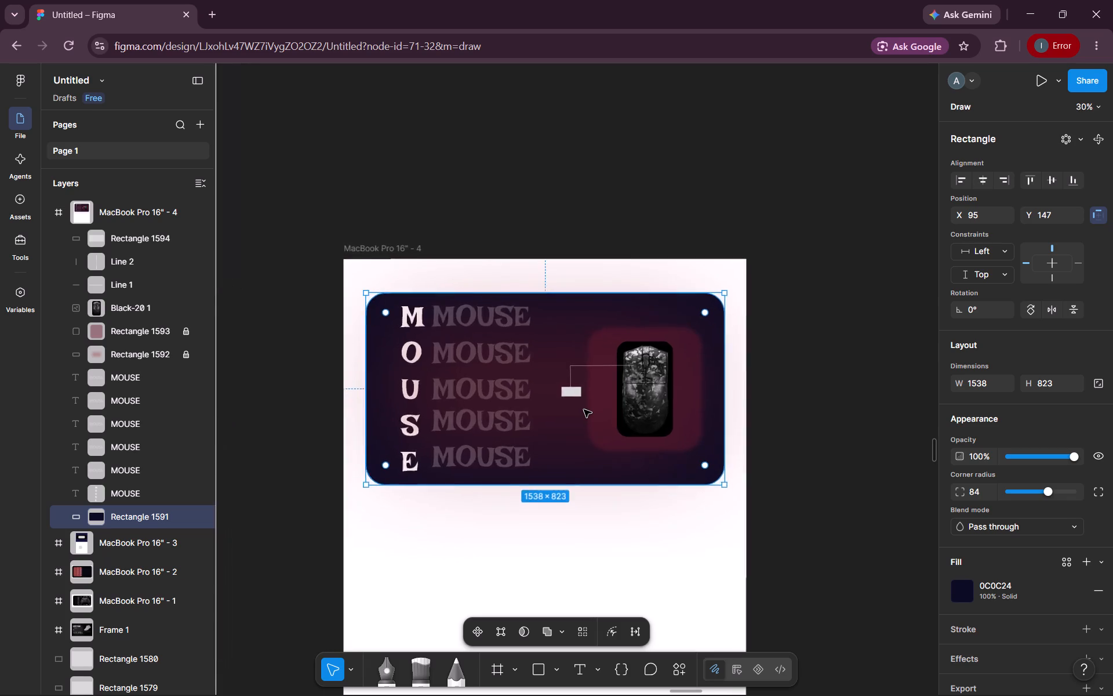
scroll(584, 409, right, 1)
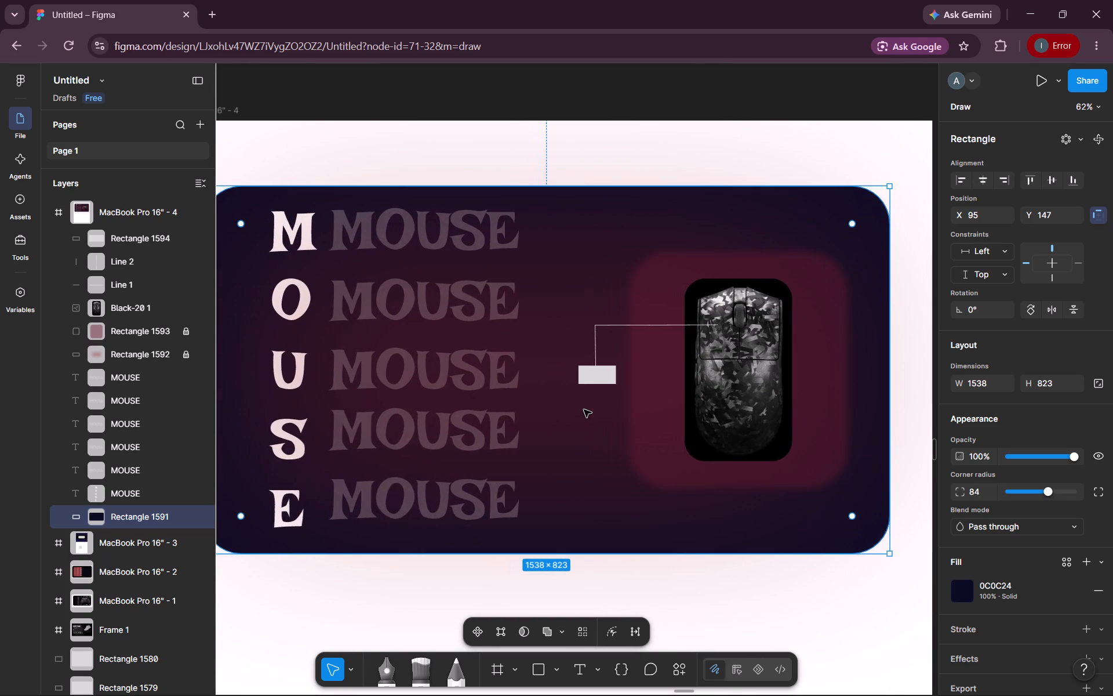
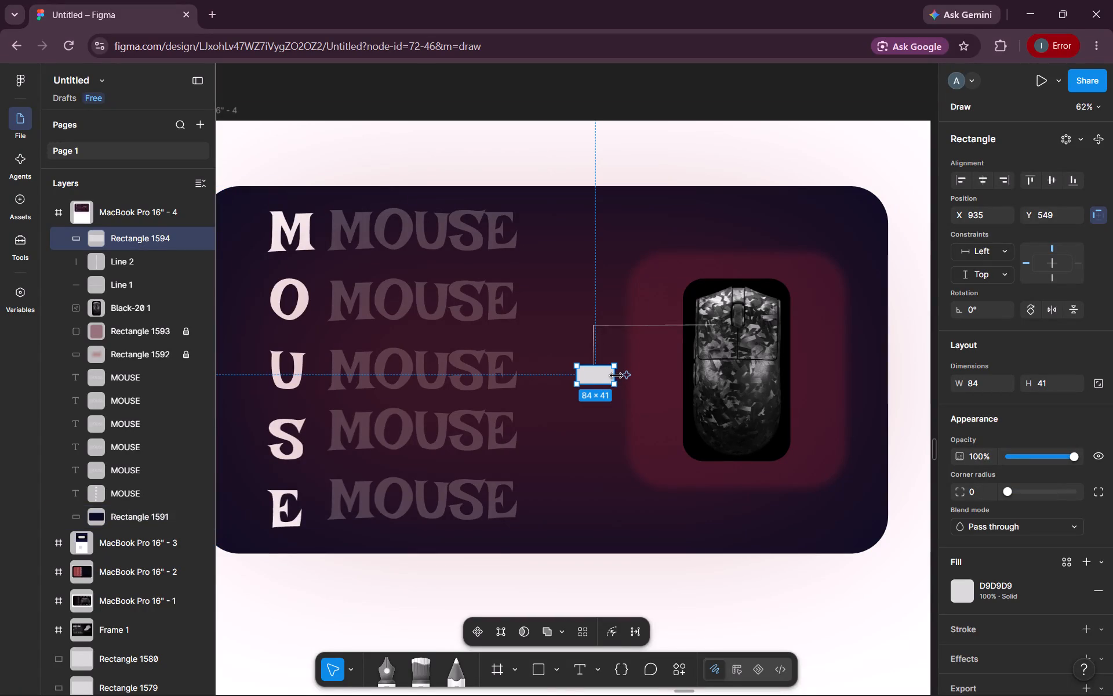
Widen the grey label rectangle to about 105 × 41 and recentre it under the vertical line, at about X 919.
drag(616, 376, 623, 376)
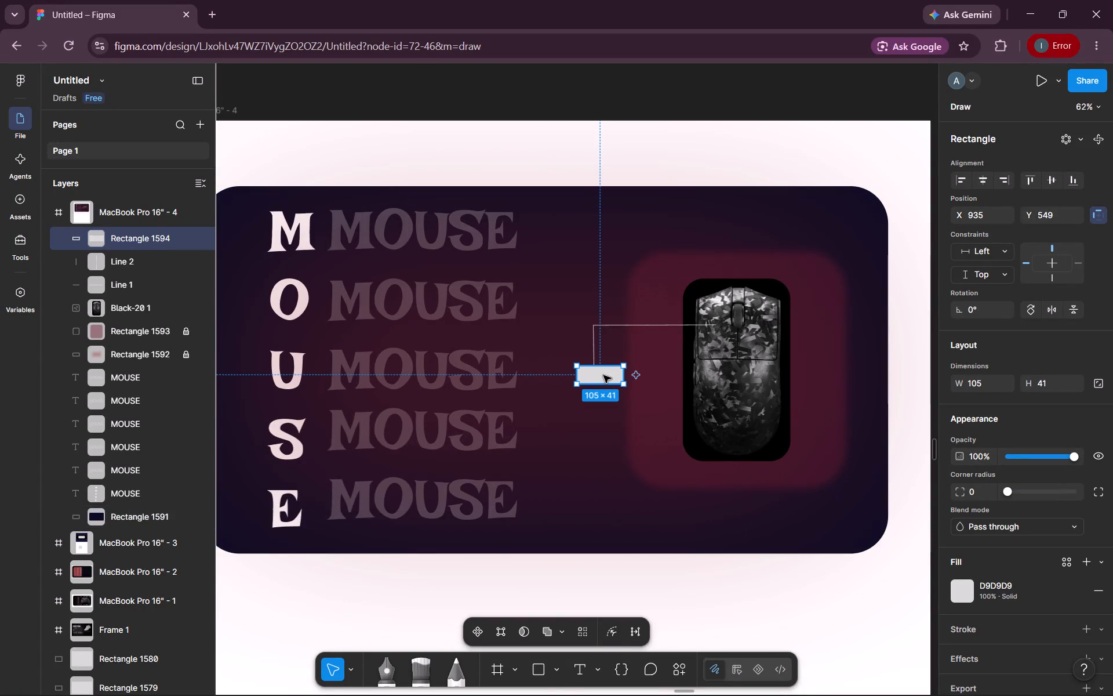
drag(603, 375, 594, 375)
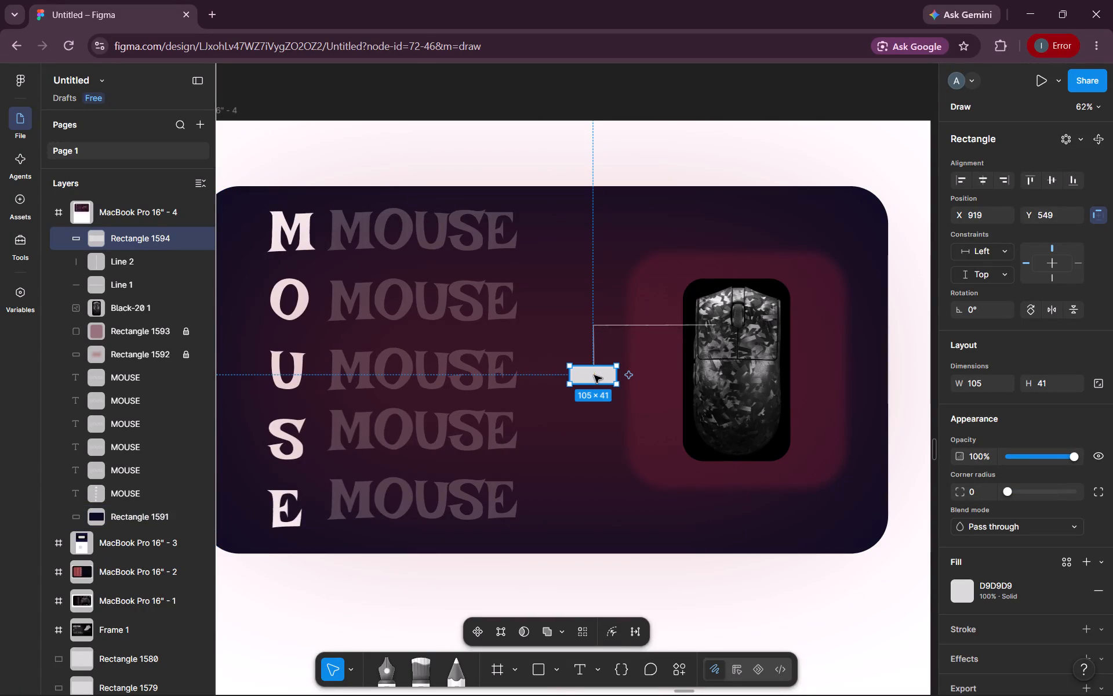
Change the label rectangle's fill to the near-black page colour 070707.
click(976, 575)
click(970, 586)
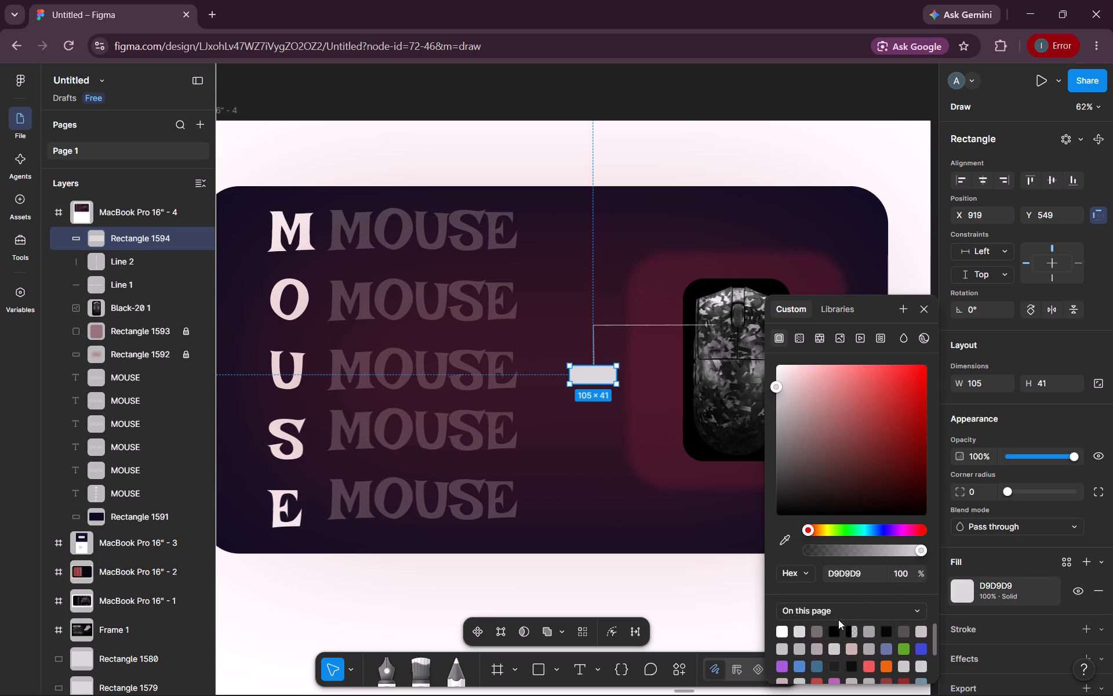
click(836, 628)
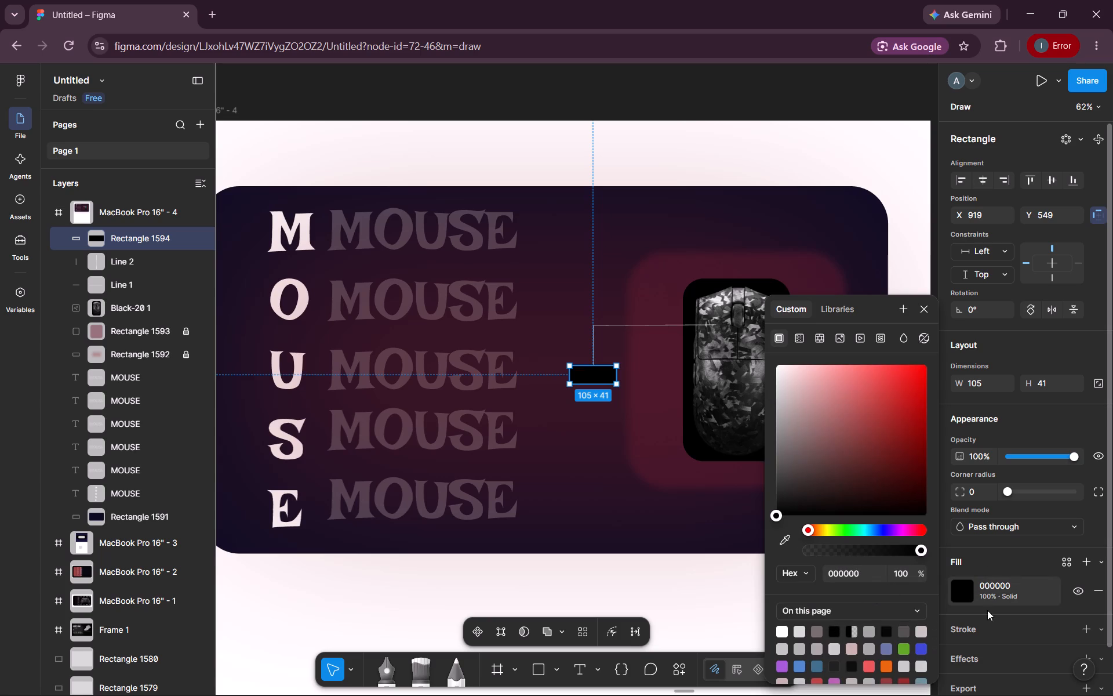
click(889, 630)
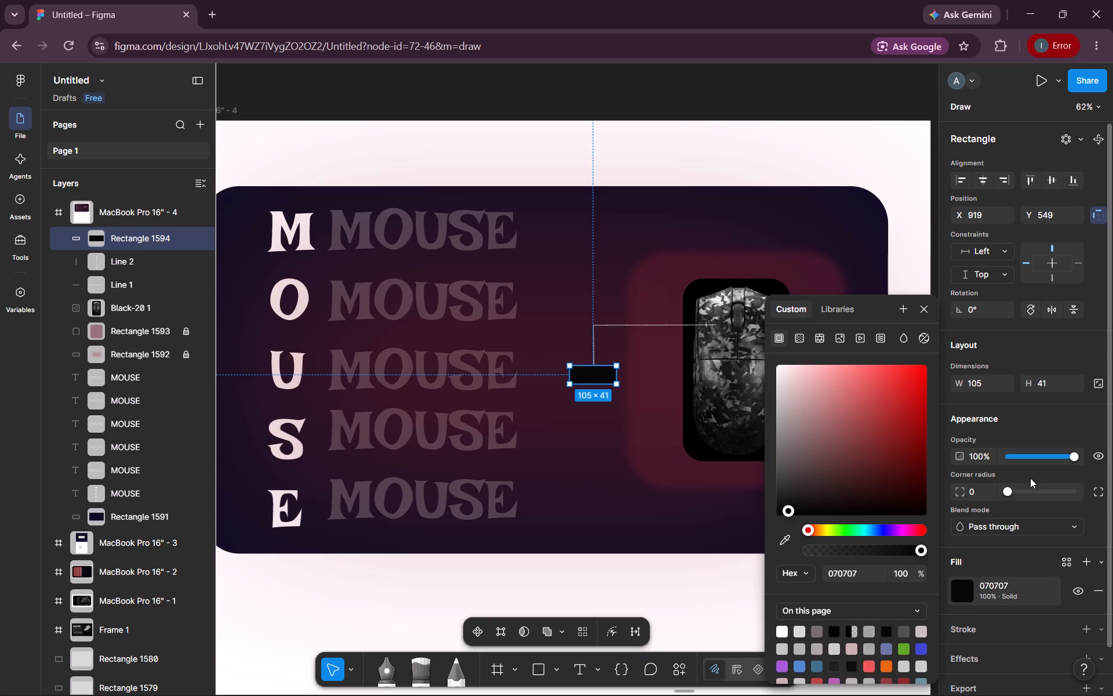
Round the black label's corners to the full radius of 200 and nudge it to X 920.
drag(1005, 492, 1111, 487)
click(596, 379)
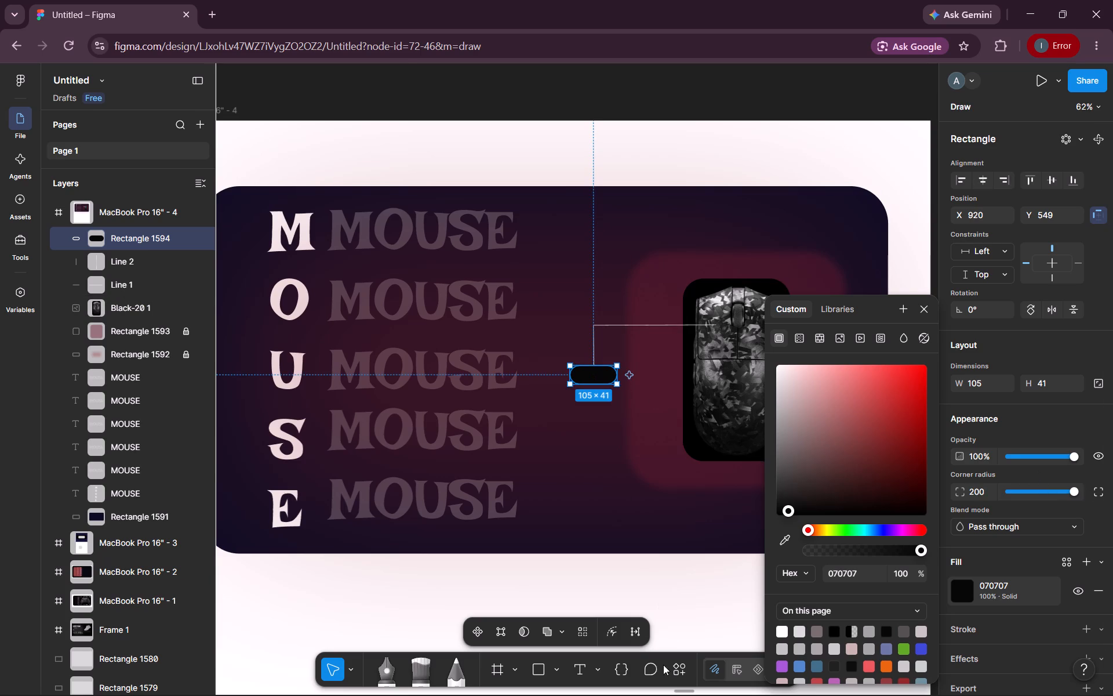
click(672, 588)
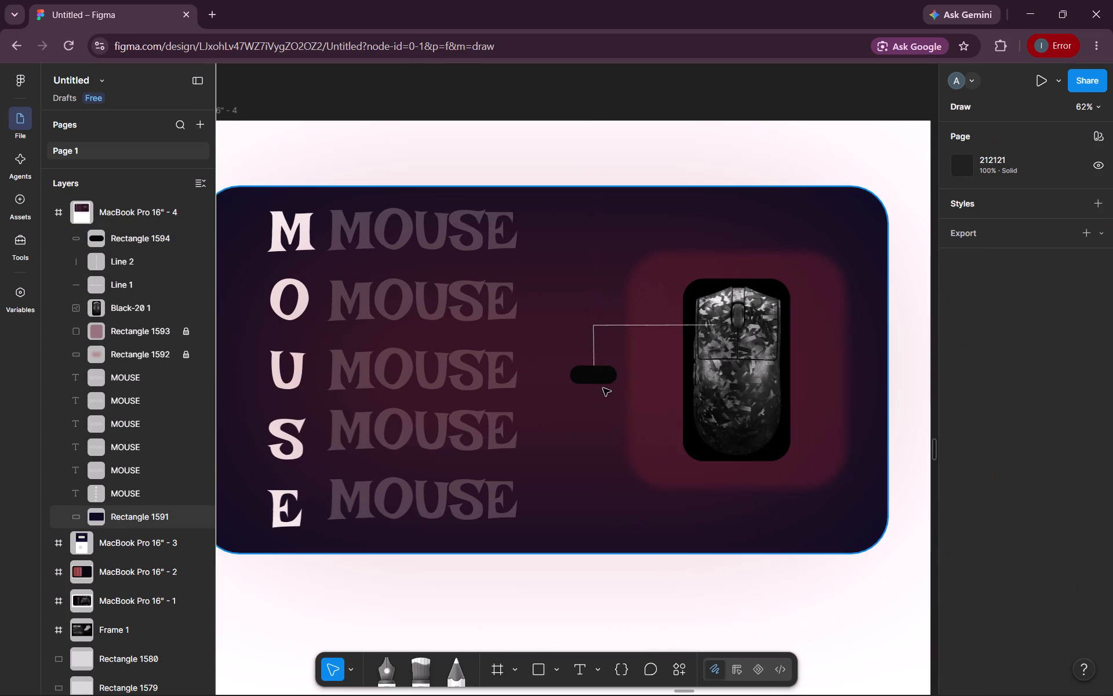
click(601, 381)
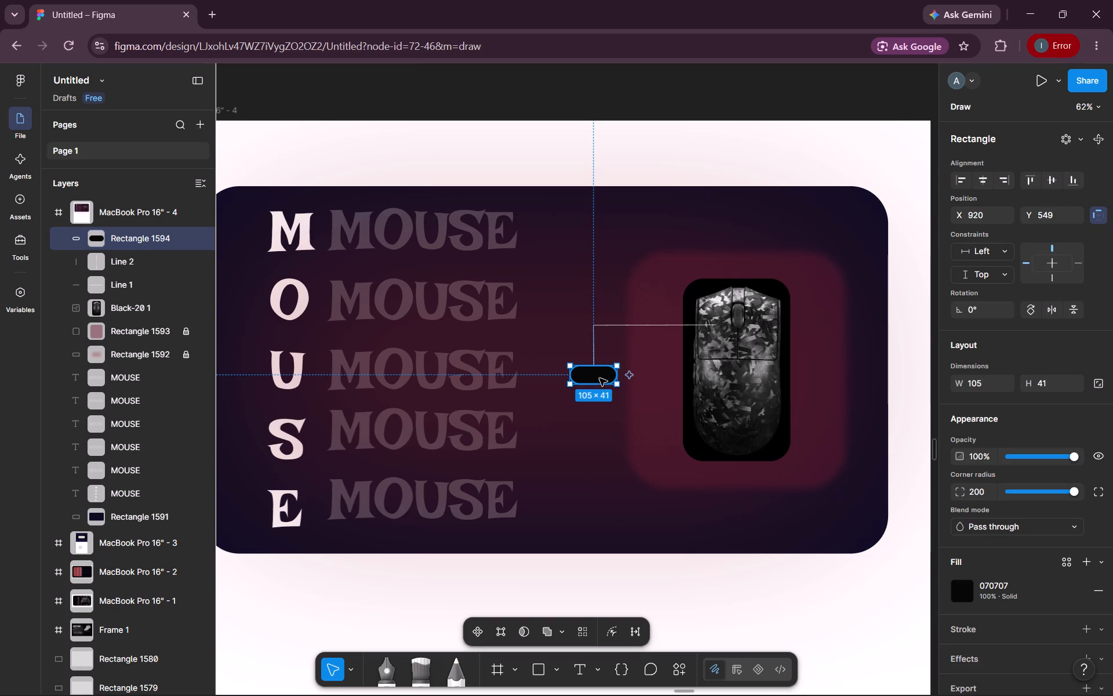
click(599, 377)
click(654, 569)
Add a uniform layer blur of 4 to the black label pill.
click(590, 378)
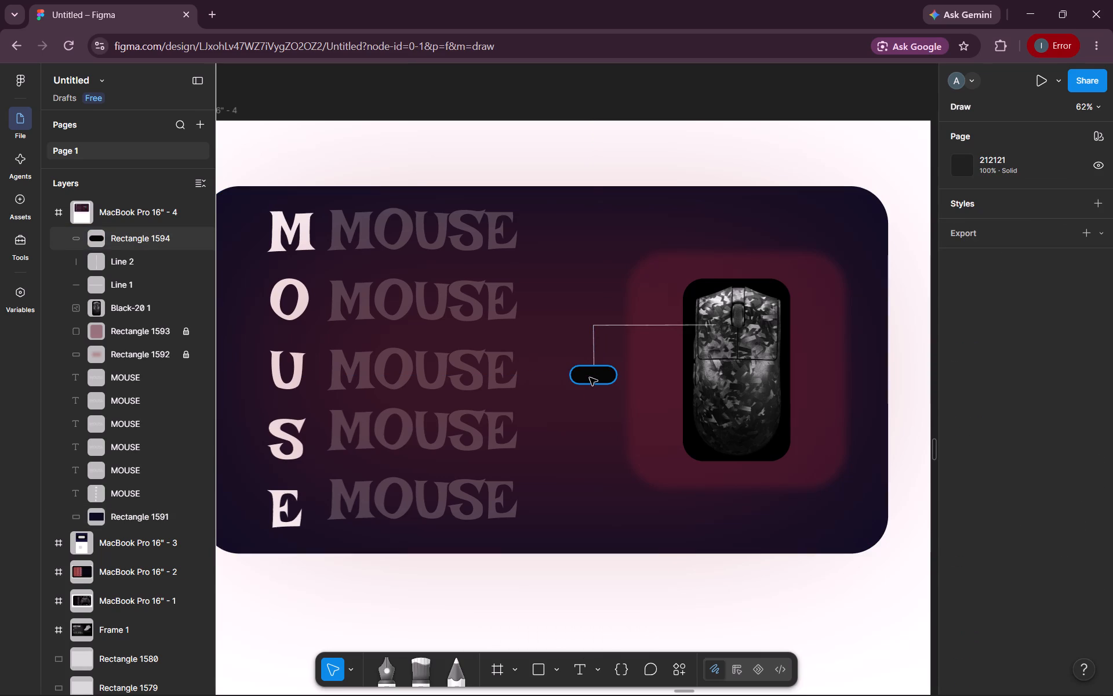
scroll(1010, 608, down, 1)
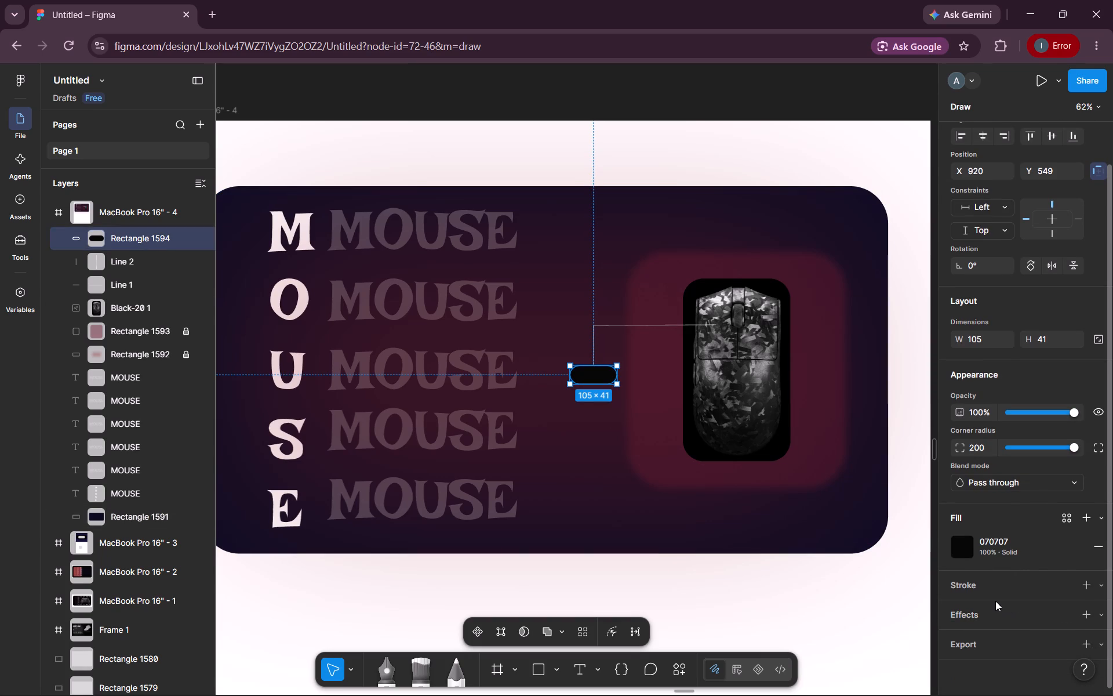
click(995, 601)
click(995, 612)
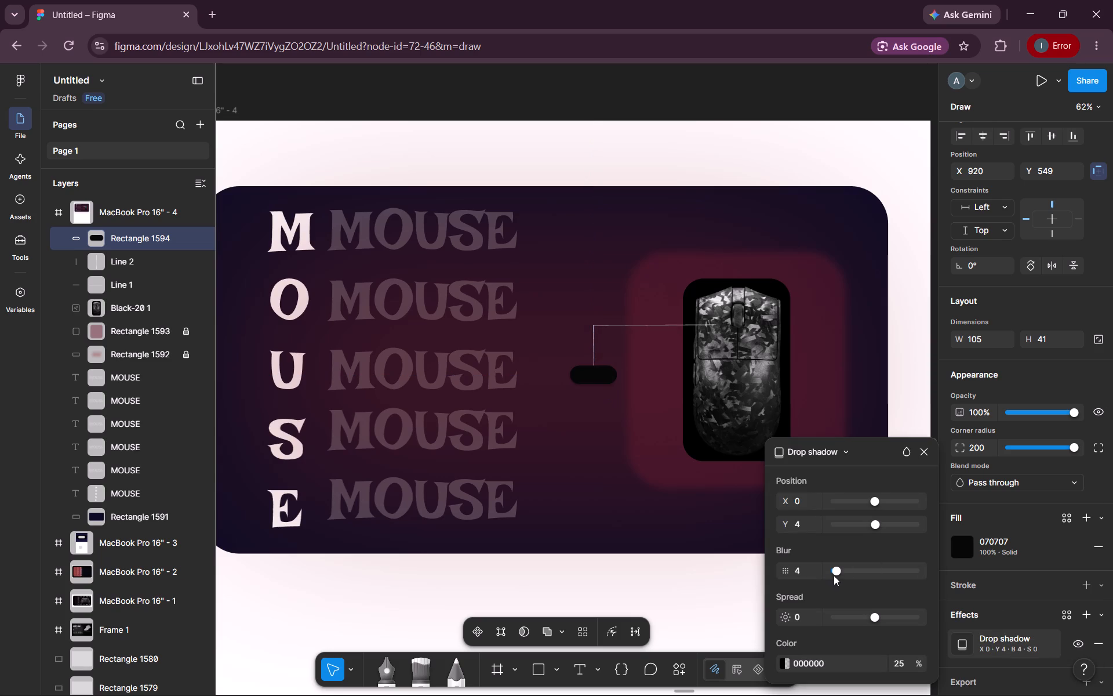
click(827, 455)
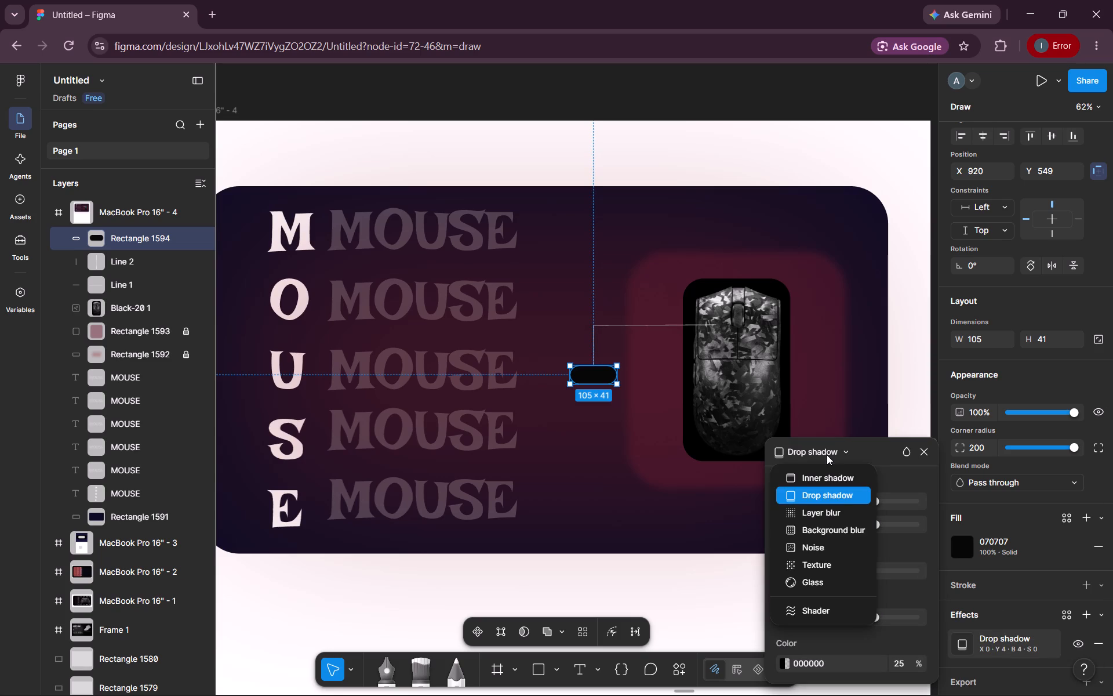
click(838, 517)
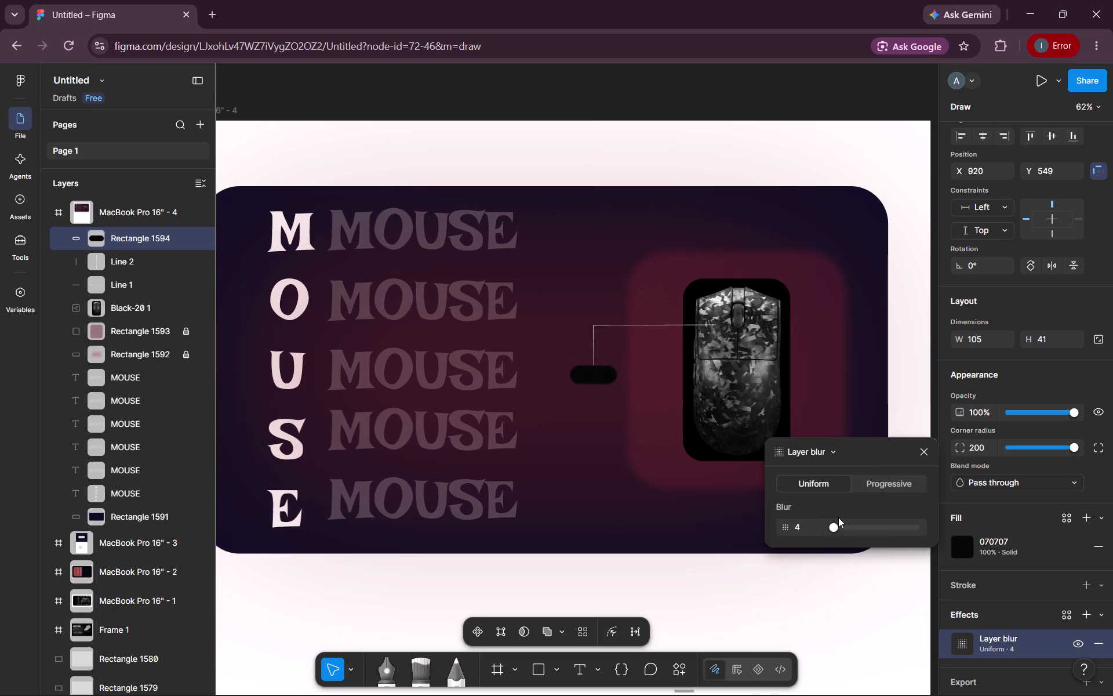
click(834, 527)
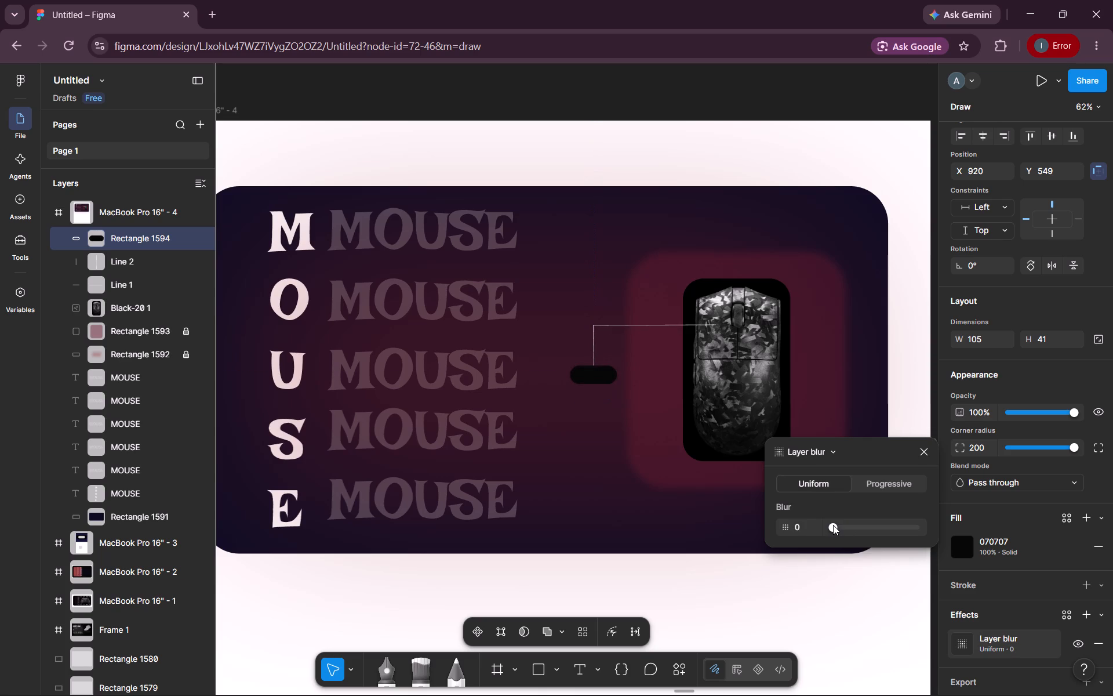
click(833, 525)
double_click(804, 526)
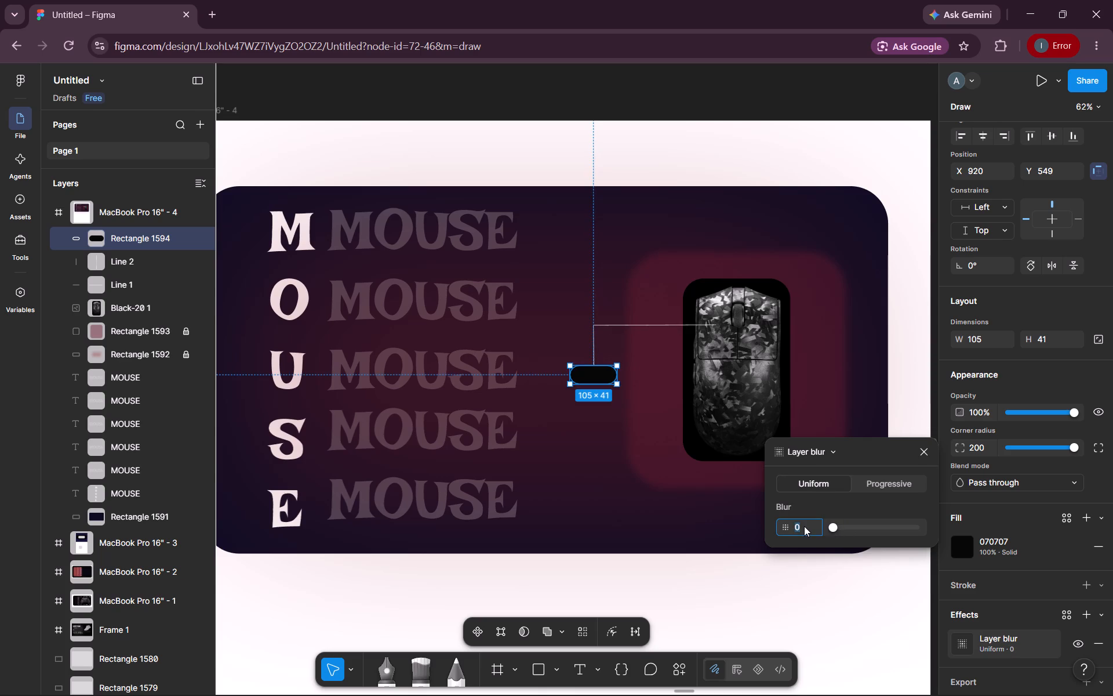
key(2)
key(Return)
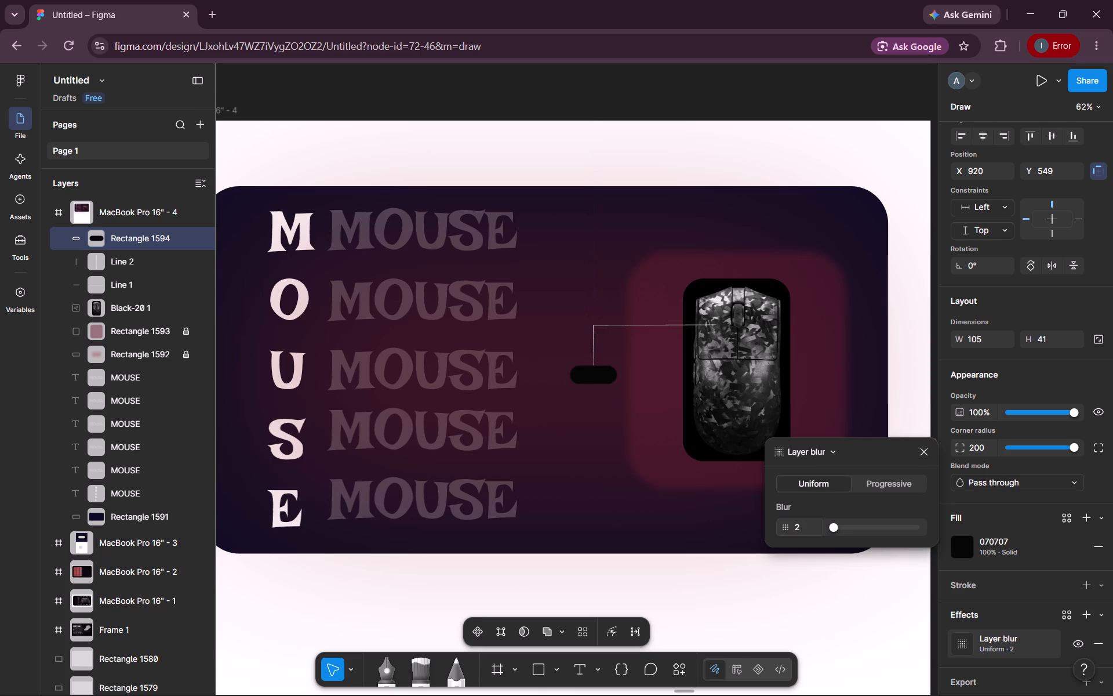
double_click(799, 525)
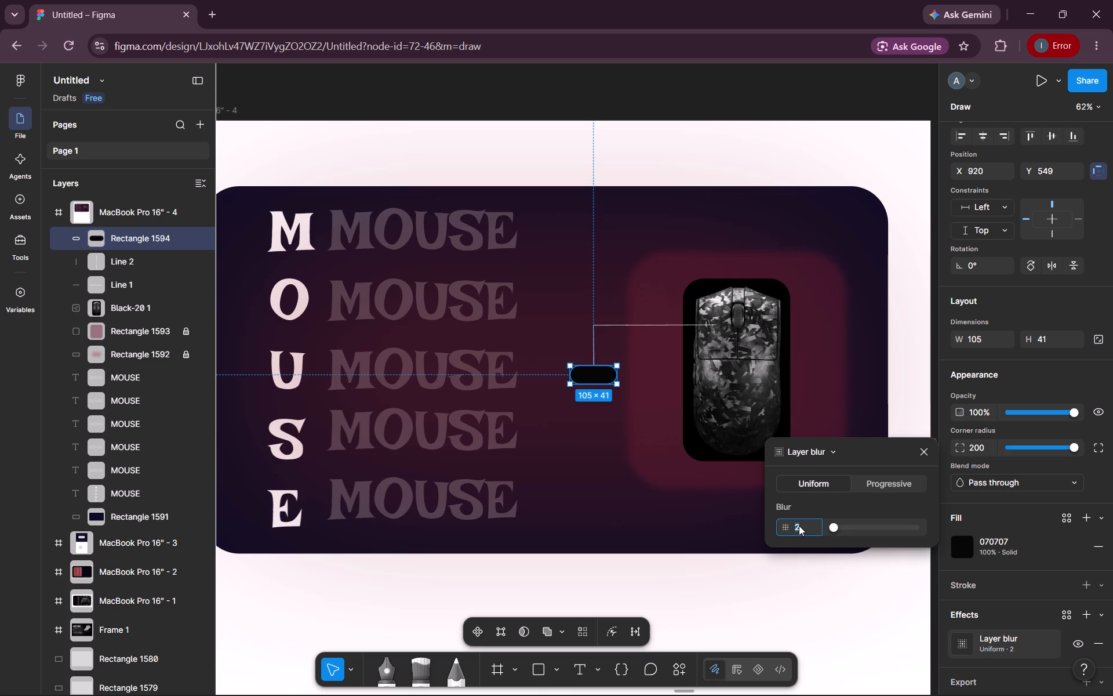
key(4)
key(Return)
click(770, 586)
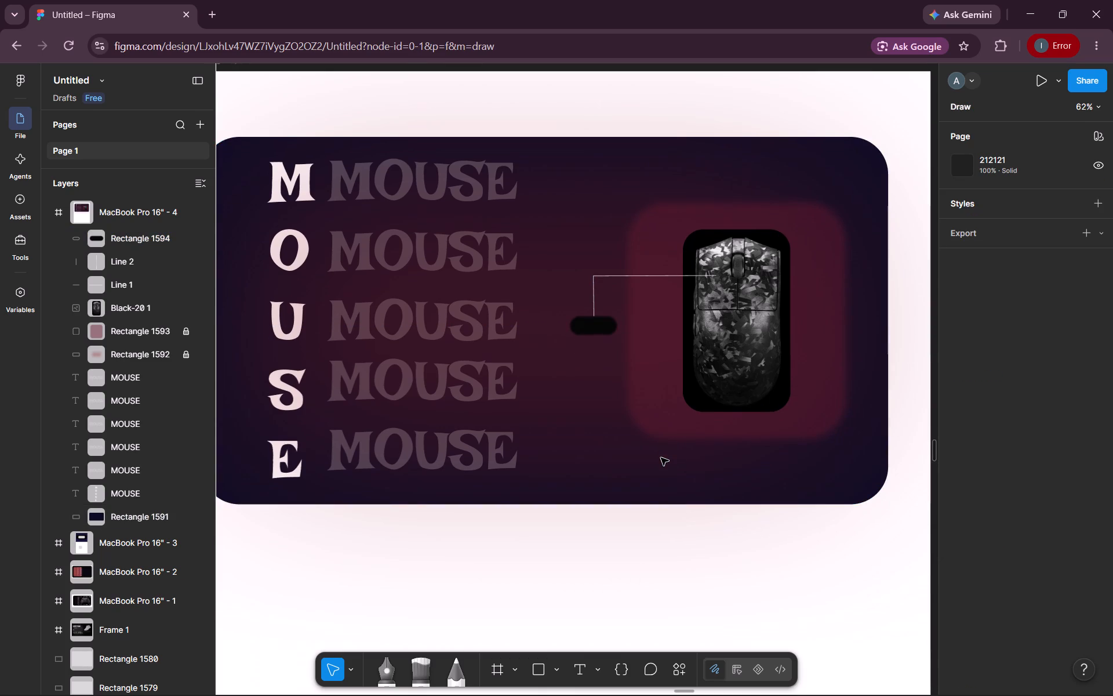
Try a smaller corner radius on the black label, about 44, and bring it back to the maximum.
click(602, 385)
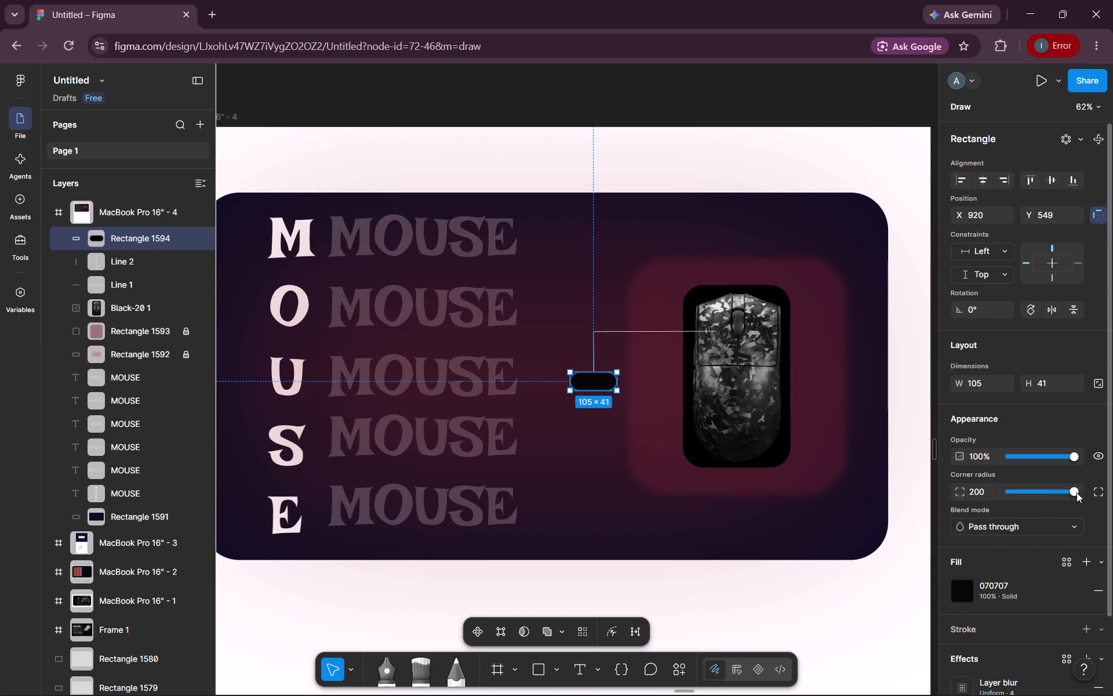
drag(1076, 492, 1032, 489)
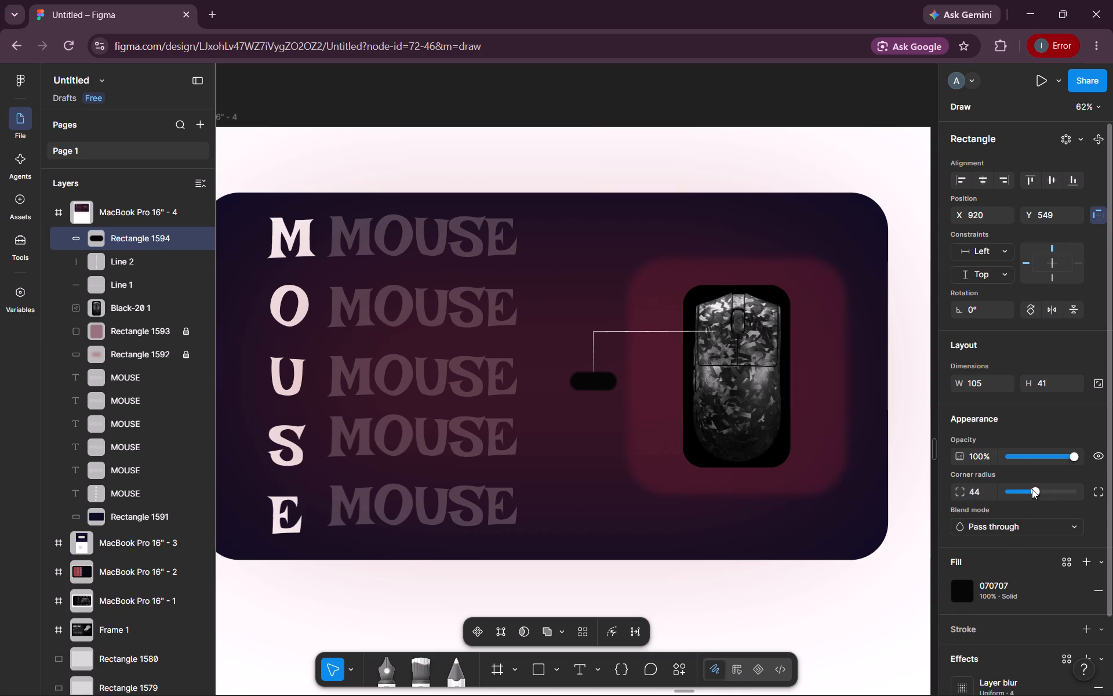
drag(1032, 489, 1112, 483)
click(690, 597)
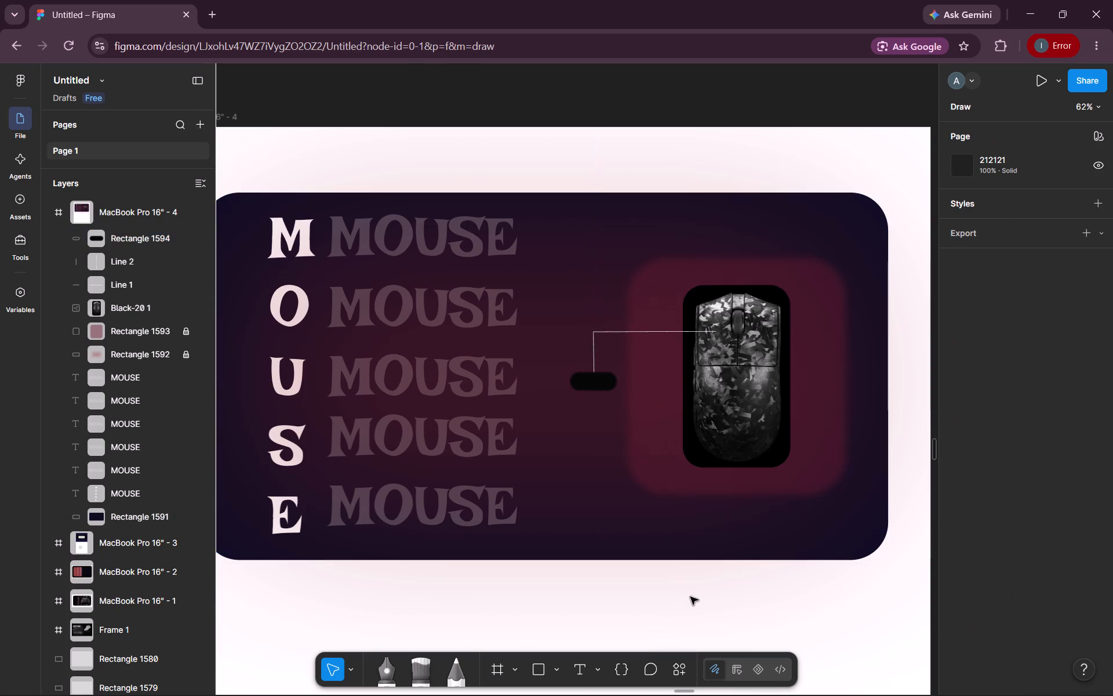
Draw a nearly vertical line about 202 long from the mouse's right button up past the crimson card's top edge.
scroll(690, 597, down, 1)
scroll(708, 489, up, 1)
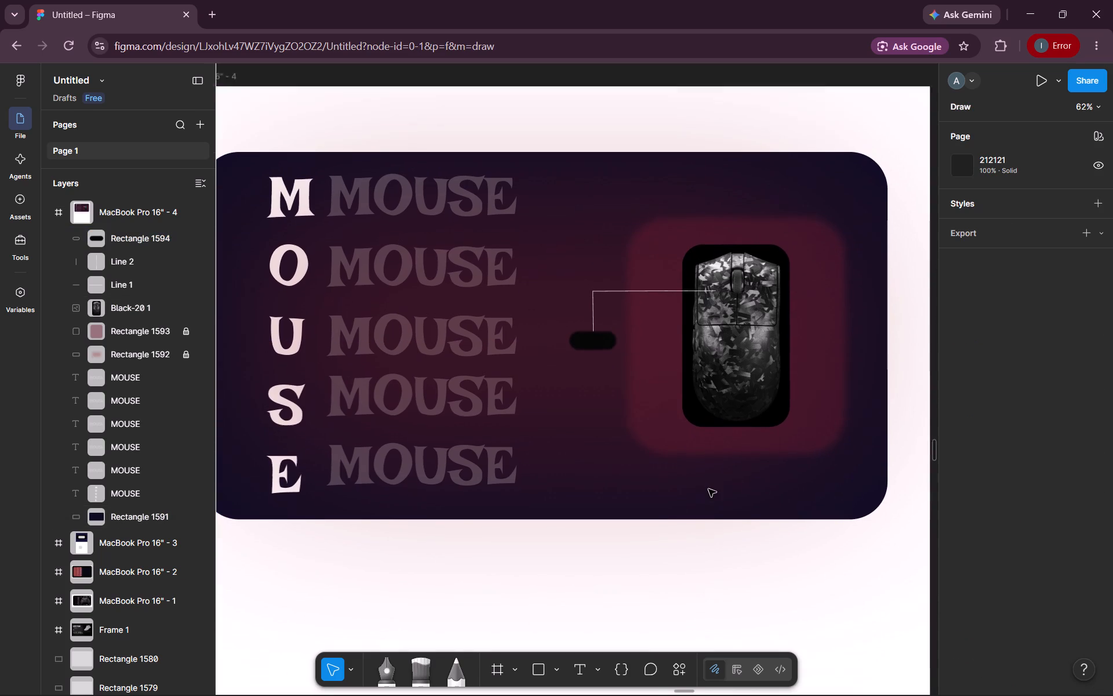
scroll(708, 489, up, 1)
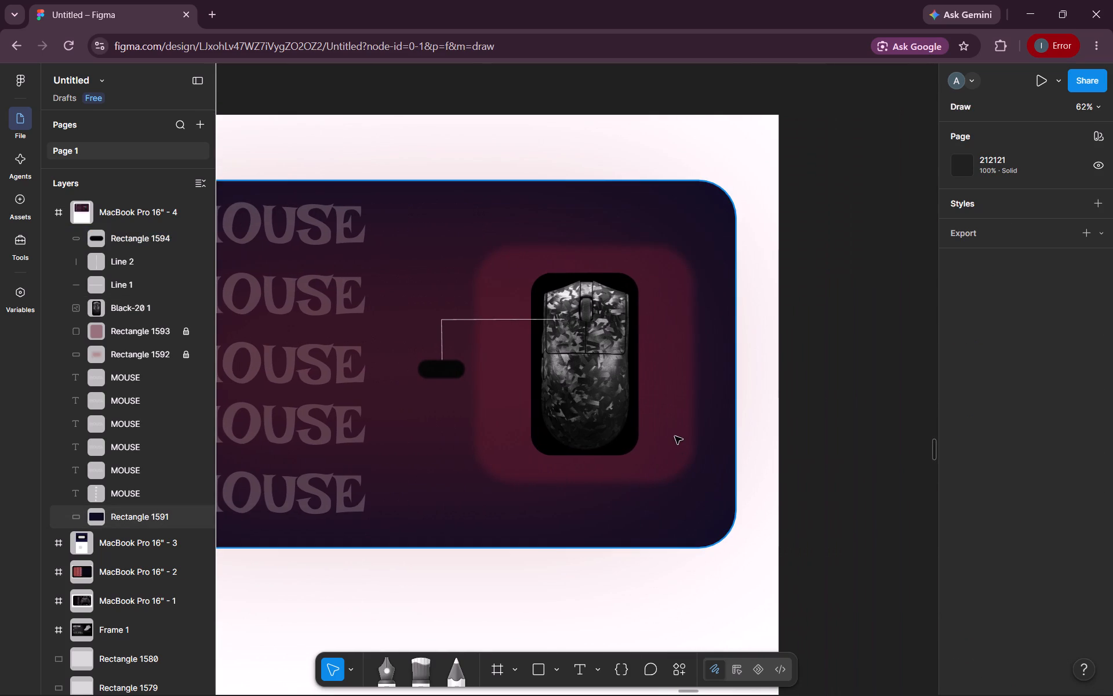
scroll(662, 429, up, 1)
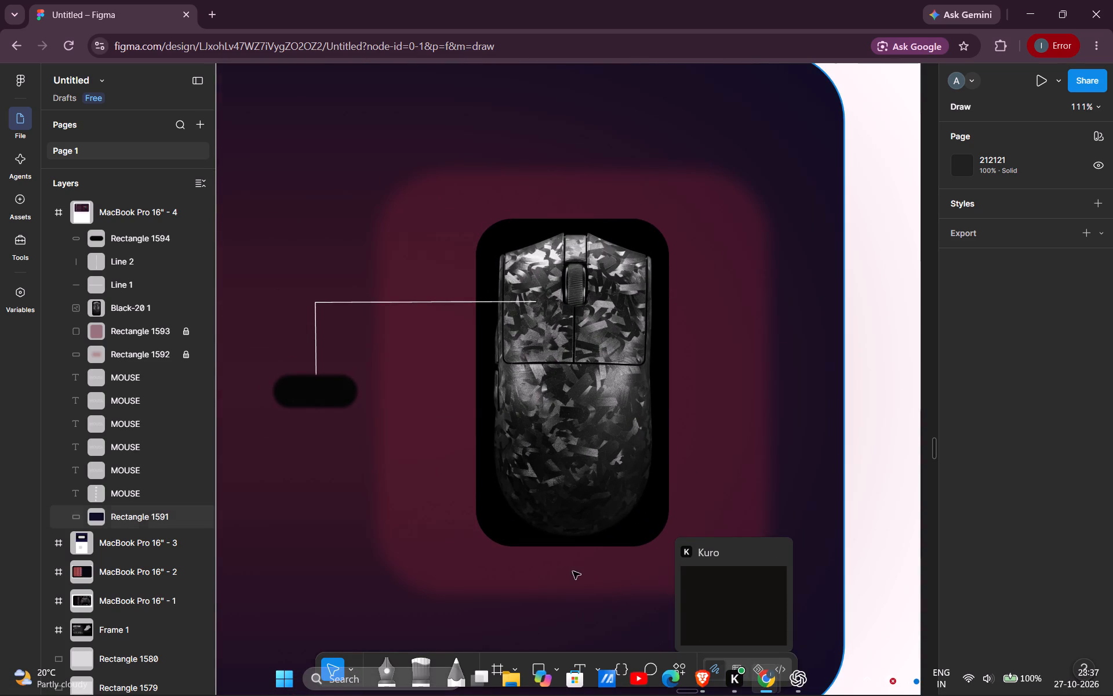
click(555, 667)
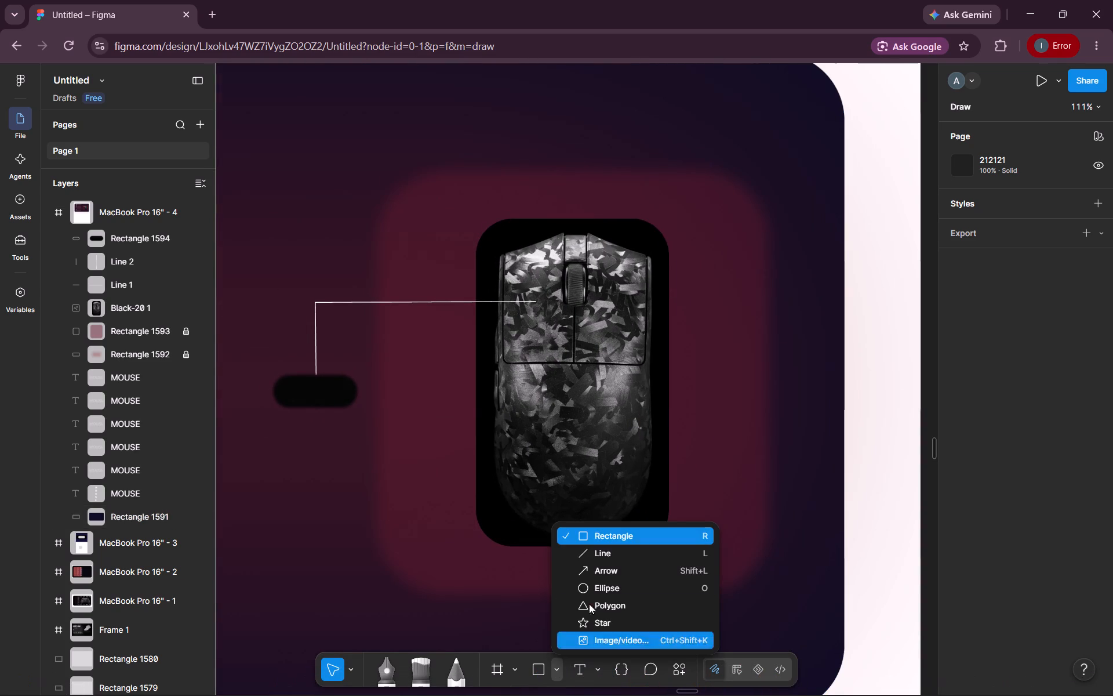
click(606, 552)
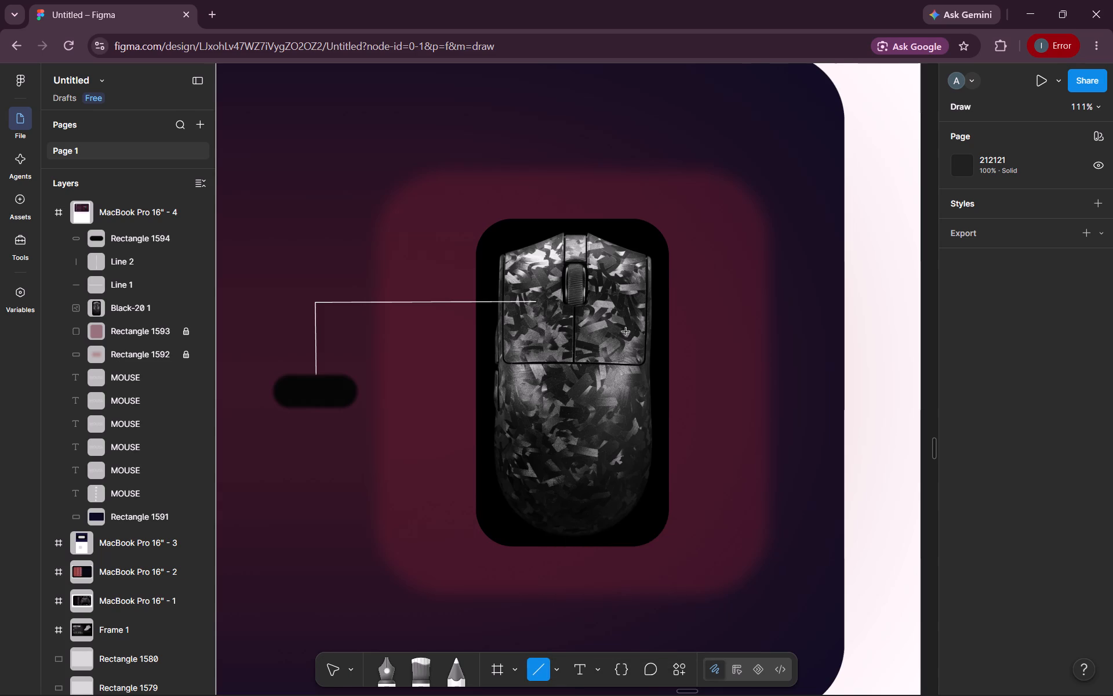
scroll(626, 332, up, 2)
drag(611, 425, 611, 340)
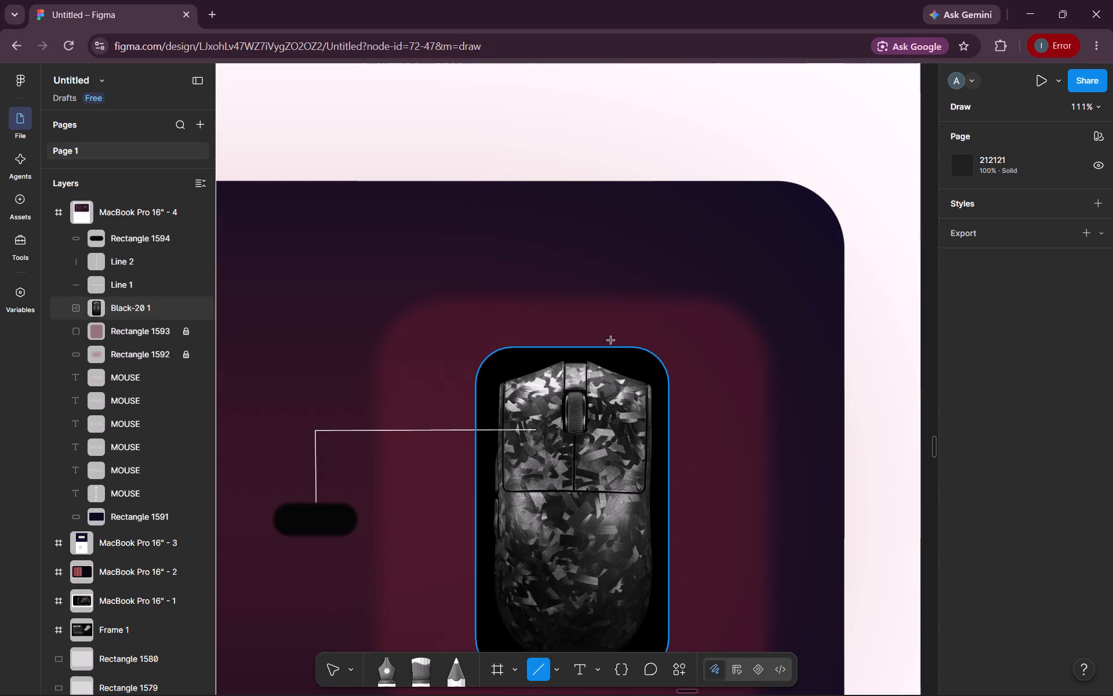
drag(611, 340, 609, 272)
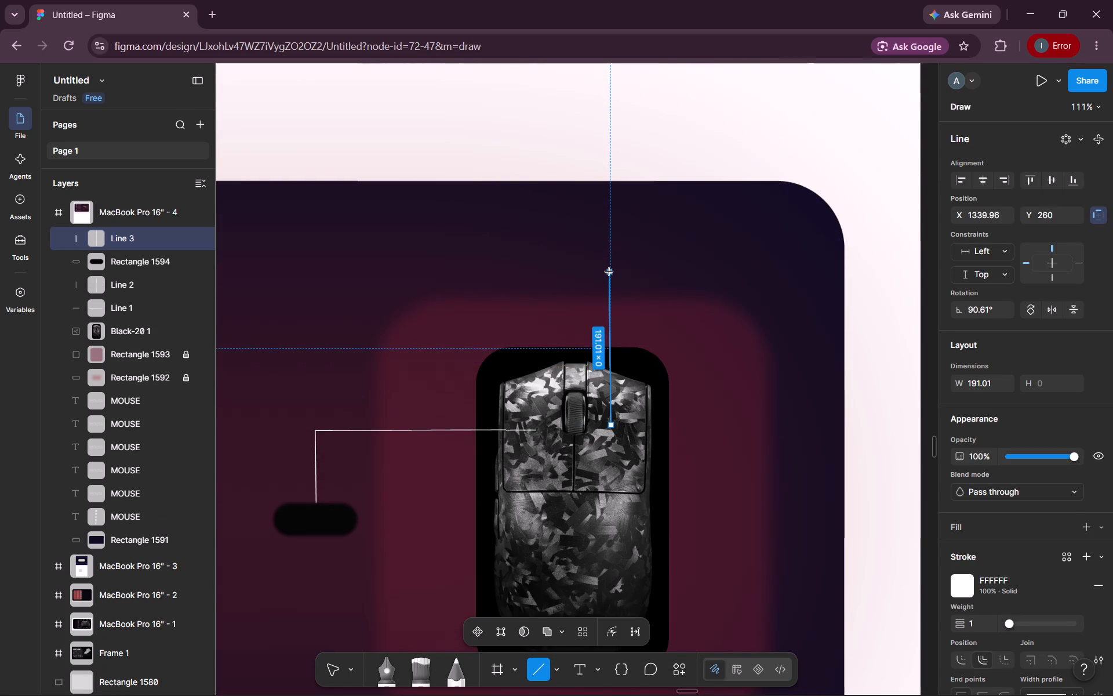
drag(609, 272, 608, 267)
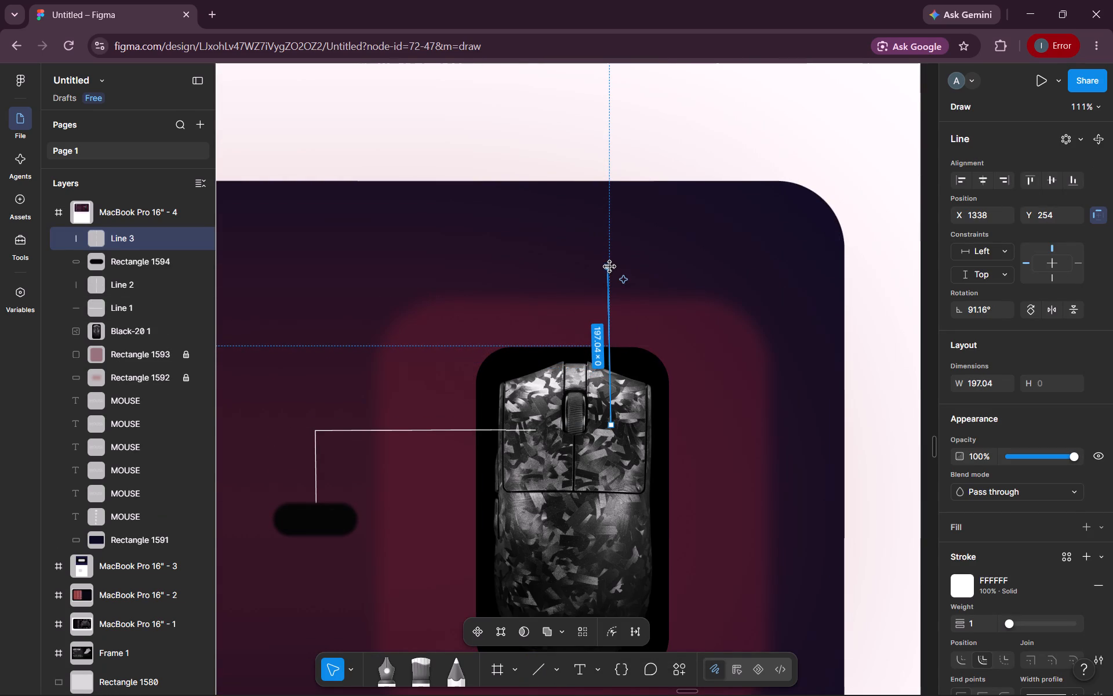
click(610, 267)
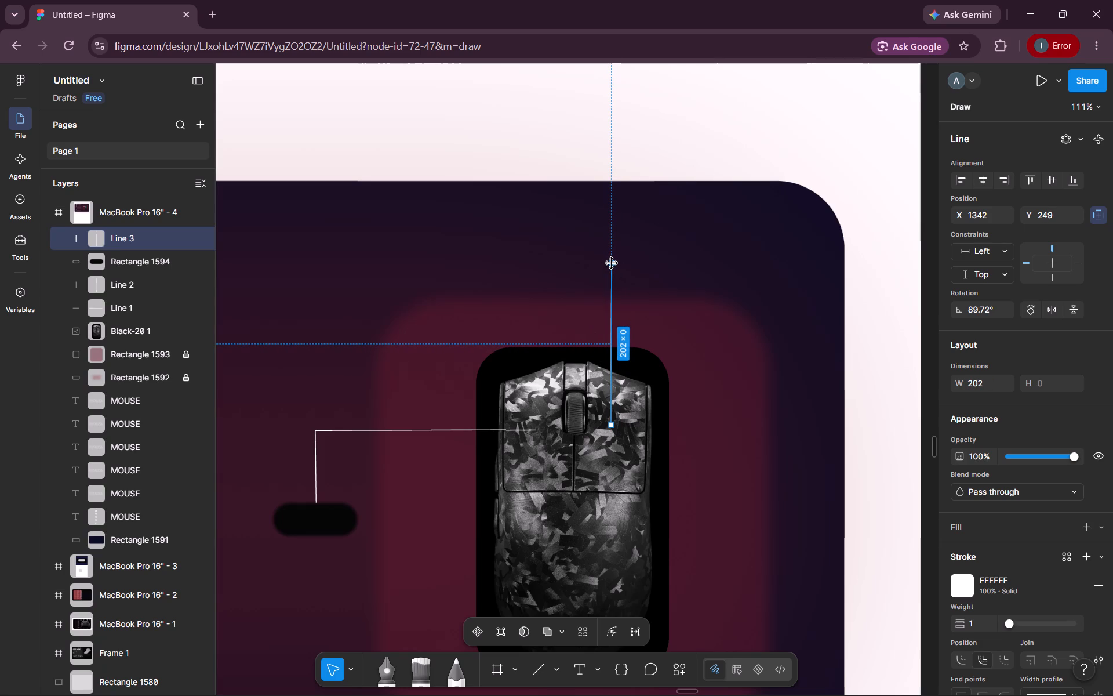
click(624, 249)
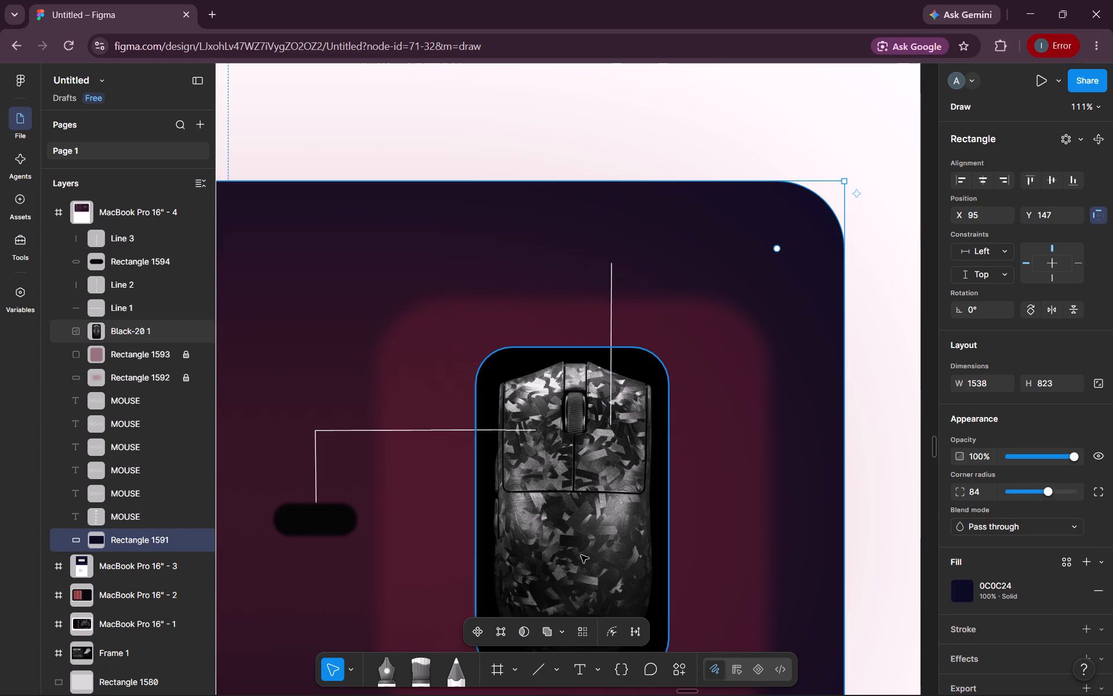
Draw a nearly level line about 111 long from the new vertical line's upper end toward the panel's right edge.
key(l)
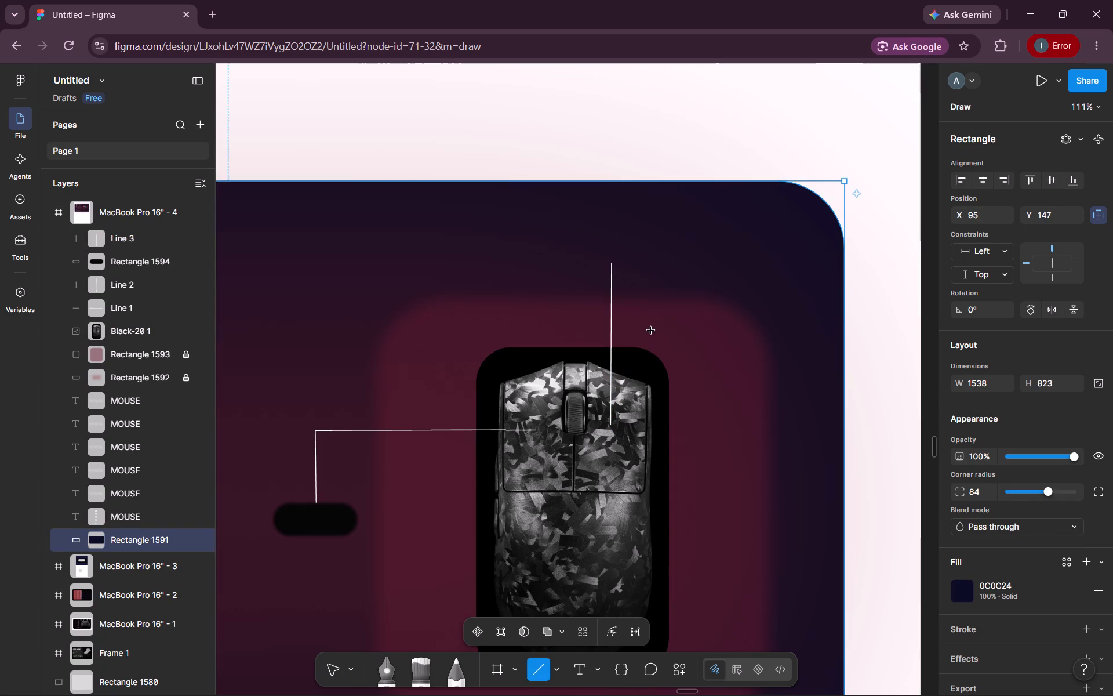
drag(612, 265, 638, 263)
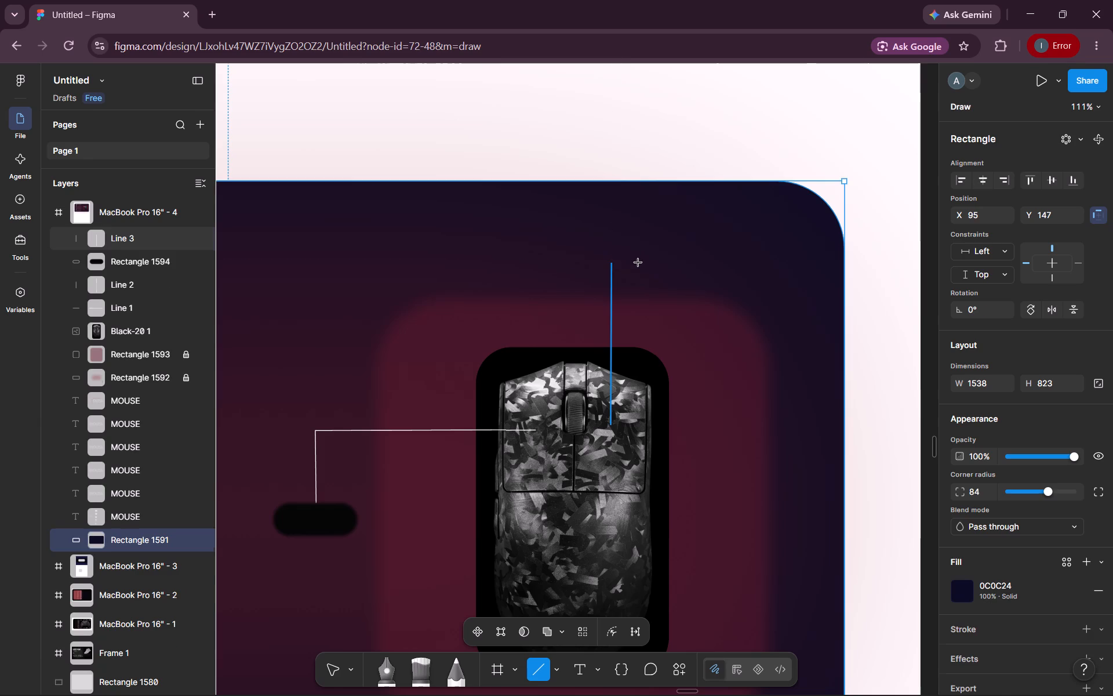
drag(638, 263, 701, 266)
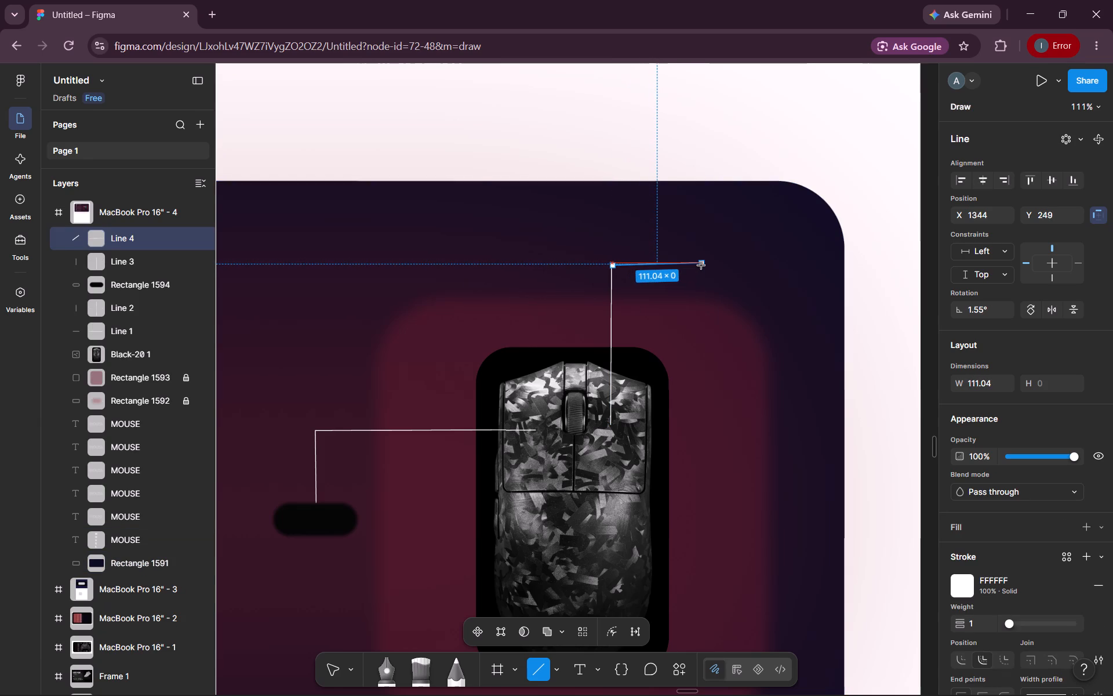
Level the line running toward the panel's right edge to 0° rotation, stretch it to 116, and join it to the vertical line's upper end.
drag(701, 266, 702, 266)
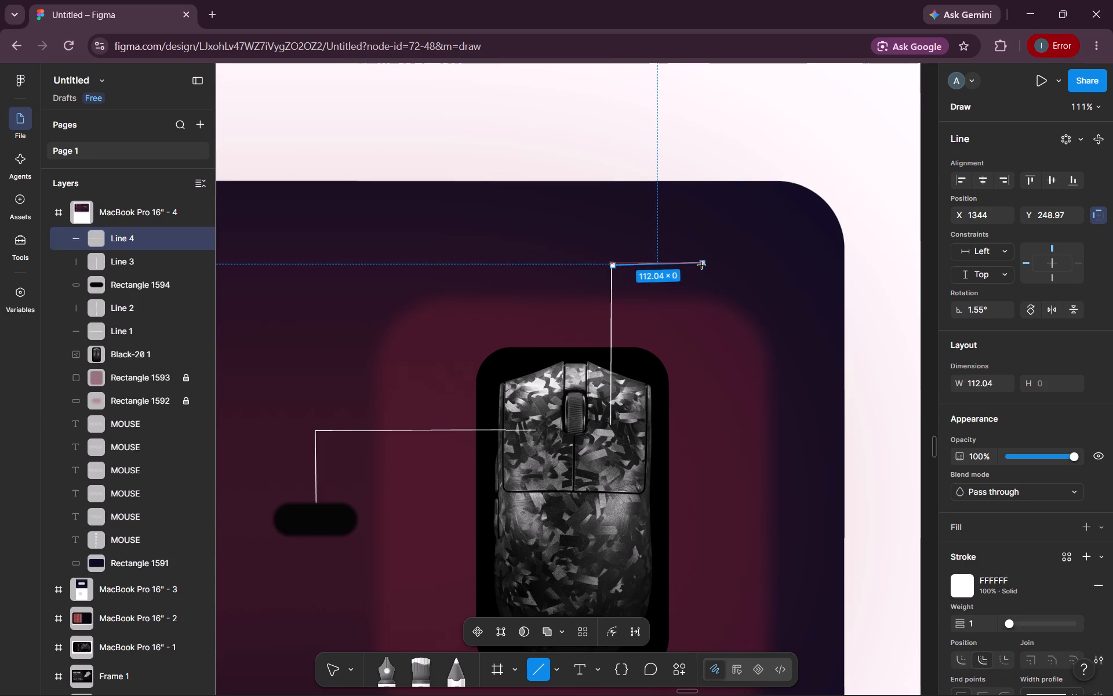
drag(702, 266, 703, 267)
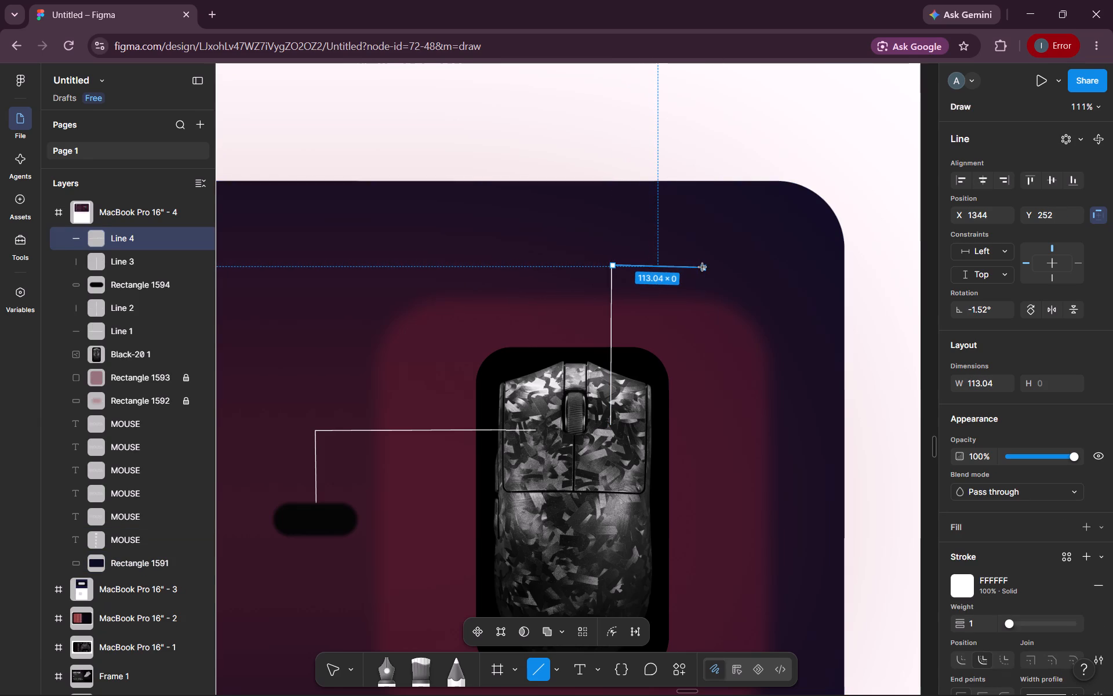
drag(703, 267, 703, 267)
click(865, 252)
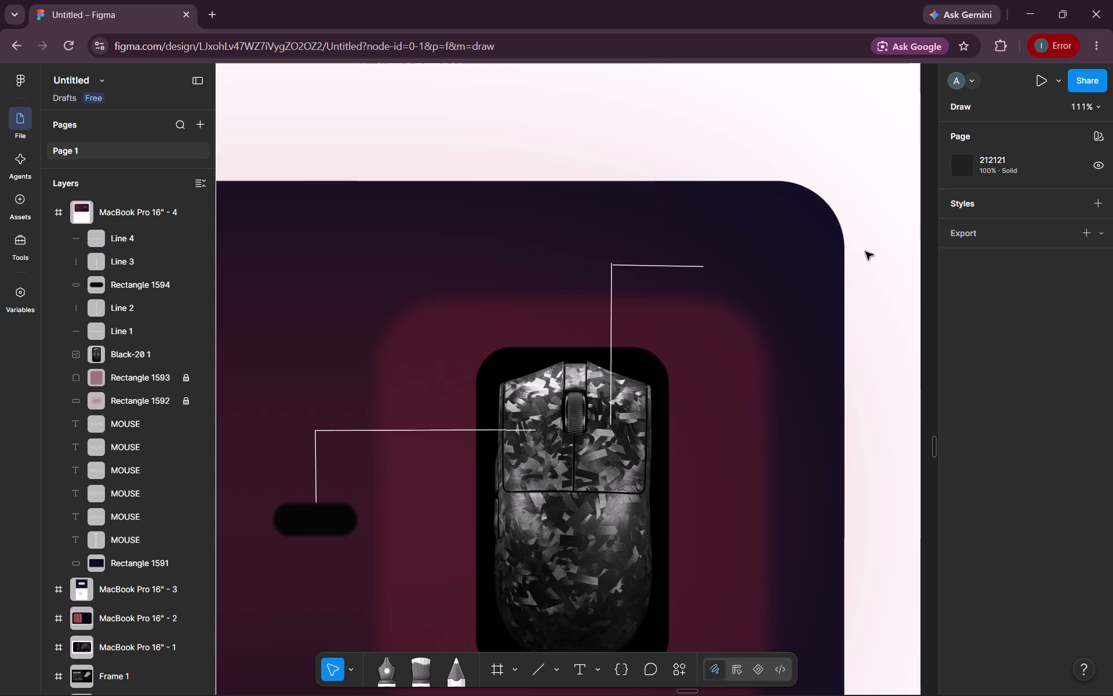
click(682, 267)
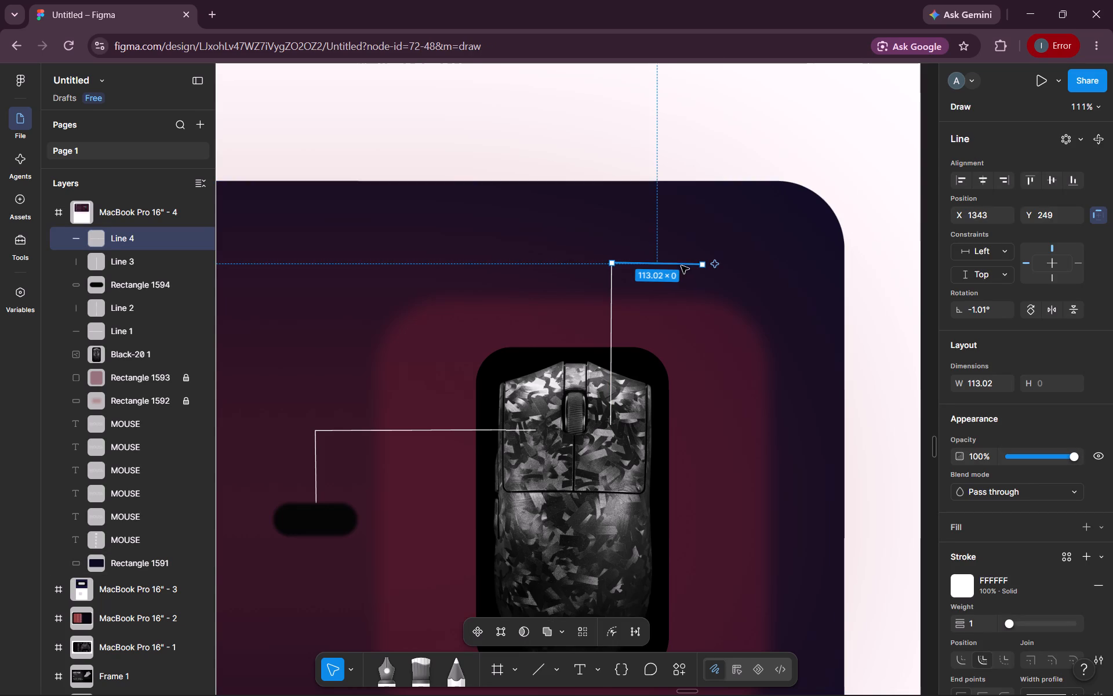
click(707, 264)
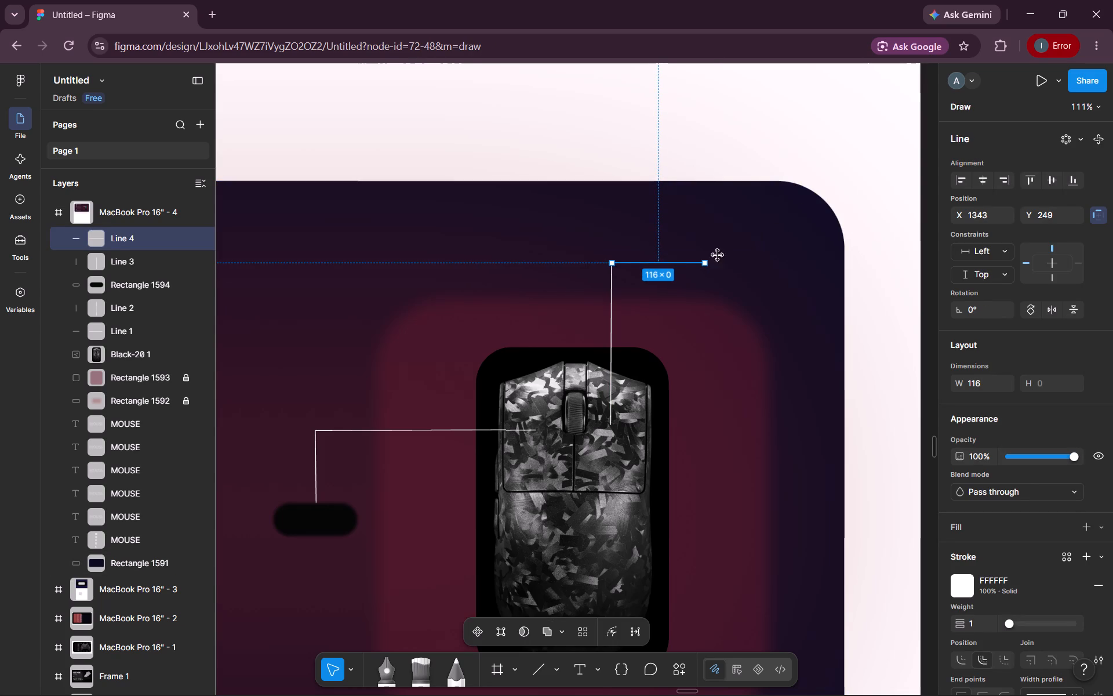
click(851, 219)
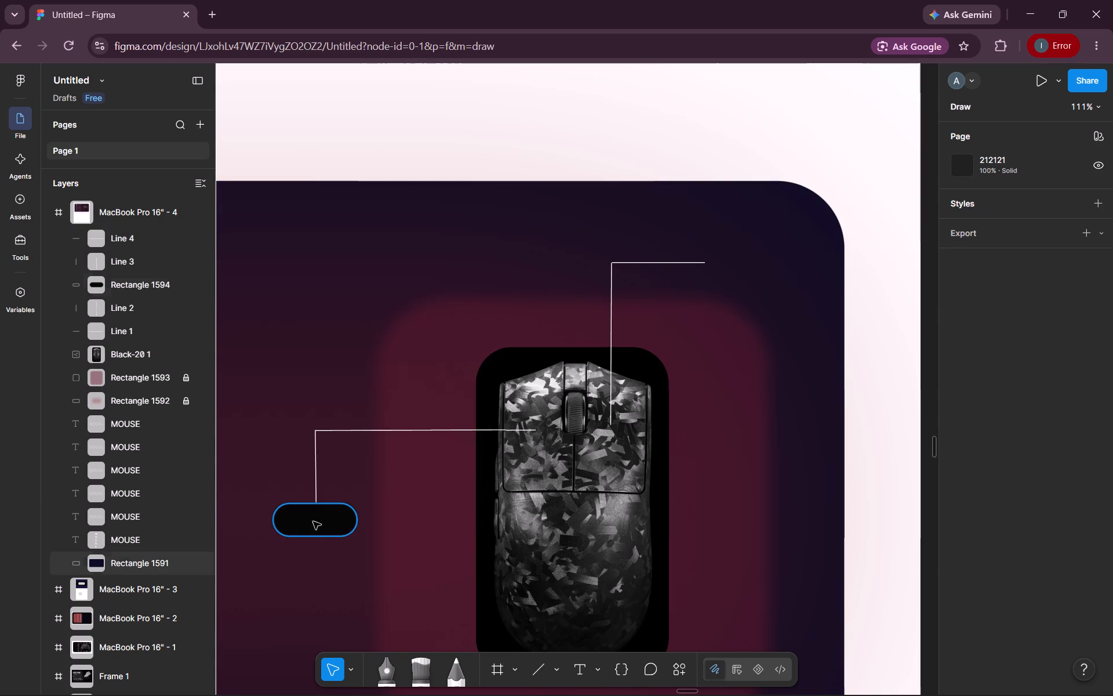
Duplicate the black label pill and place the copy at the free end of the level line near the panel's right edge.
click(329, 513)
alt+drag(329, 513, 333, 510)
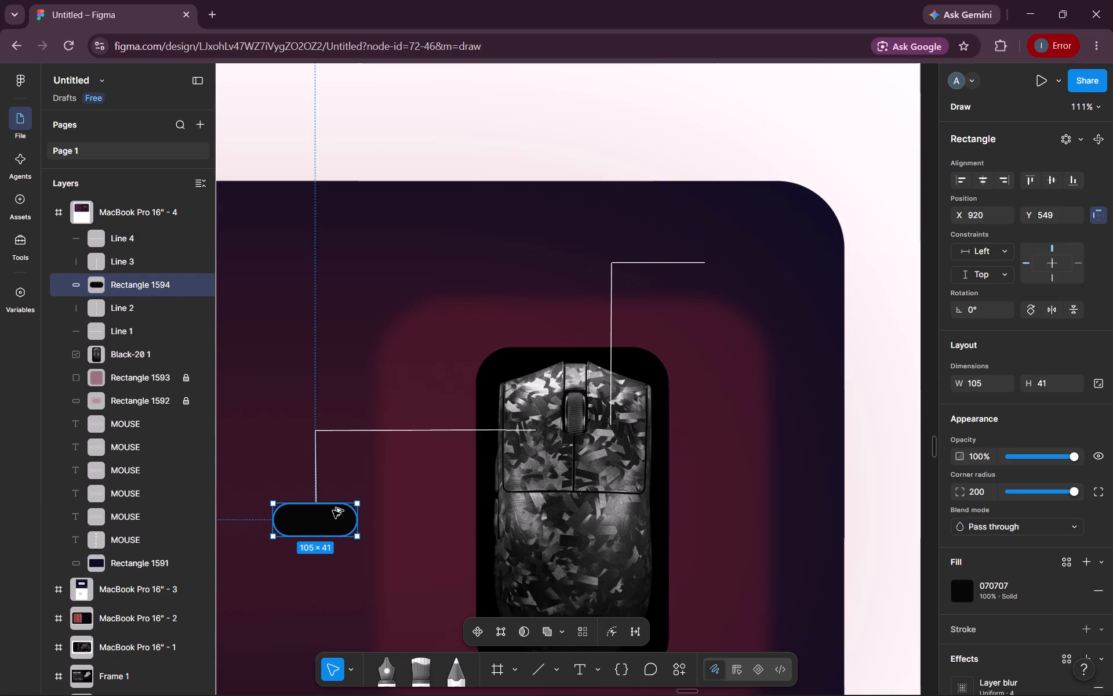
alt+drag(333, 510, 763, 246)
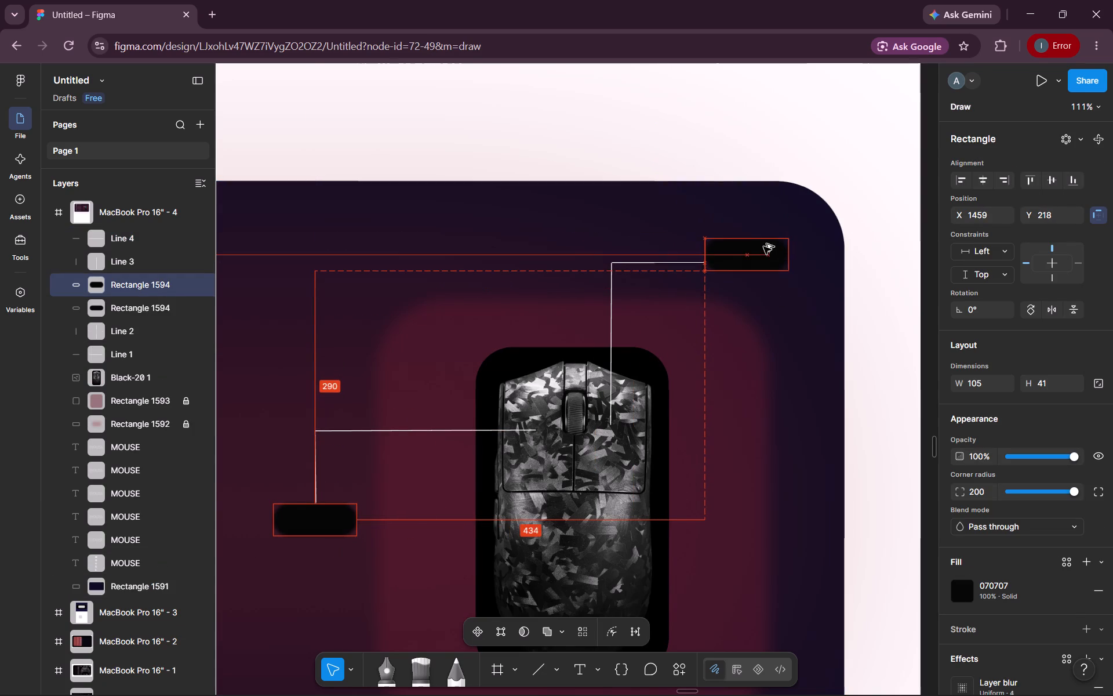
alt+drag(763, 246, 761, 256)
click(881, 248)
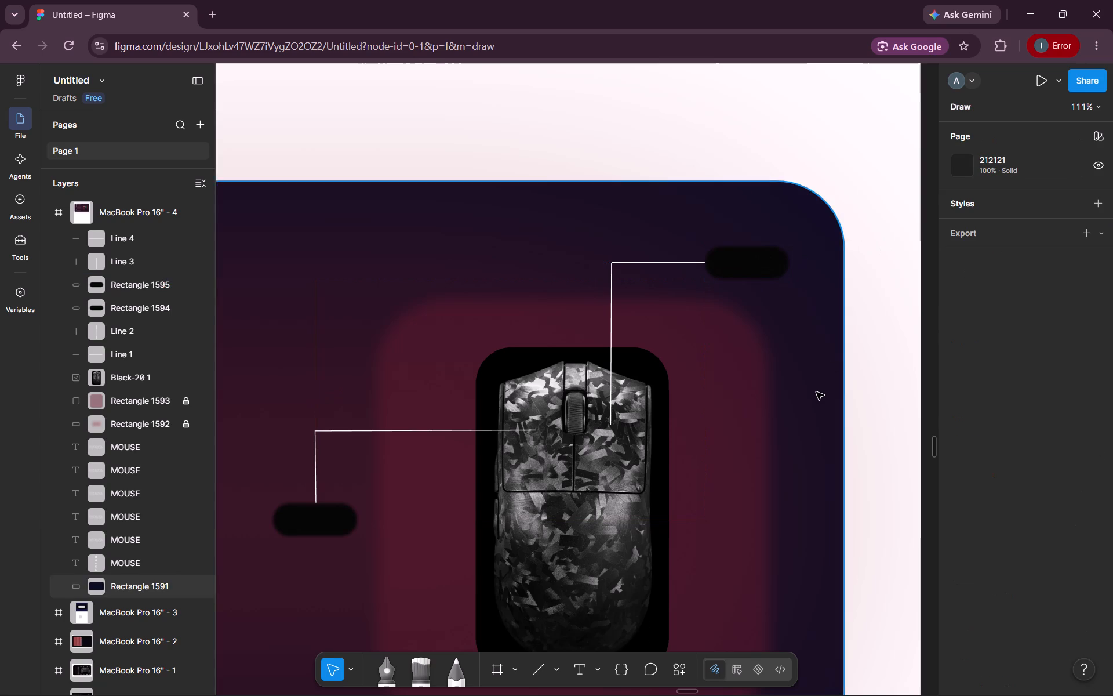
Draw a nearly vertical line about 187 long from the mouse's scroll wheel up past the crimson card's top edge.
scroll(816, 392, down, 2)
scroll(816, 392, up, 1)
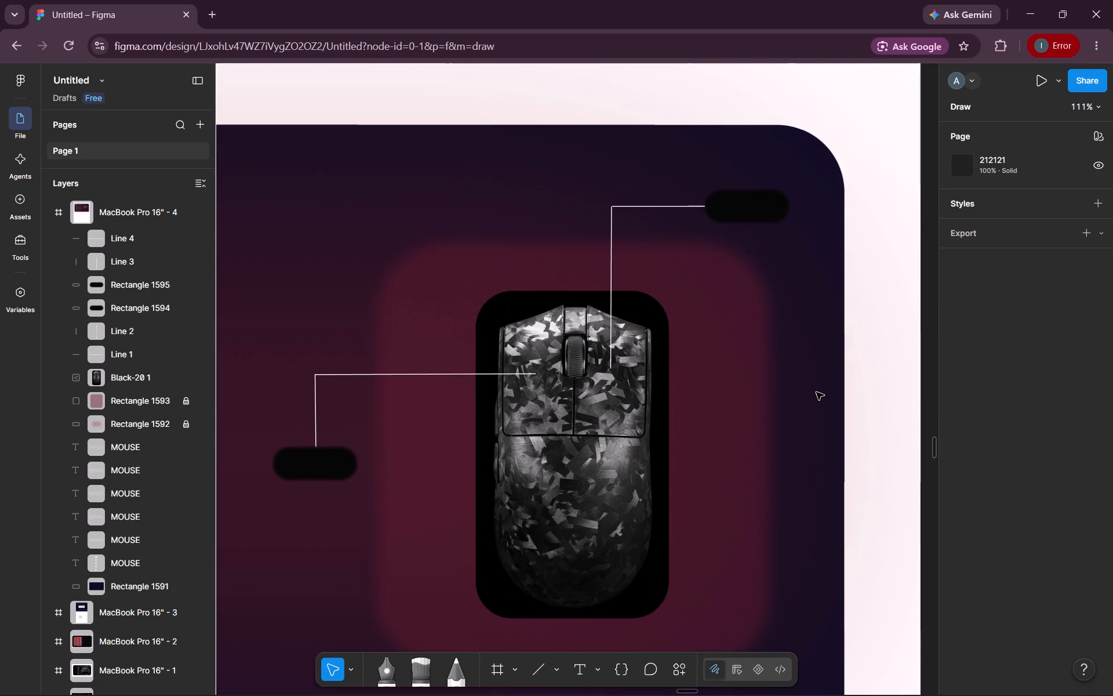
scroll(694, 423, up, 1)
click(543, 670)
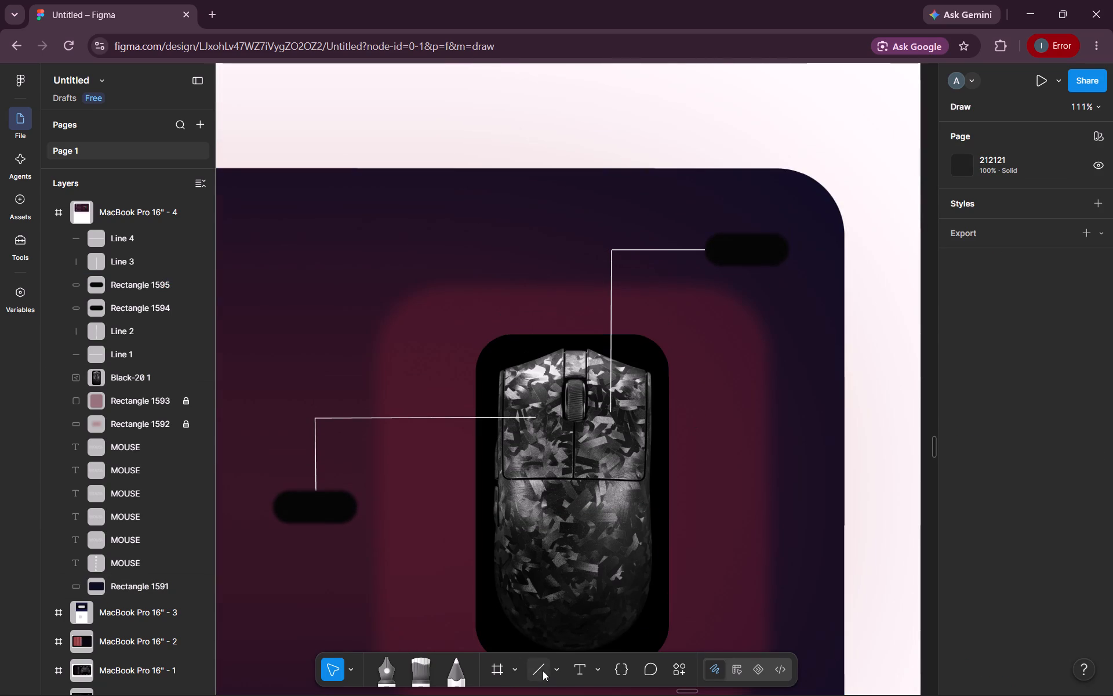
drag(579, 404, 539, 368)
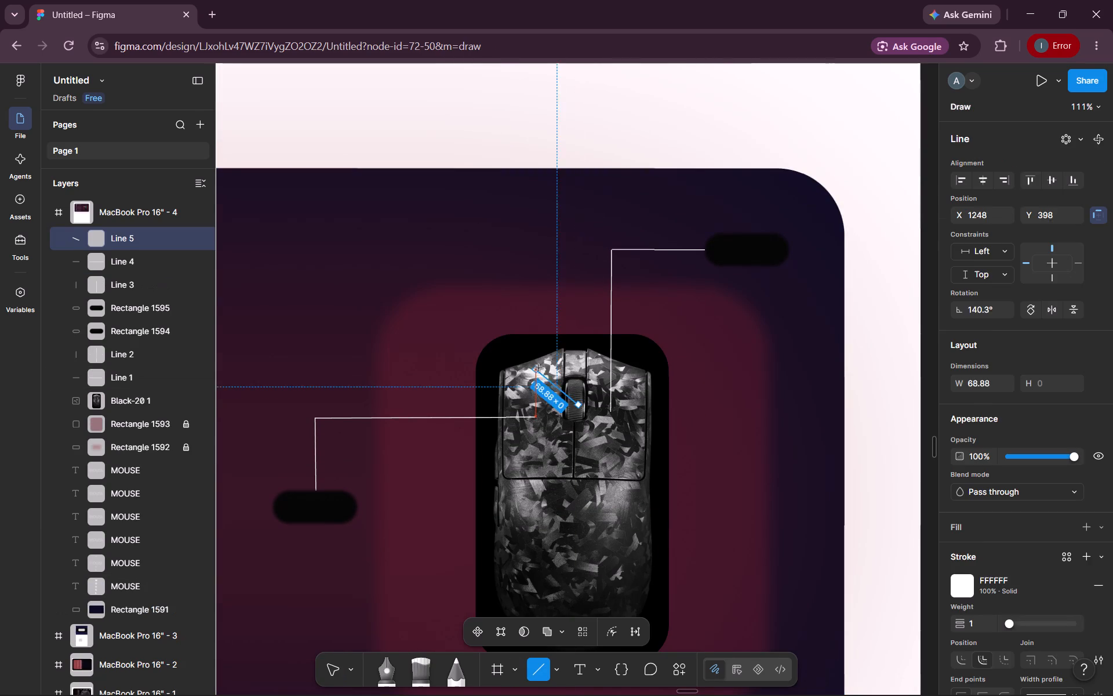
drag(539, 368, 580, 361)
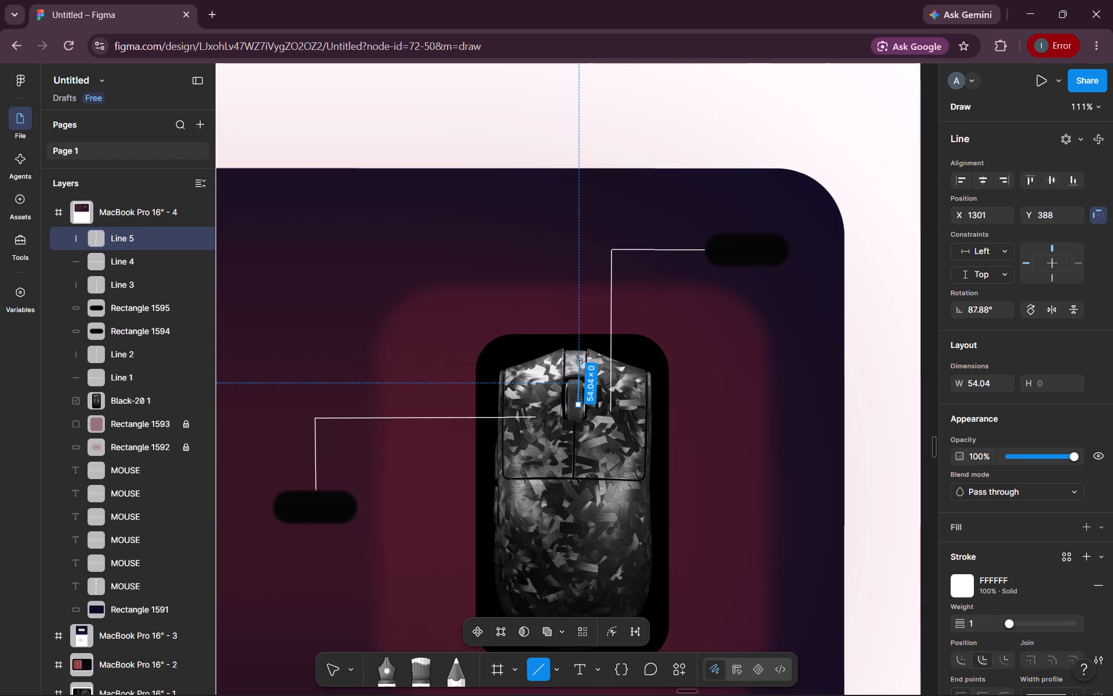
drag(580, 361, 574, 343)
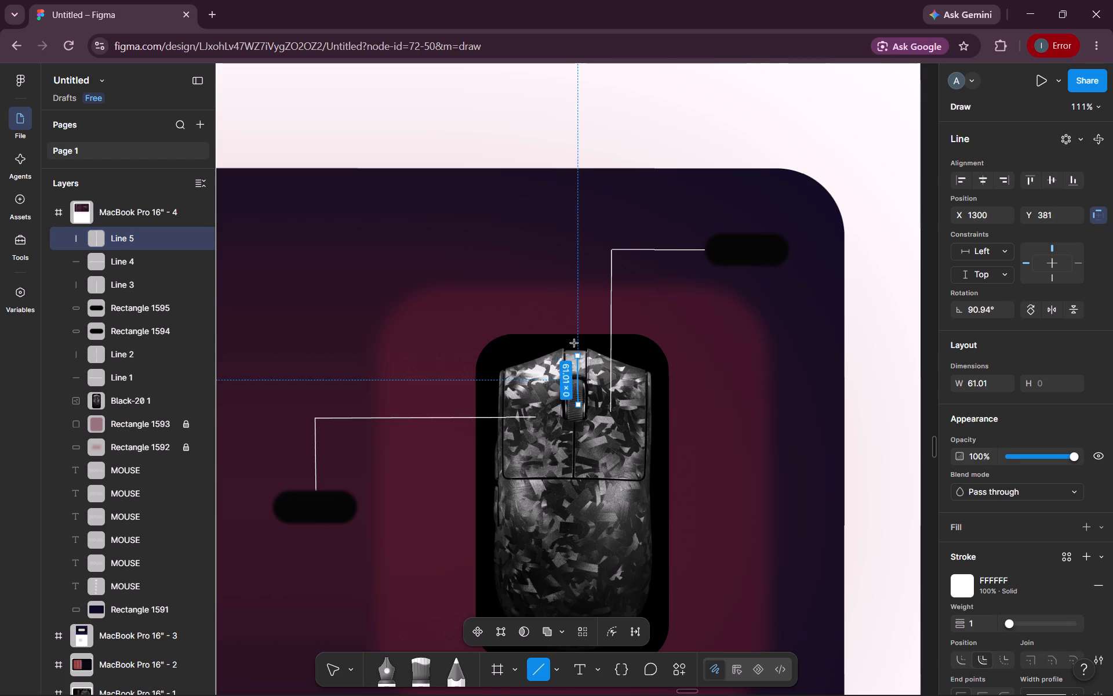
drag(574, 343, 580, 255)
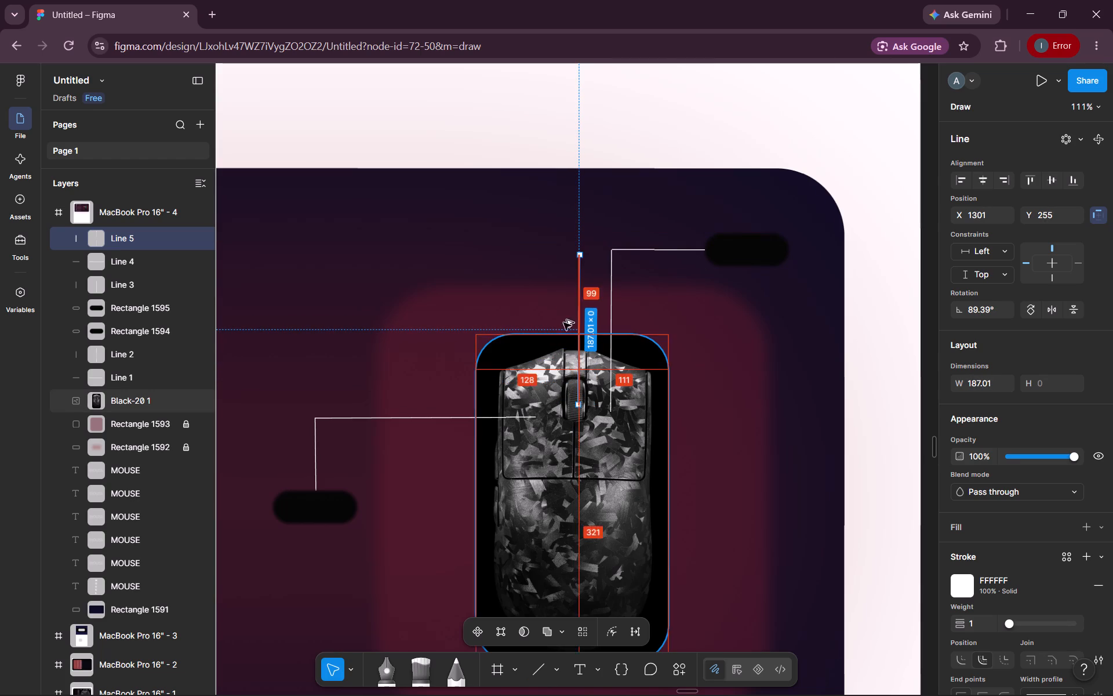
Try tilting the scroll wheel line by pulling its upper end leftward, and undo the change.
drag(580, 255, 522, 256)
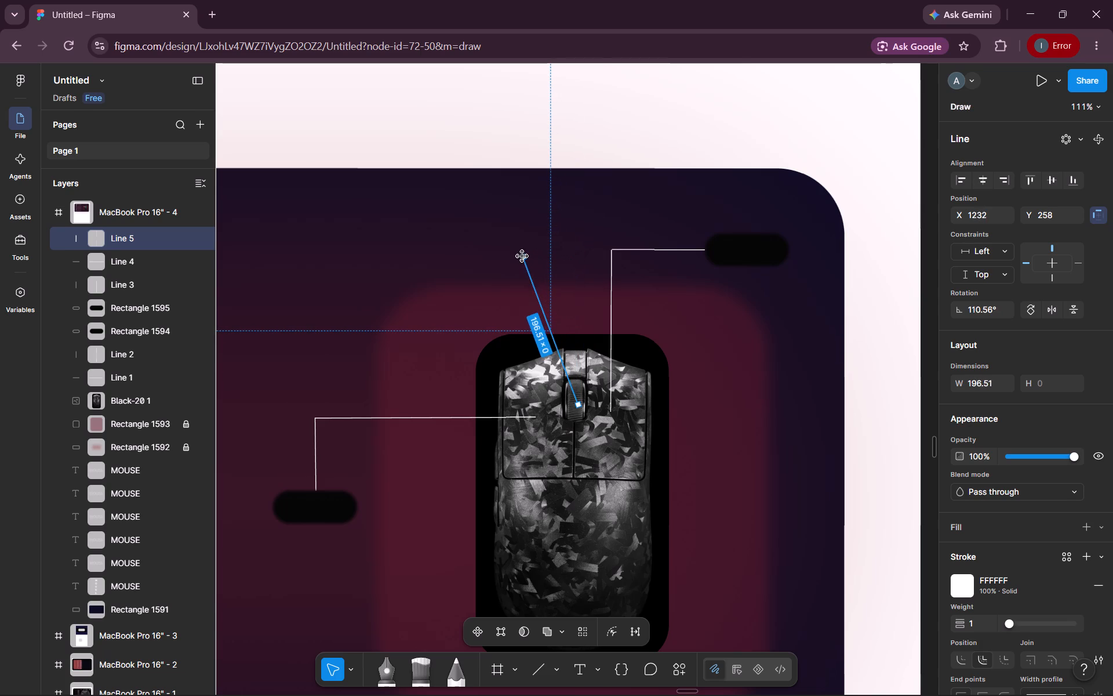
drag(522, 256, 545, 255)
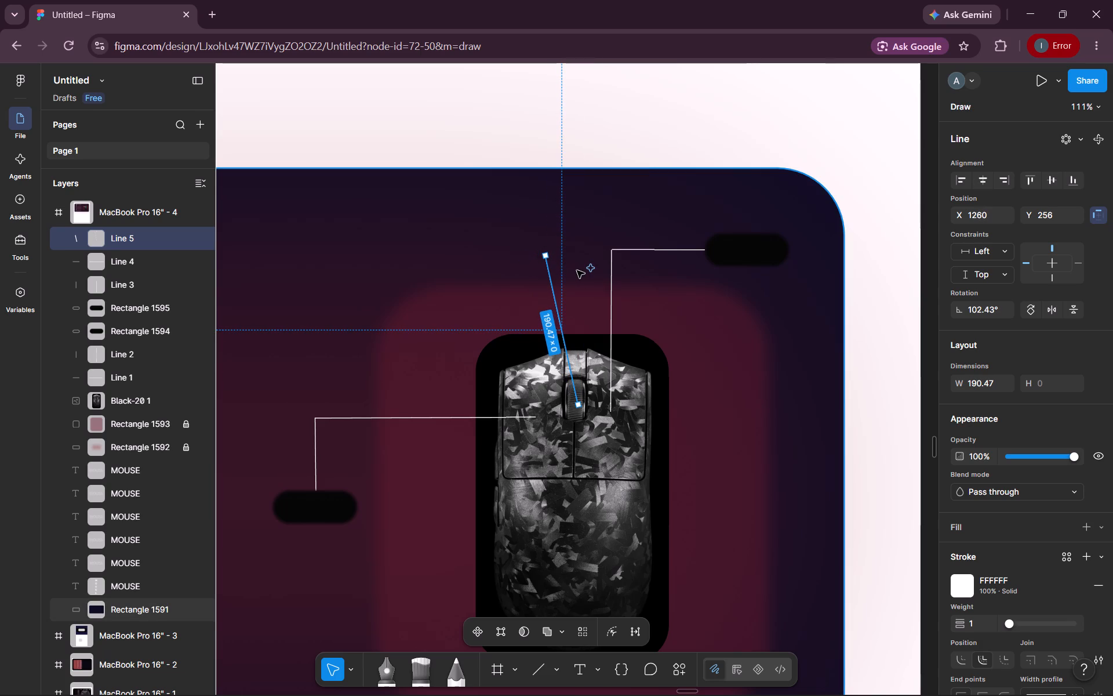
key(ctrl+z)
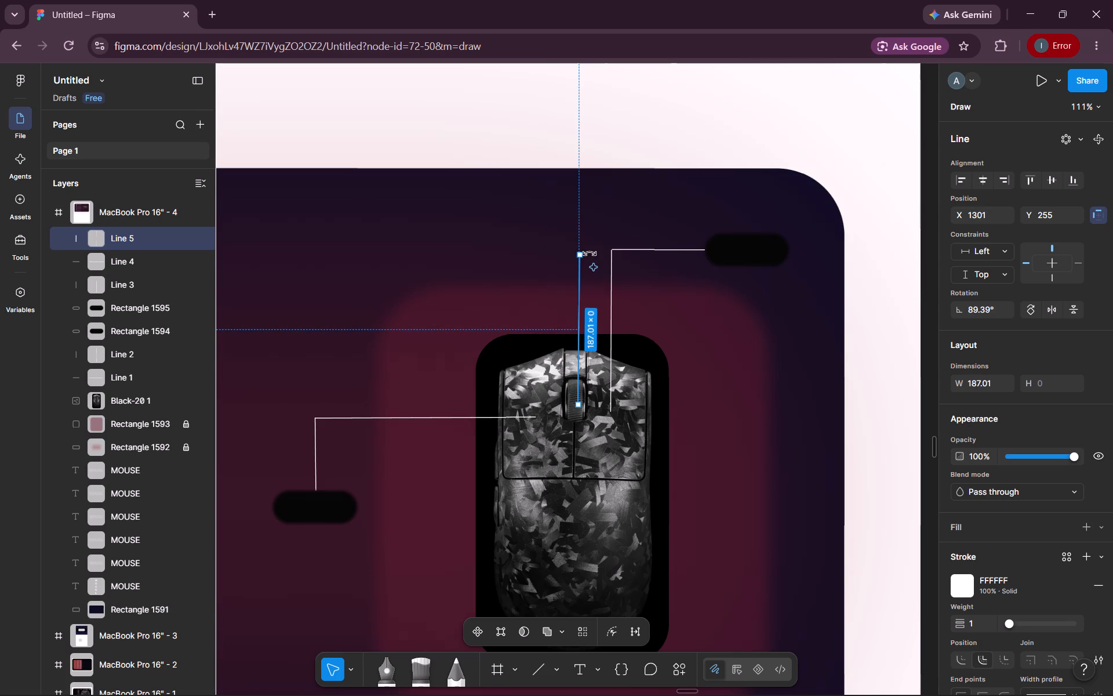
Draw a nearly level line about 232 long from the scroll wheel line's upper end leftward toward the MOUSE texts.
key(l)
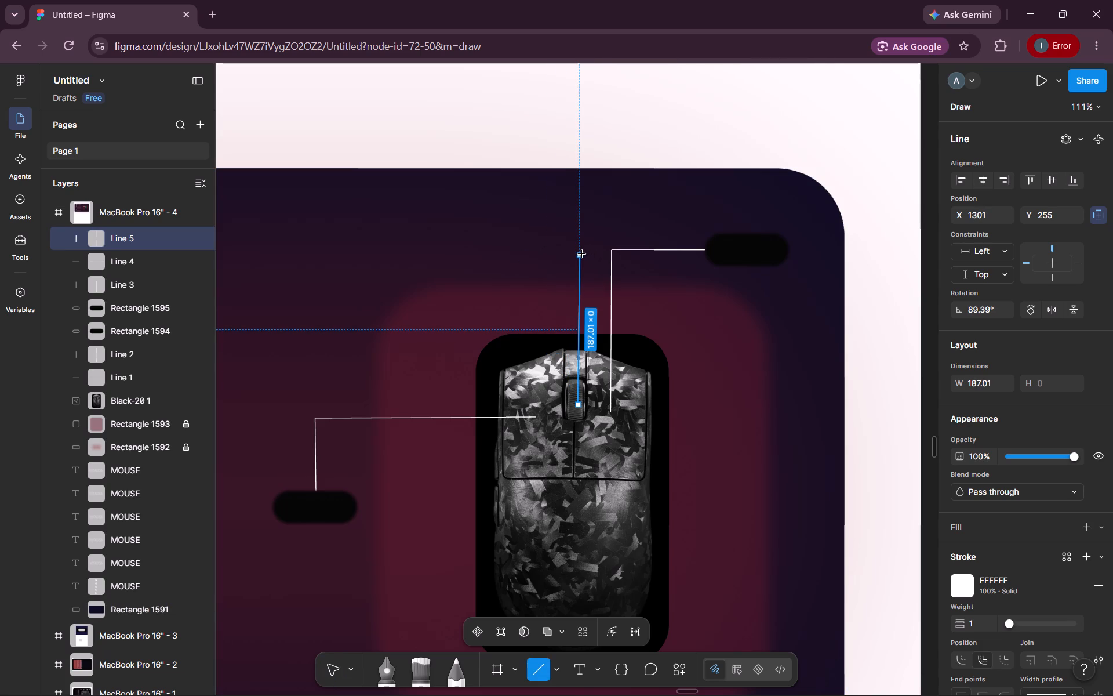
drag(582, 254, 444, 258)
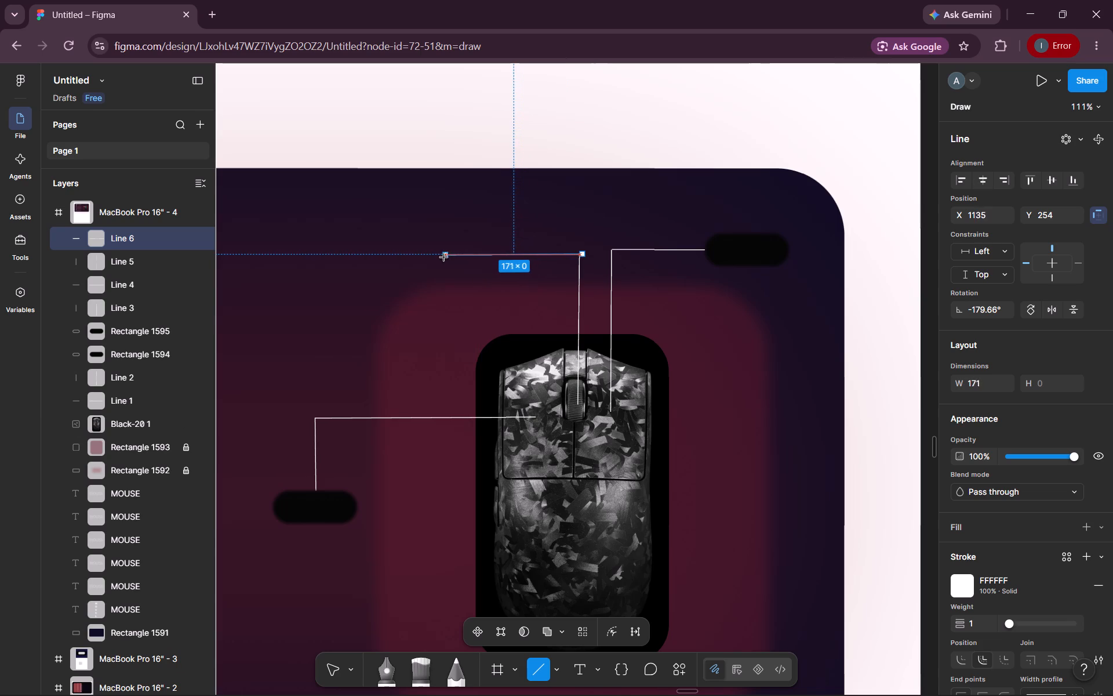
drag(444, 258, 401, 256)
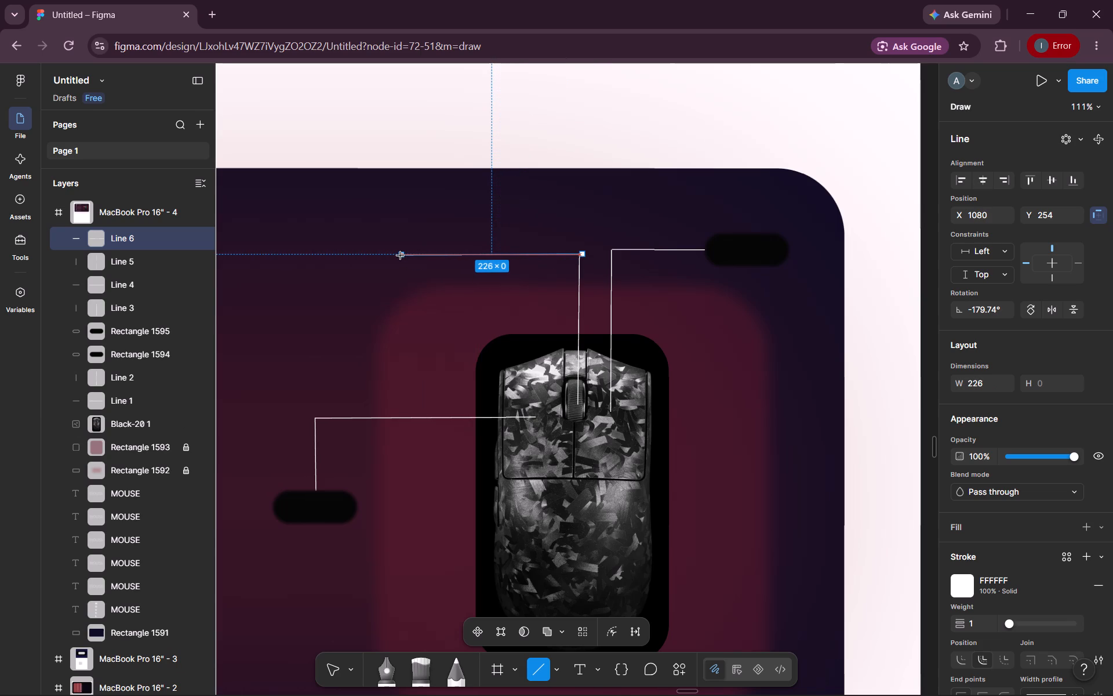
drag(401, 256, 397, 255)
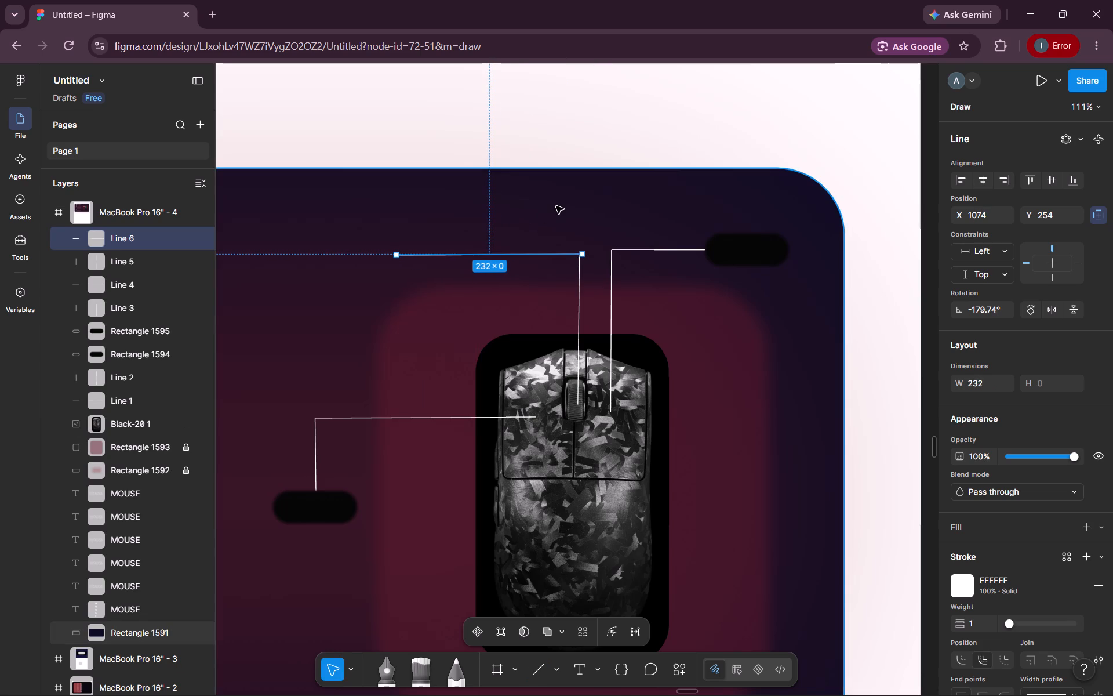
click(556, 206)
Nudge the new 232-long level line so its right end meets the scroll wheel line's upper end in a clean corner.
click(540, 259)
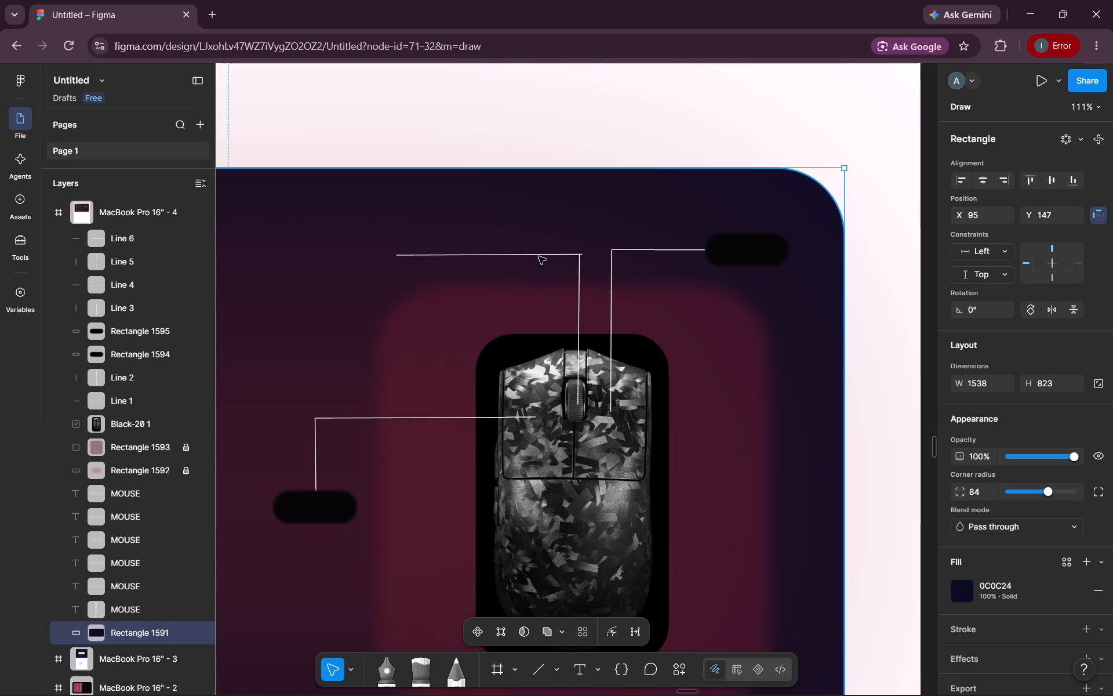
click(537, 255)
click(537, 255)
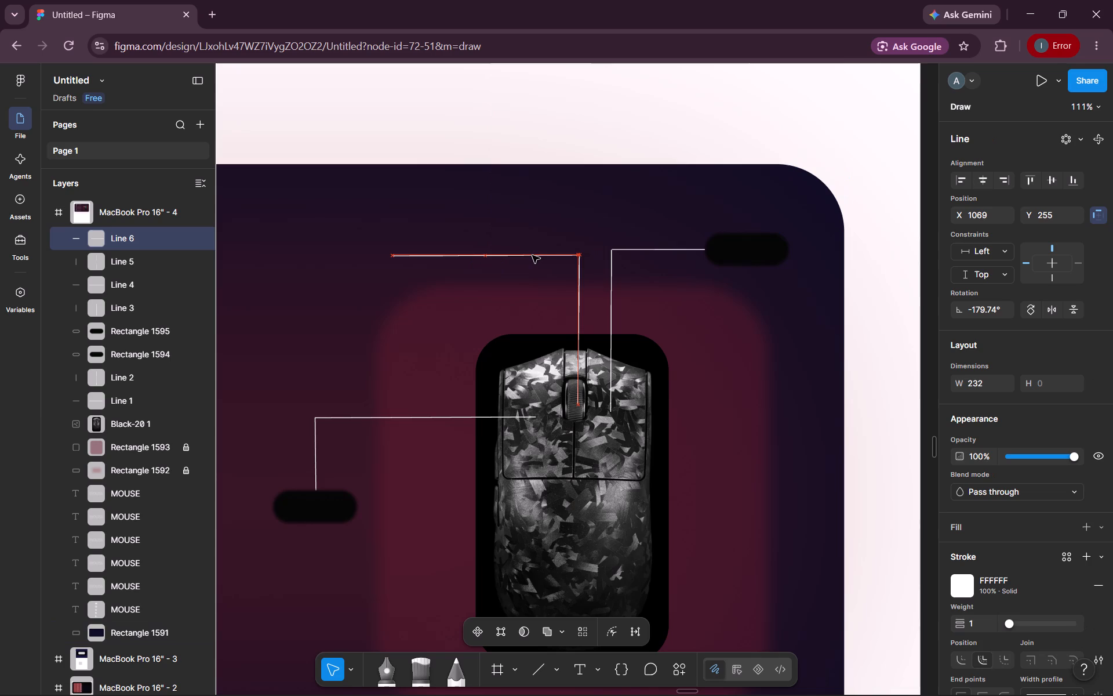
click(555, 145)
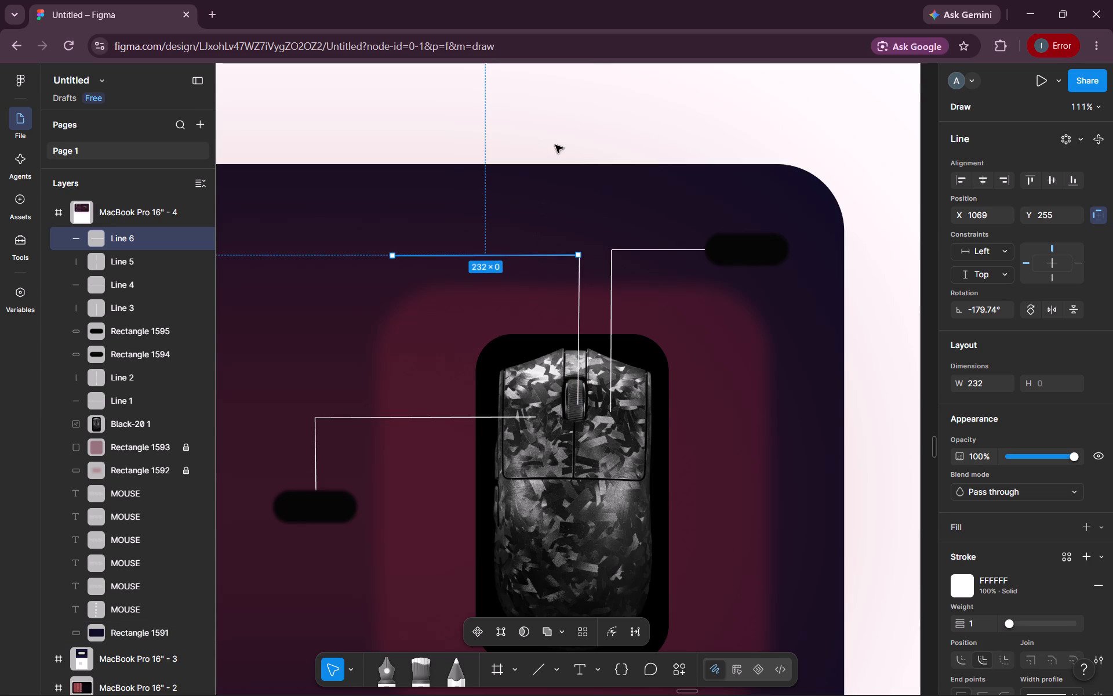
scroll(520, 277, right, 1)
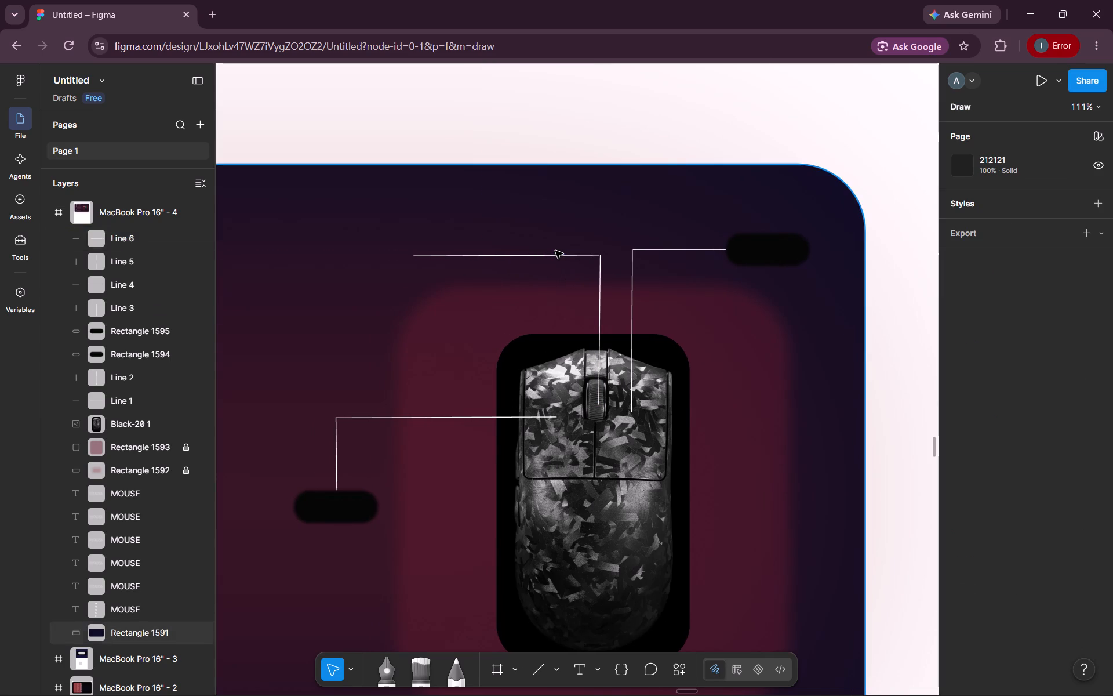
click(555, 256)
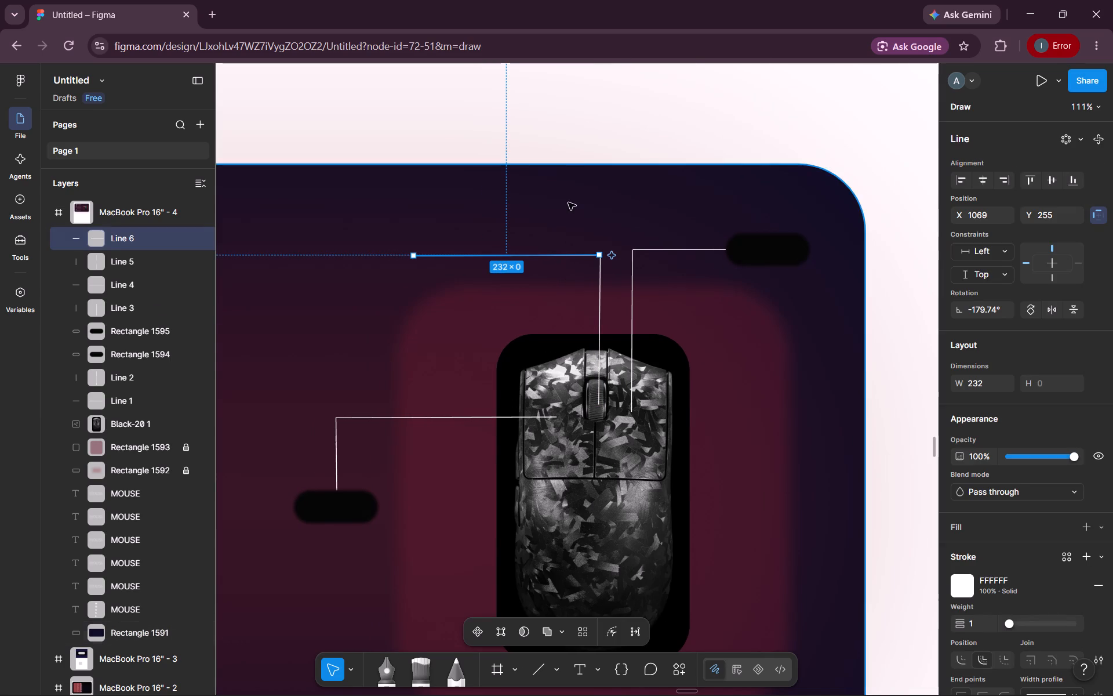
click(589, 125)
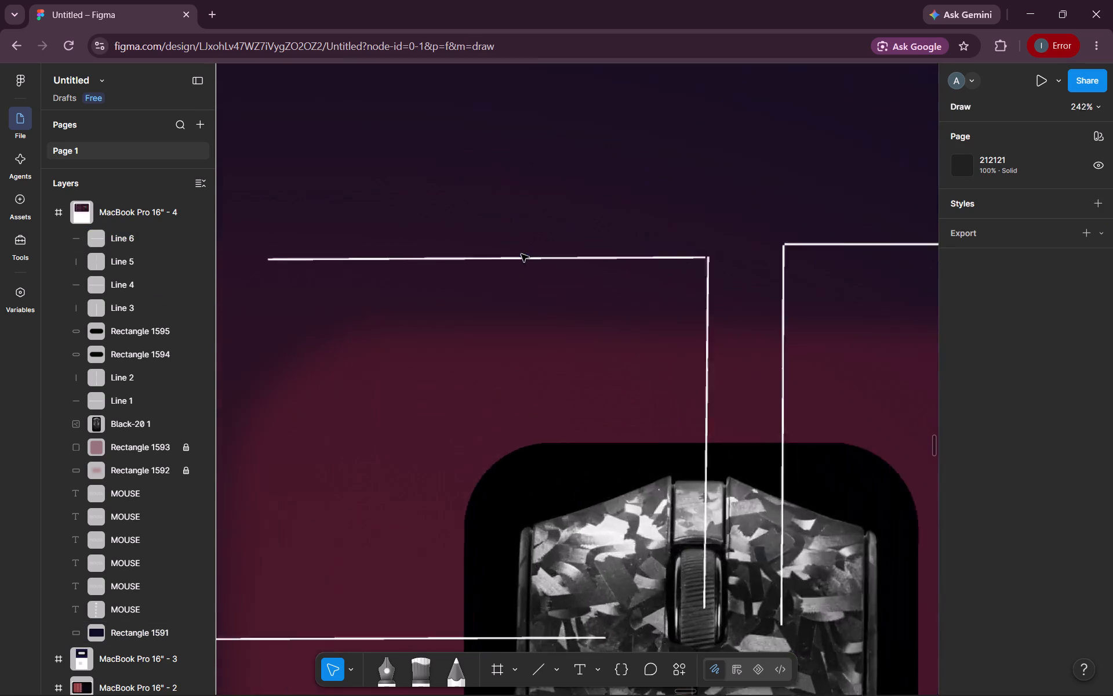
scroll(521, 254, left, 1)
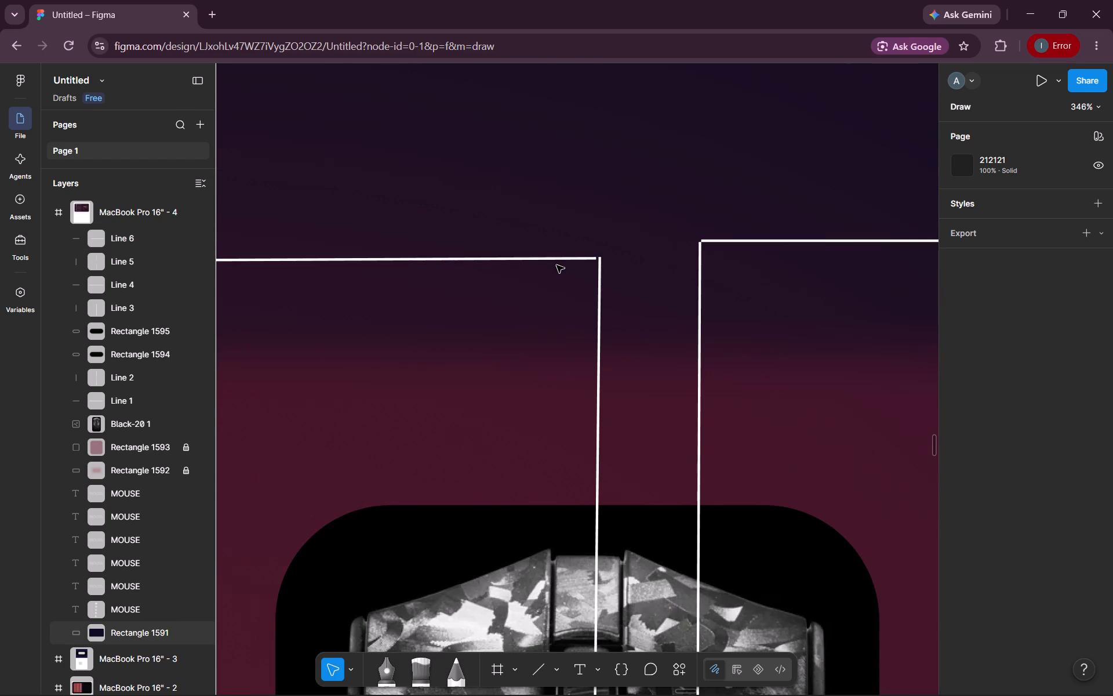
click(556, 261)
drag(556, 261, 563, 260)
click(582, 192)
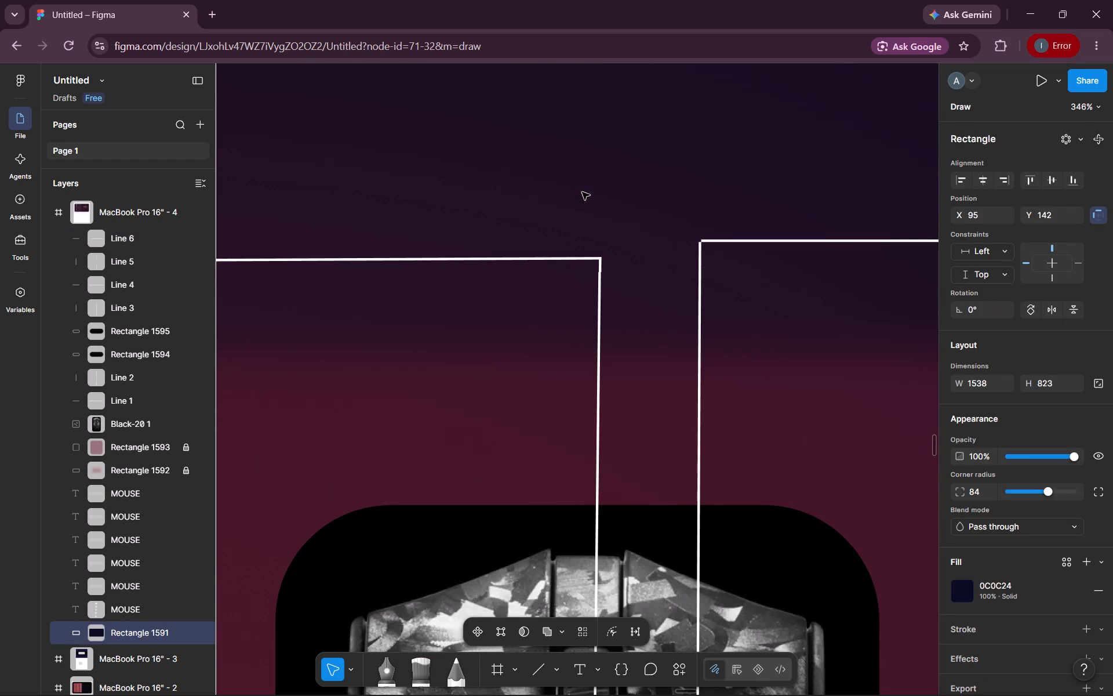
Shift the level line leading to the upper pill to X 1342 so it closes the corner with its vertical line.
click(756, 241)
click(751, 241)
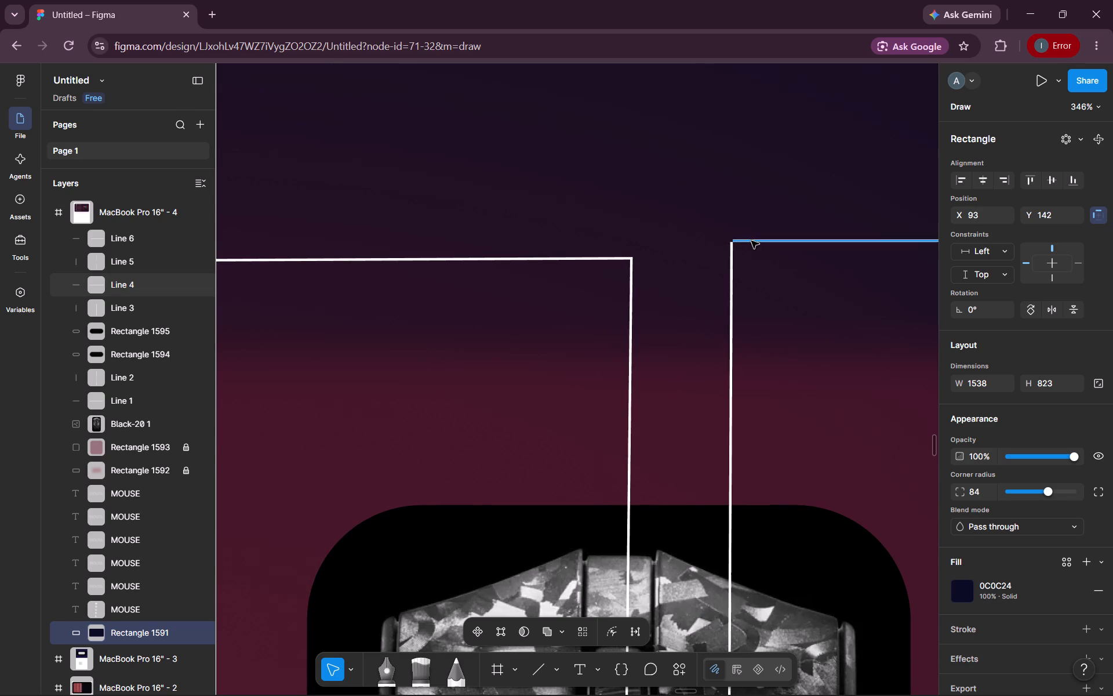
drag(751, 241, 746, 240)
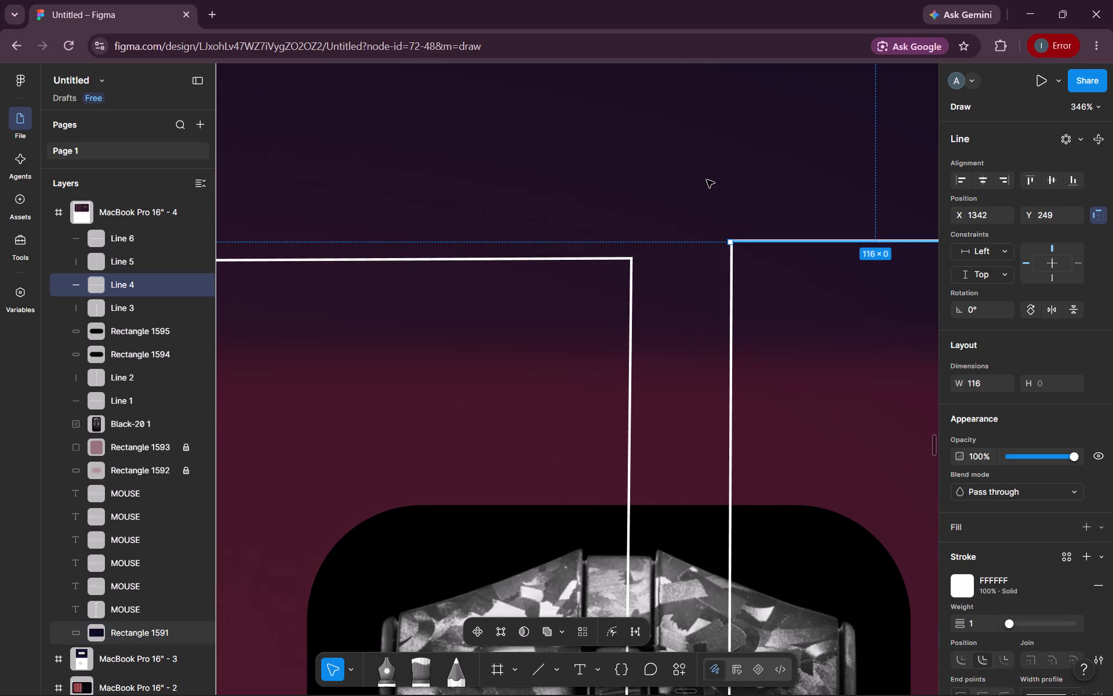
click(707, 180)
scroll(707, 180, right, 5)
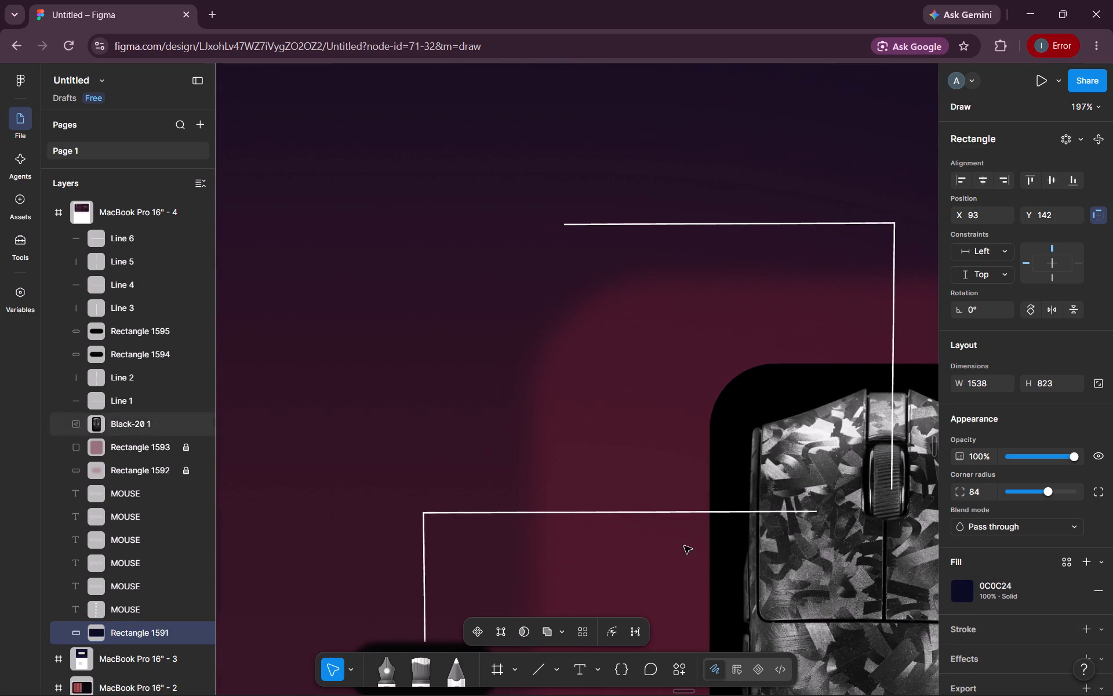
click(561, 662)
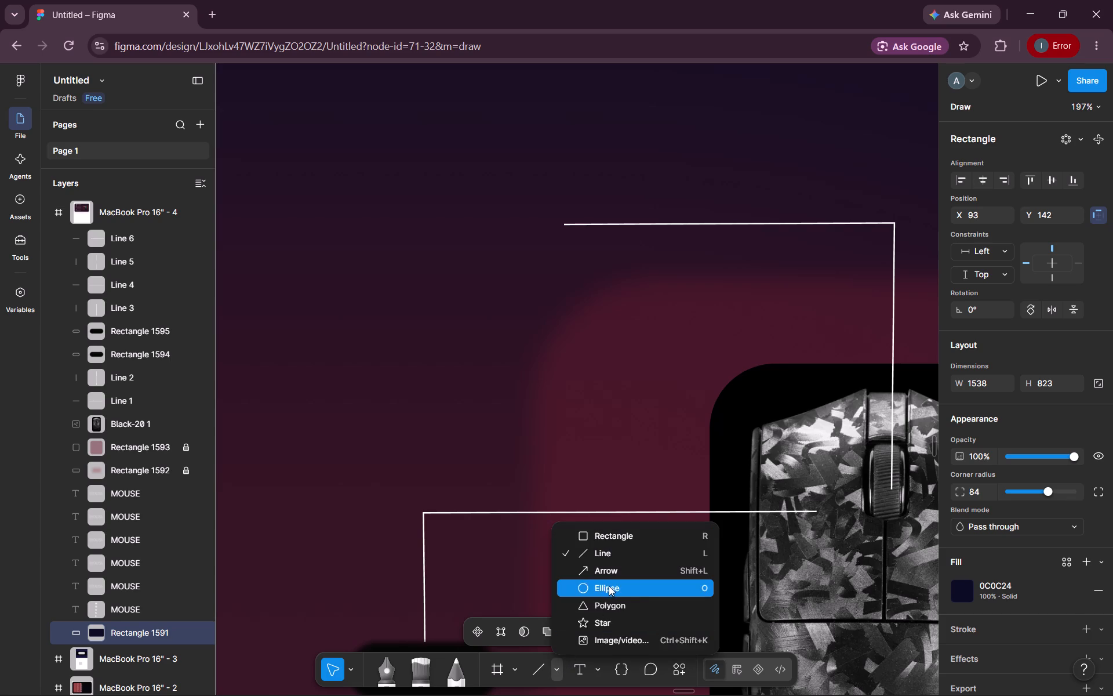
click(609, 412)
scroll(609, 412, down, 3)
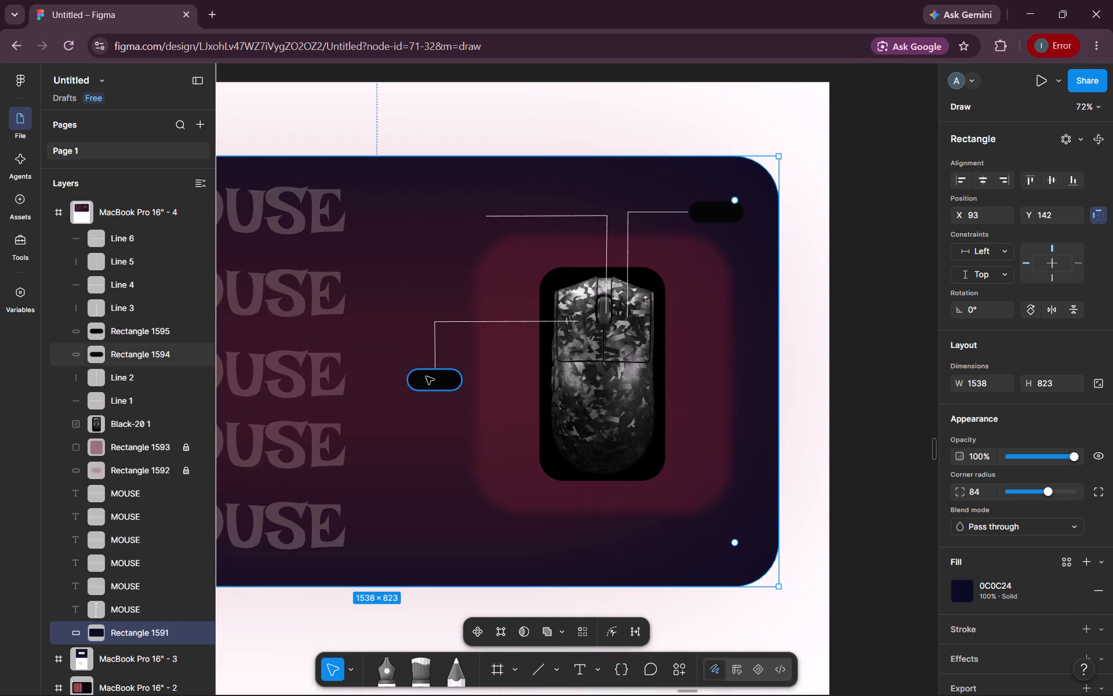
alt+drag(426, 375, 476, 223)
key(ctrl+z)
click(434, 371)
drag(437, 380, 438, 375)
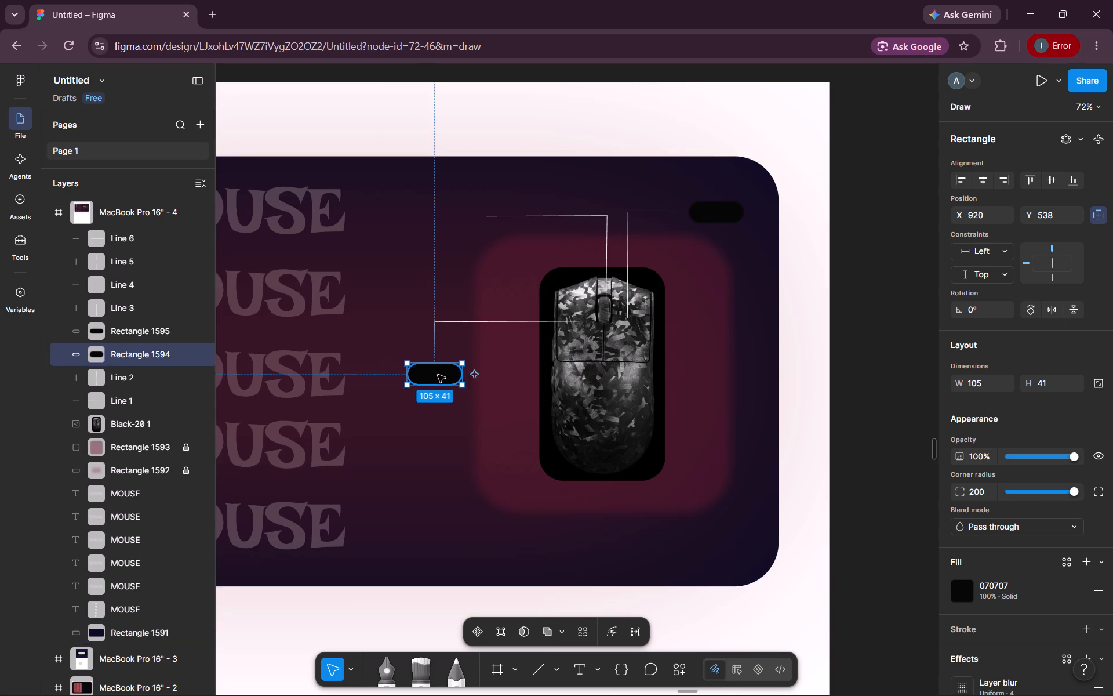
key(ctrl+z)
Duplicate the lower label pill and place the copy at X 965, Y 234, at the free end of the scroll wheel's level line.
alt+drag(438, 375, 451, 179)
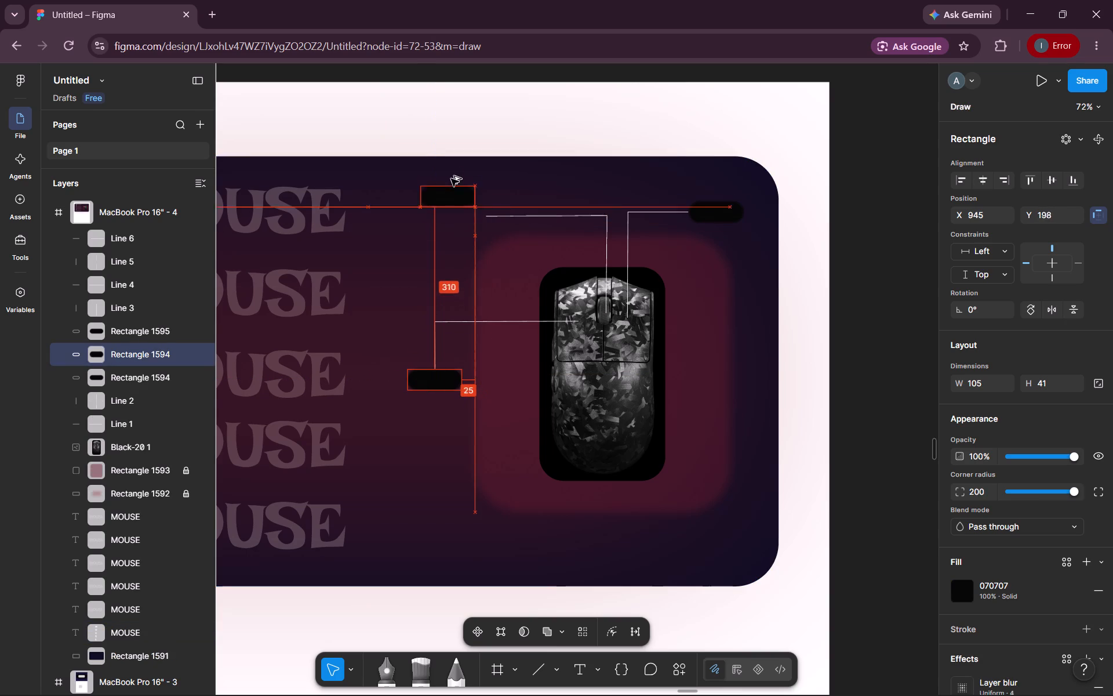
alt+drag(451, 179, 458, 209)
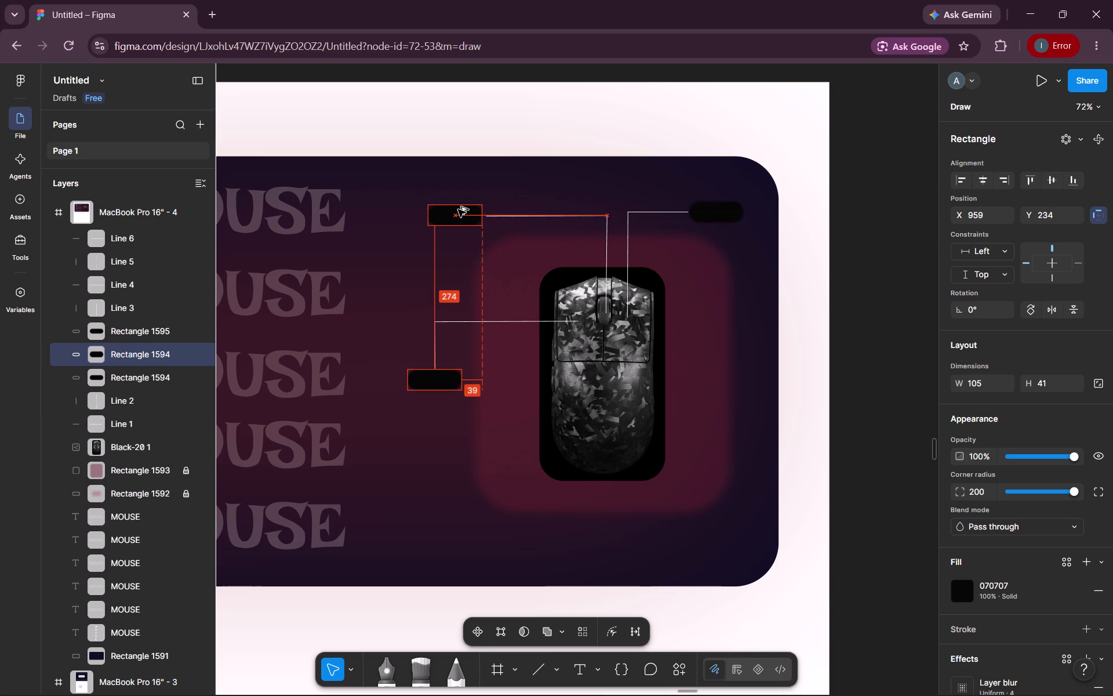
alt+drag(458, 209, 460, 211)
click(520, 185)
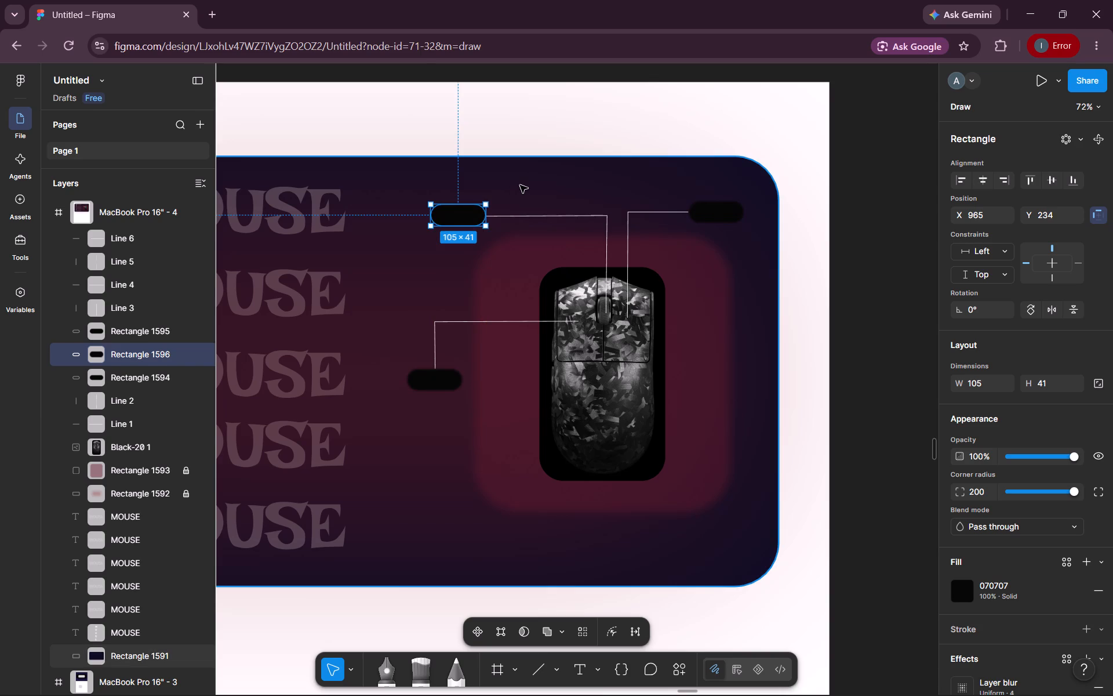
Shift the duplicated pill on the scroll wheel's level line to X 973, Y 239.
scroll(520, 185, left, 2)
scroll(614, 186, right, 1)
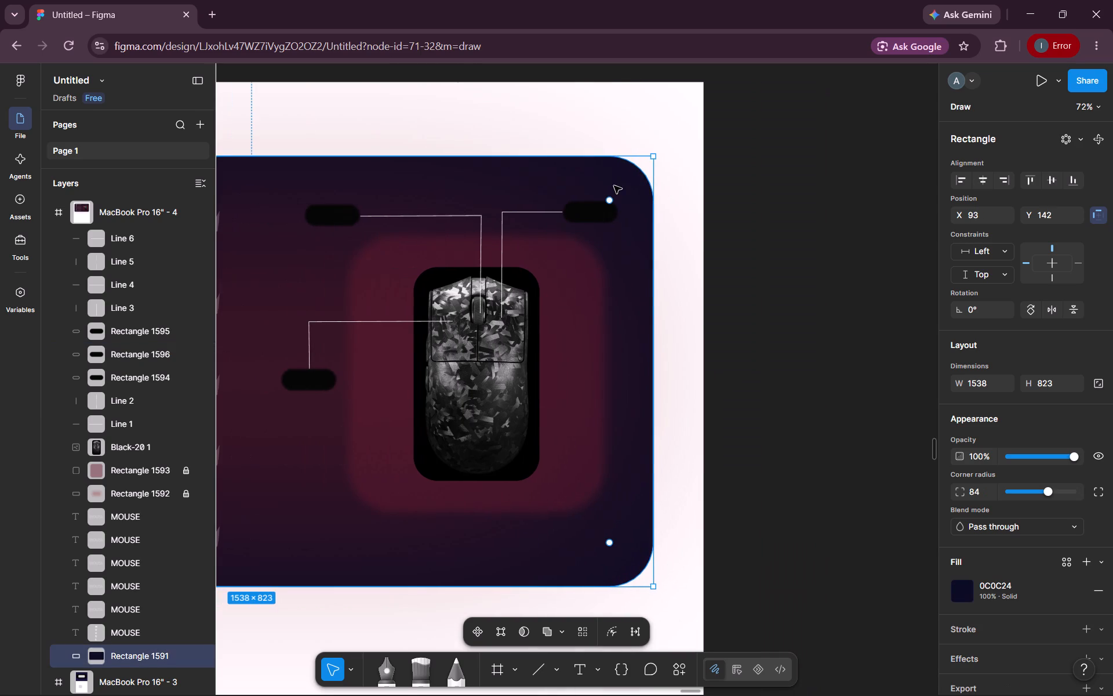
click(310, 218)
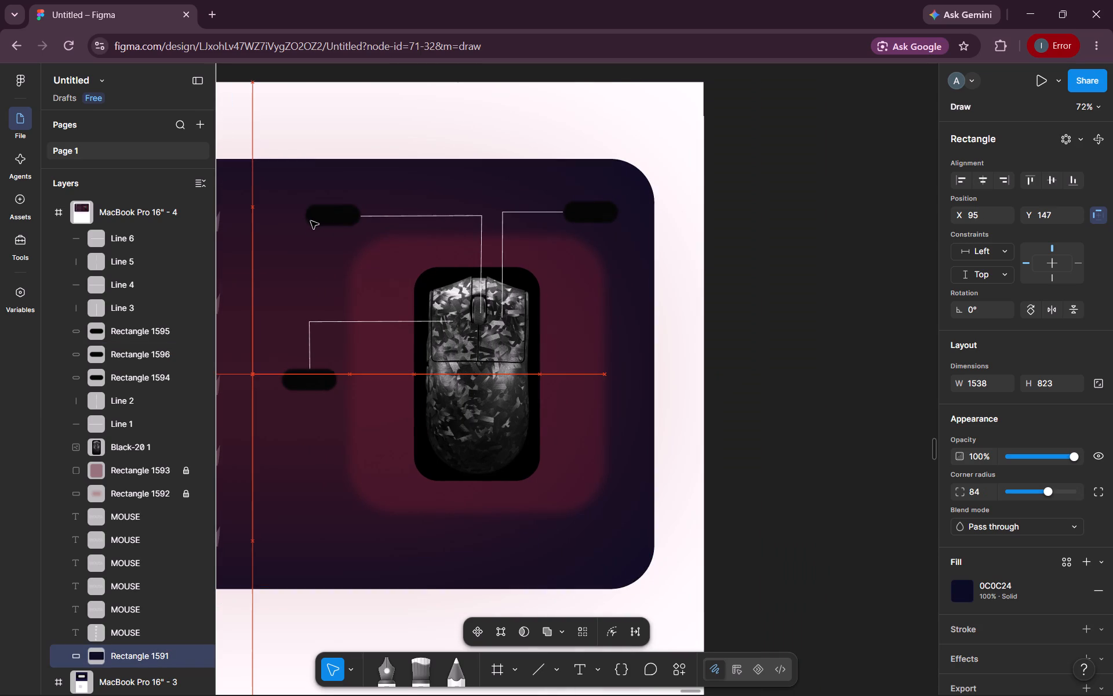
key(ctrl+z)
click(340, 213)
click(340, 213)
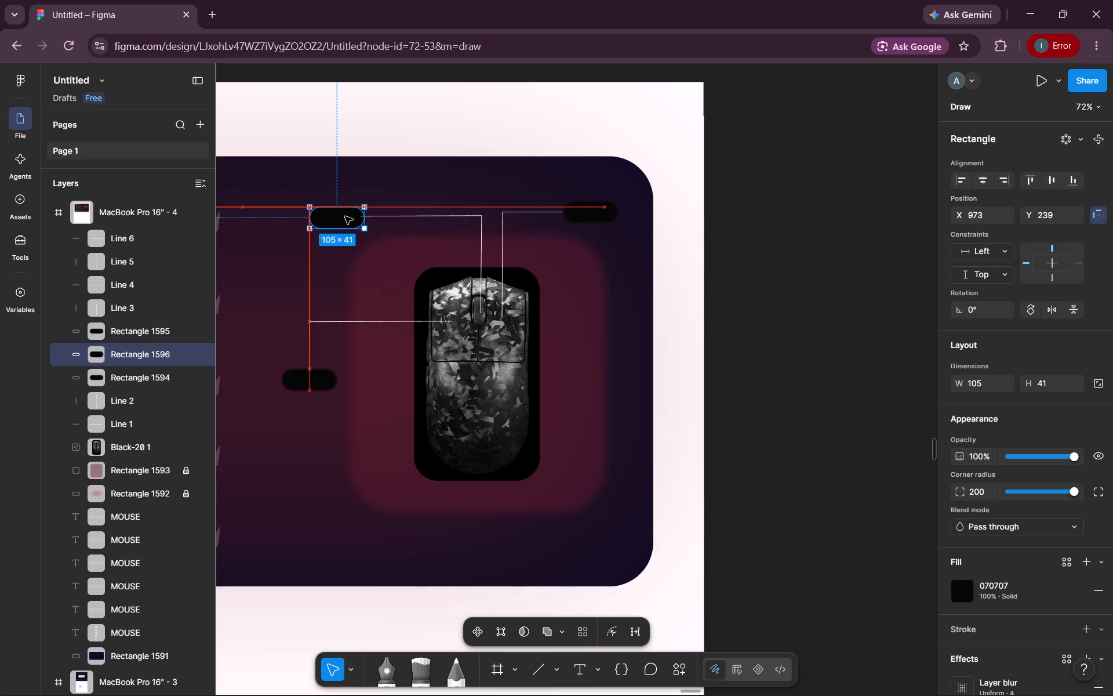
click(390, 169)
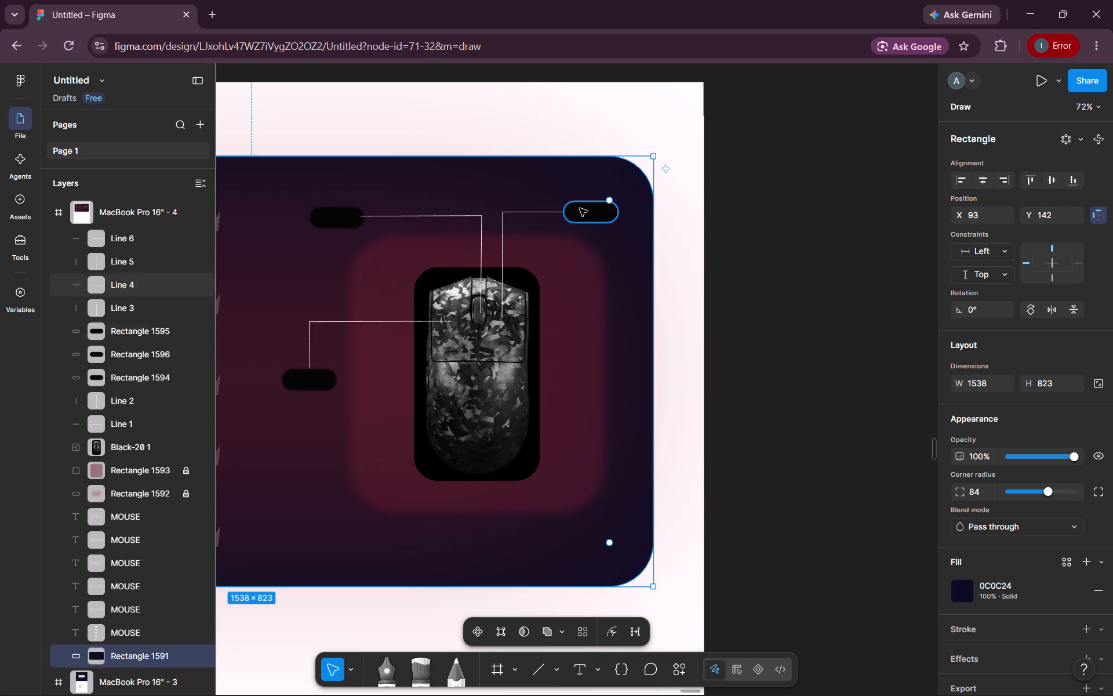
Recolour the fill of all three label pills to dark red 660707.
click(589, 208)
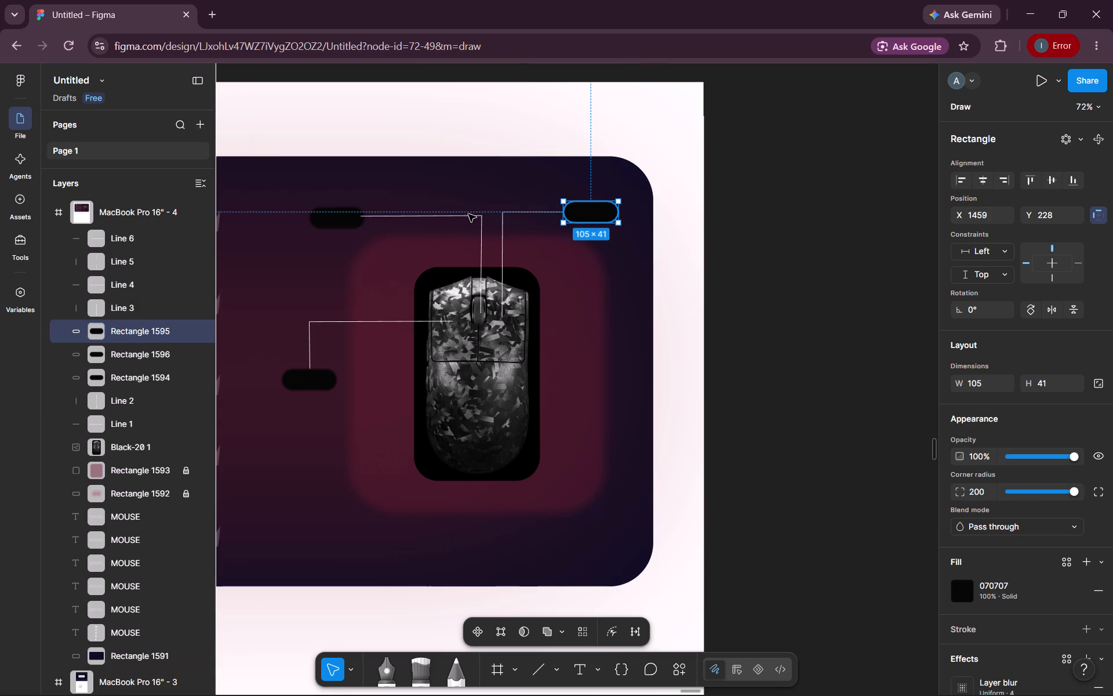
shift+click(317, 220)
shift+click(303, 380)
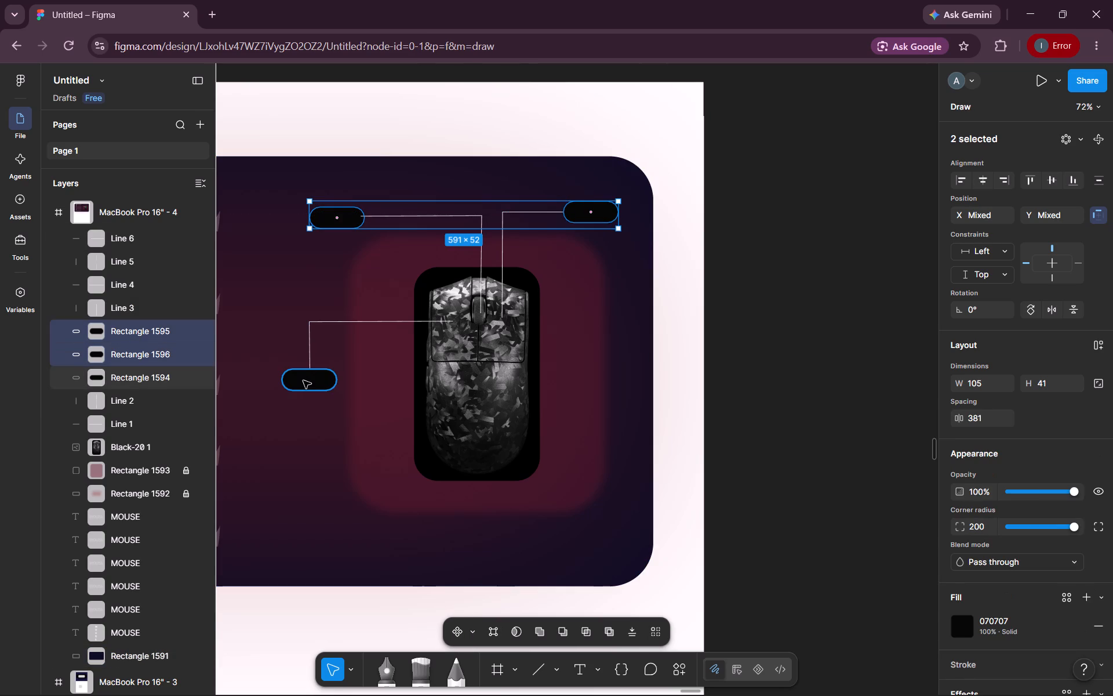
click(965, 625)
drag(785, 505, 779, 490)
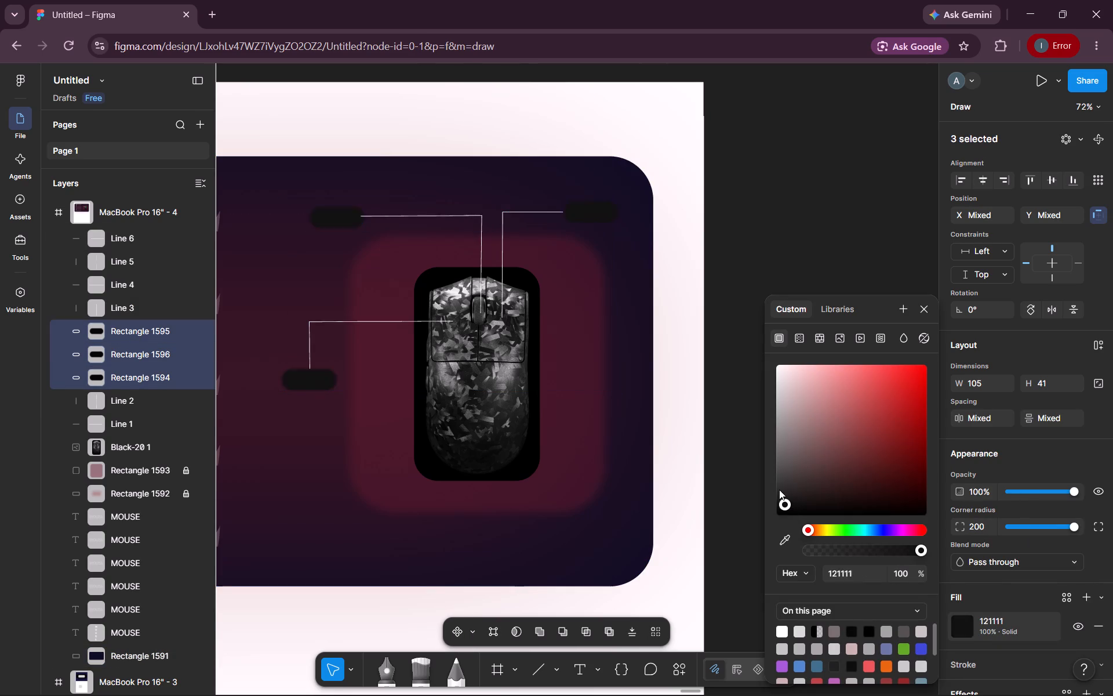
drag(779, 490, 922, 470)
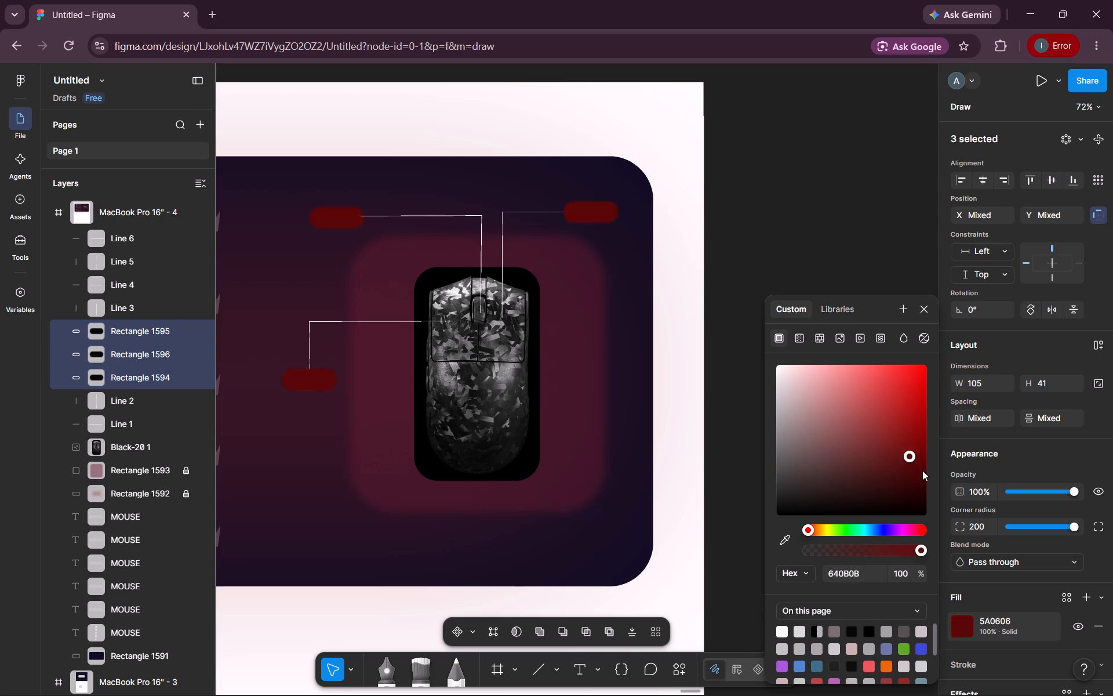
drag(922, 470, 888, 456)
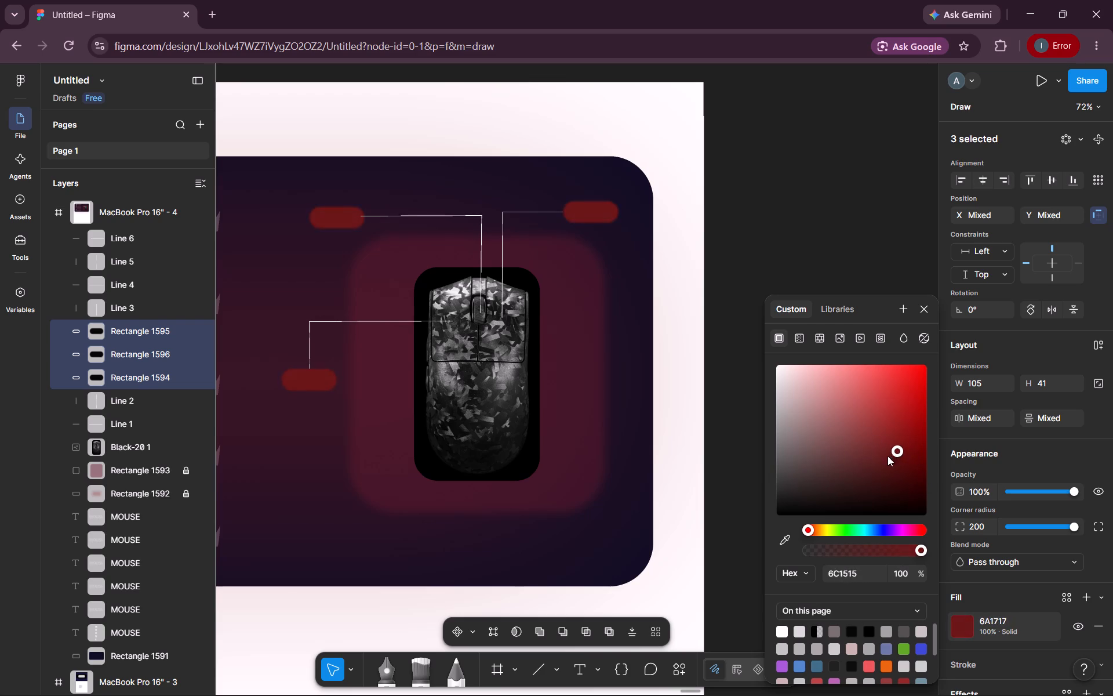
drag(888, 456, 915, 444)
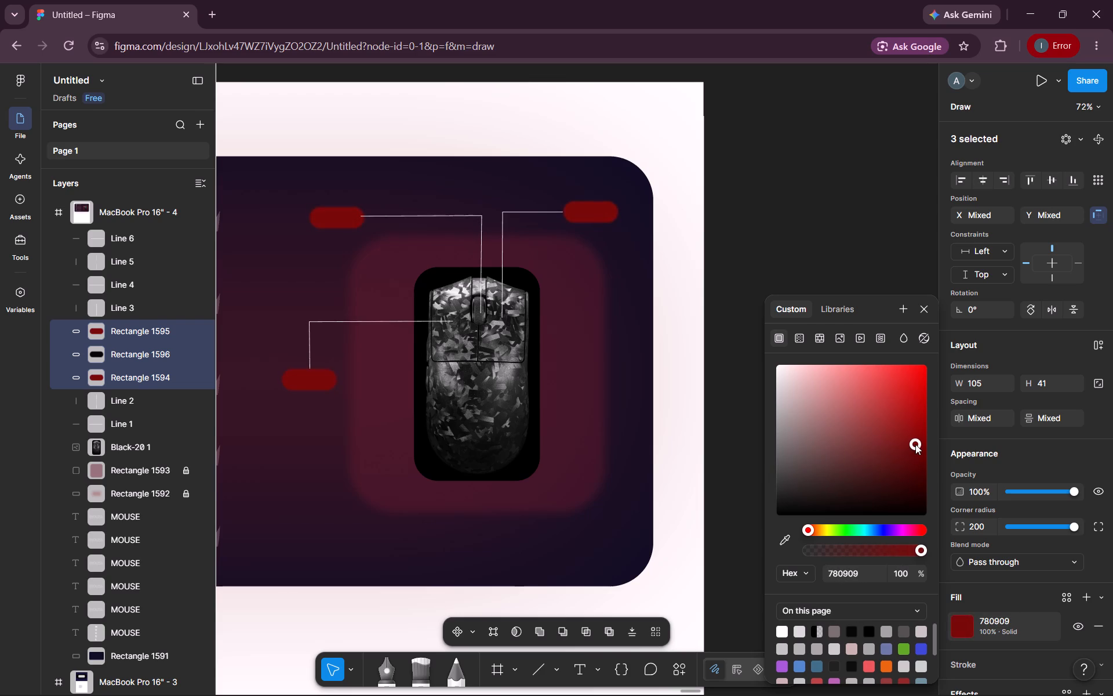
drag(915, 444, 916, 455)
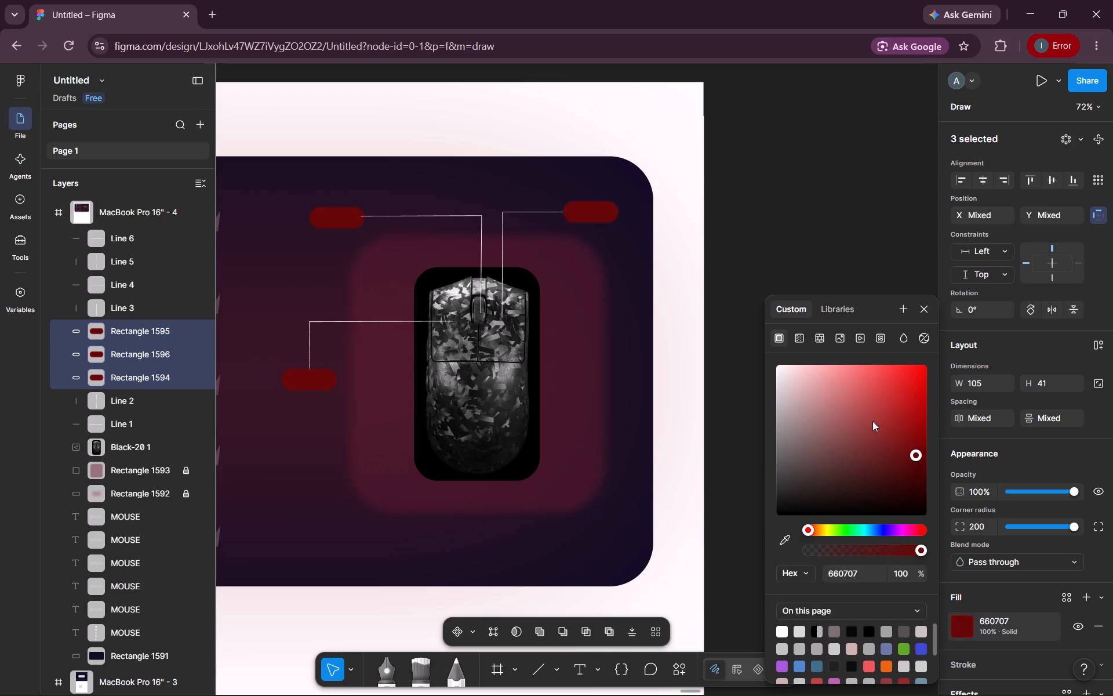
click(832, 259)
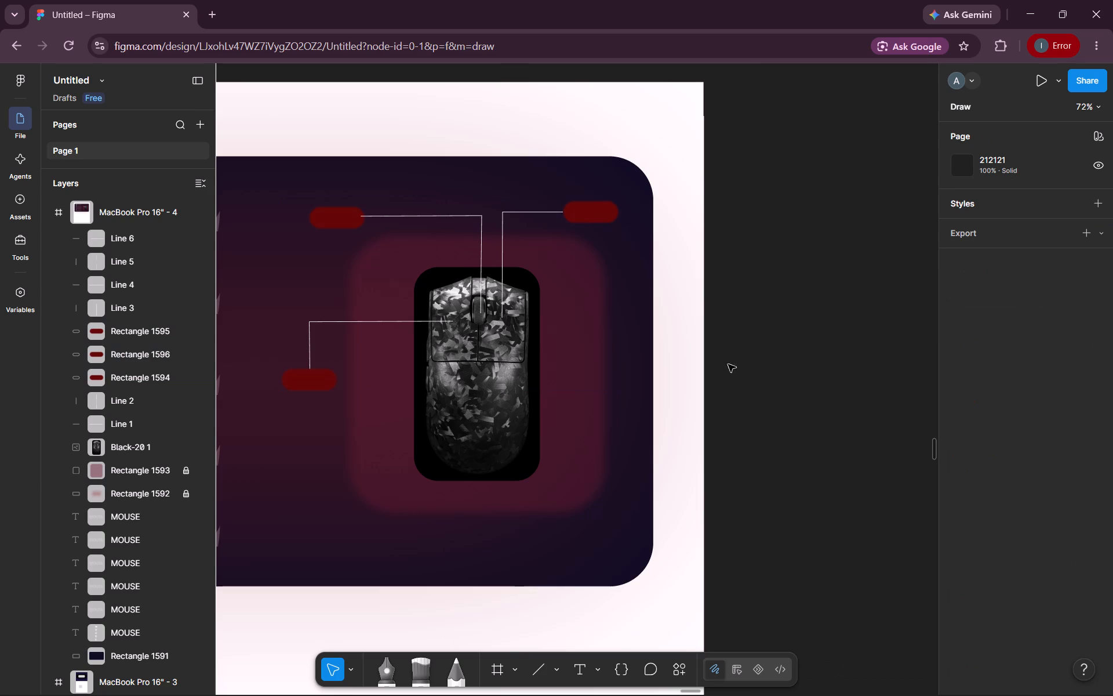
Add a text reading LEFT BUTTON, starting on the lower label pill.
scroll(794, 397, right, 1)
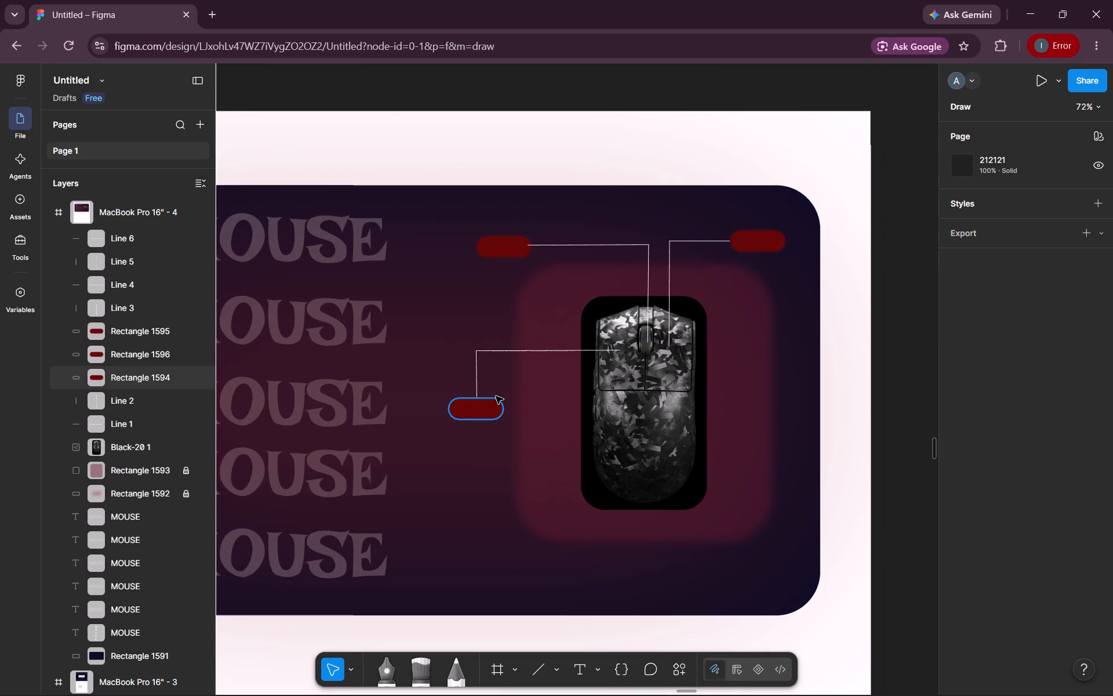
click(479, 408)
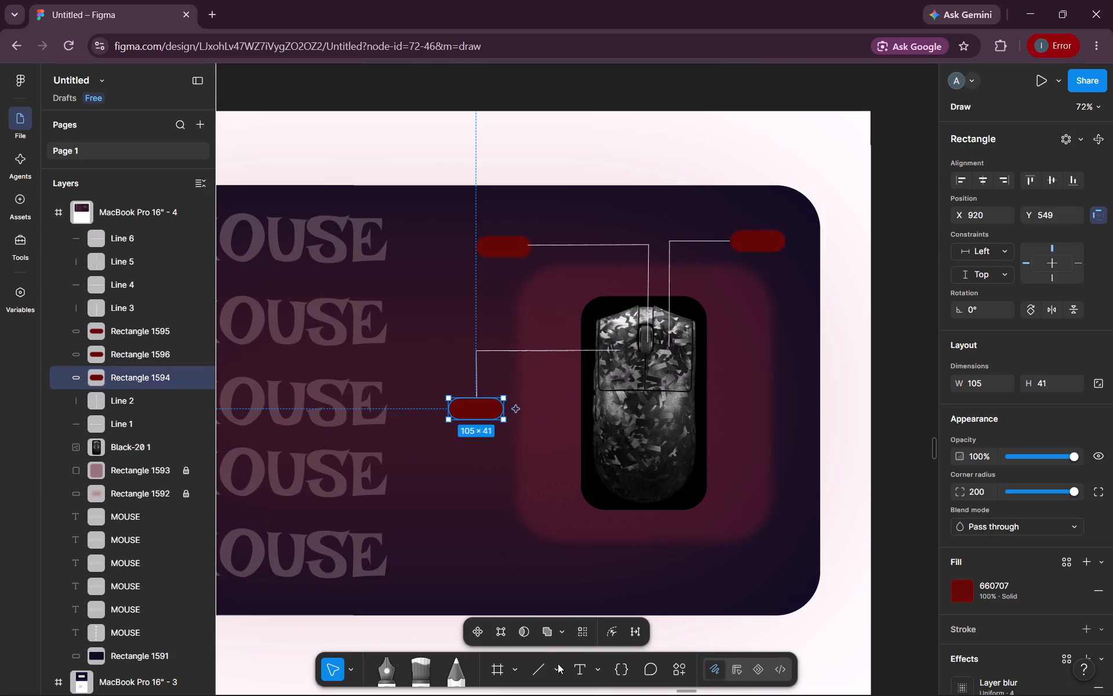
click(585, 668)
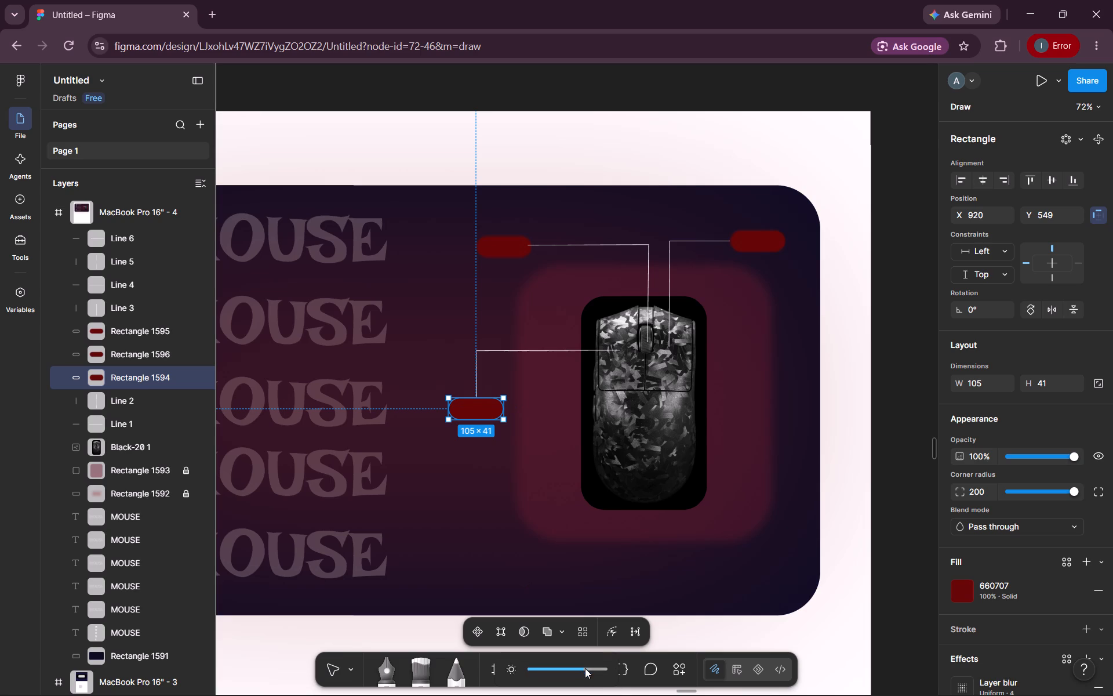
click(465, 405)
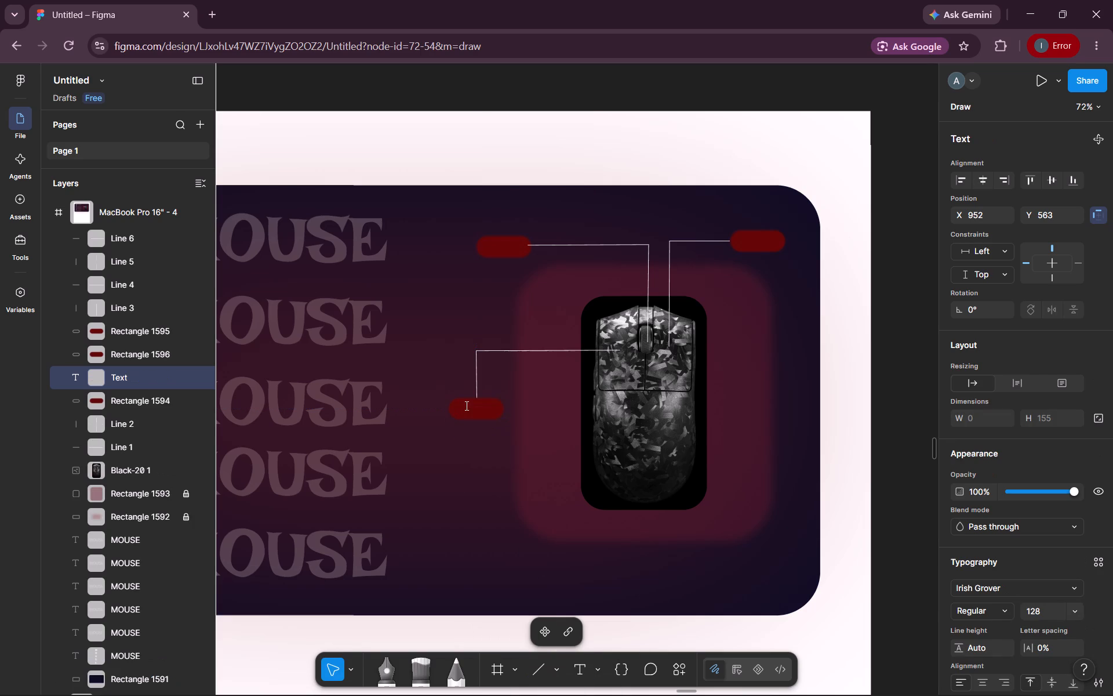
key(shift+l)
text(EFT)
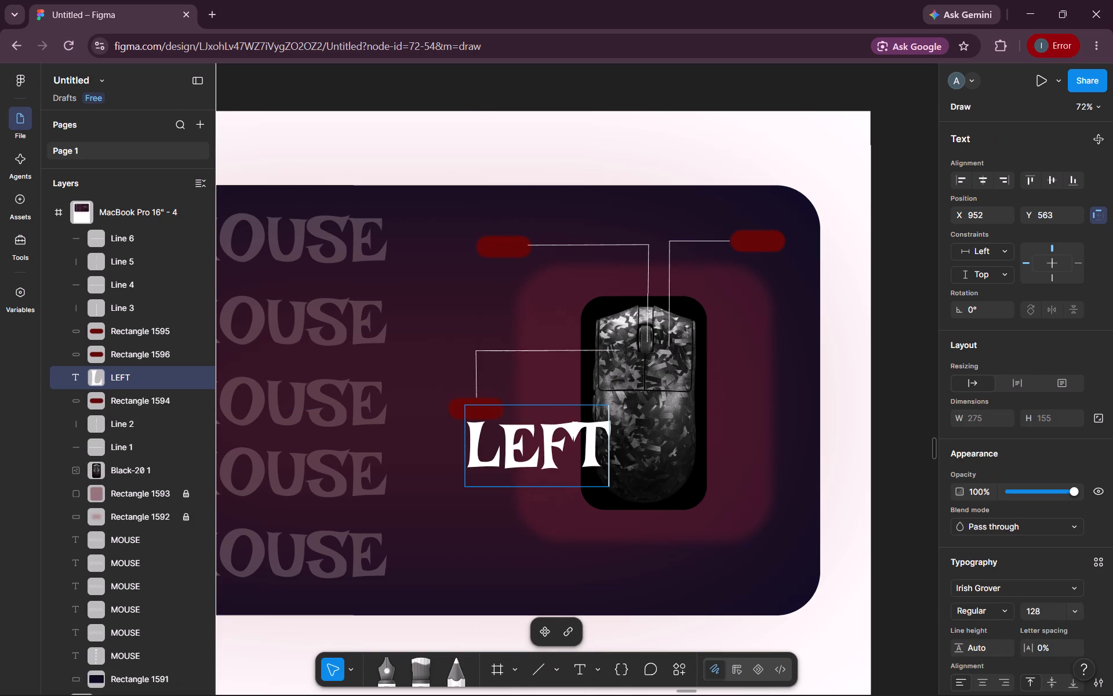
key(space)
text(BUTT)
text(ON)
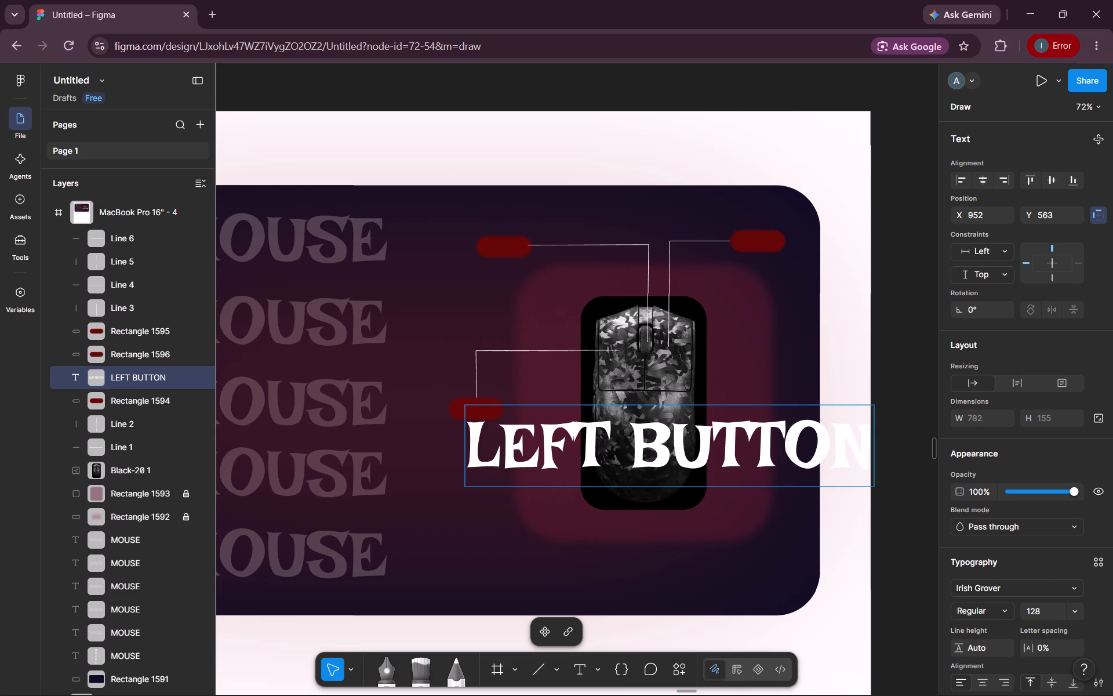
Set the font size of the whole LEFT BUTTON text to 20.
double_click(739, 440)
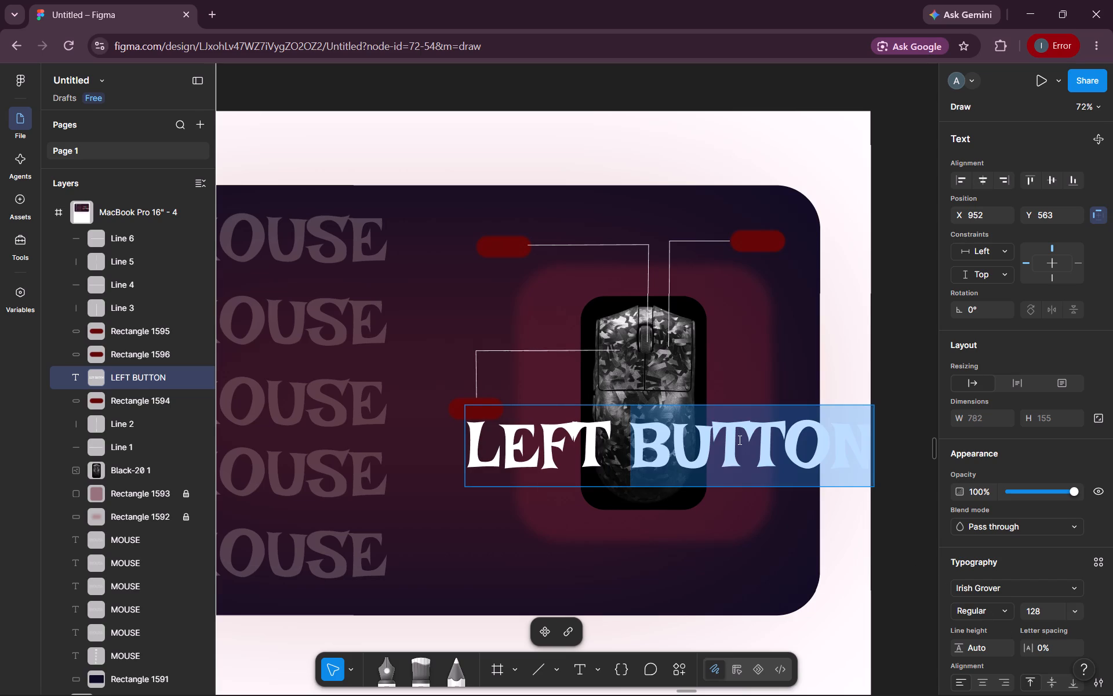
triple_click(739, 440)
click(739, 440)
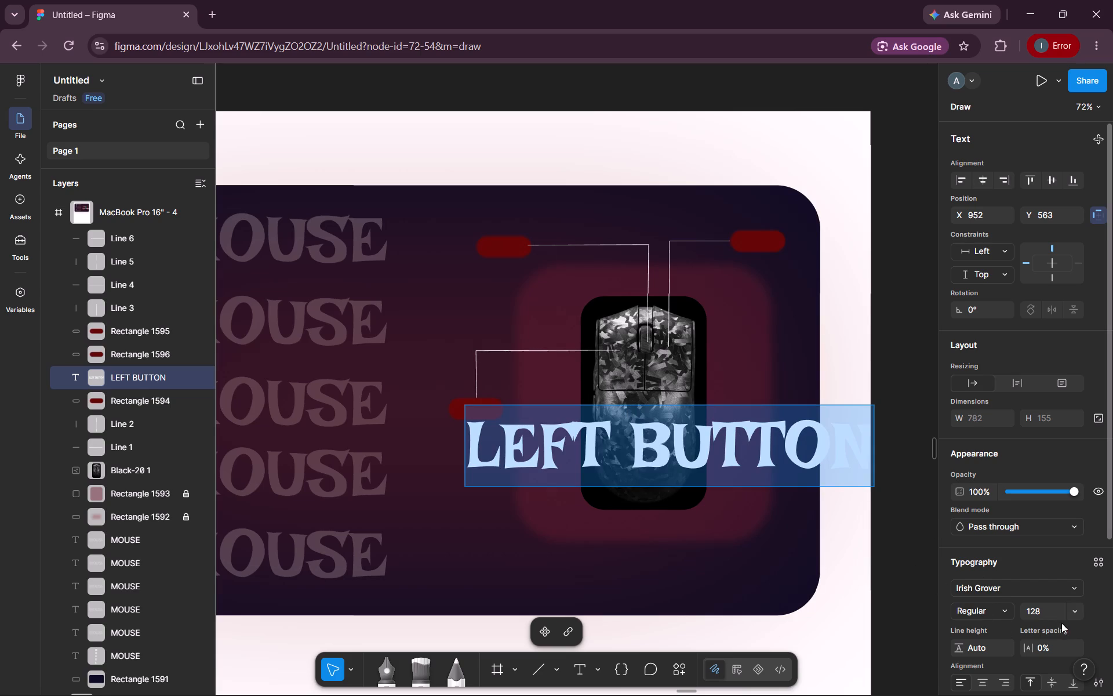
click(1076, 614)
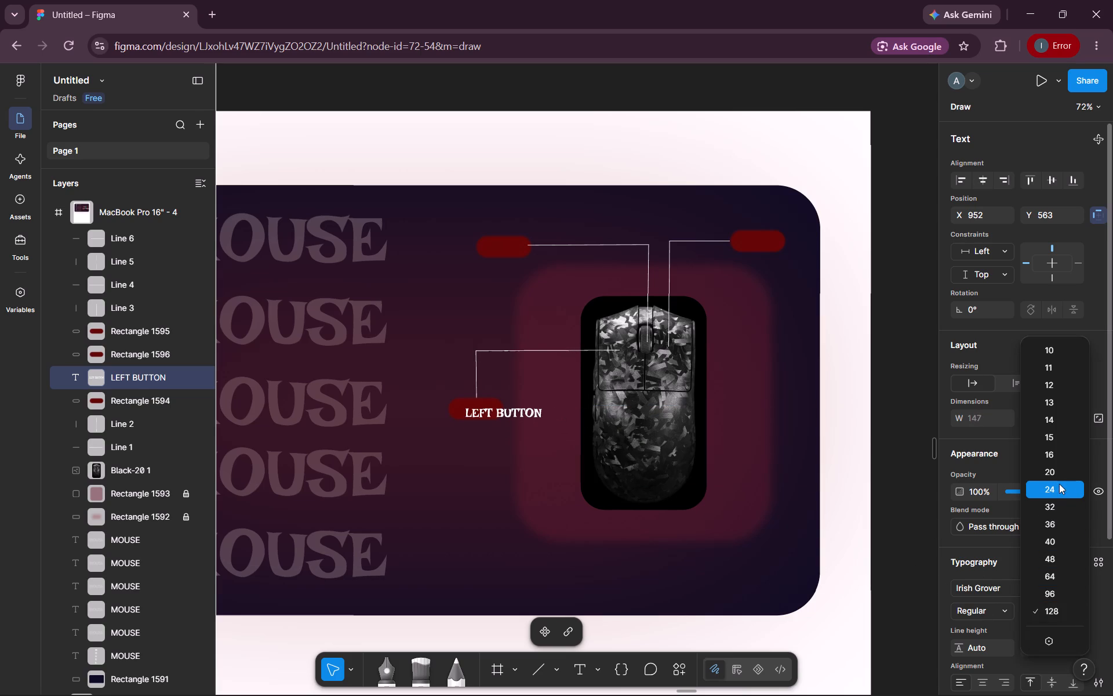
click(1057, 478)
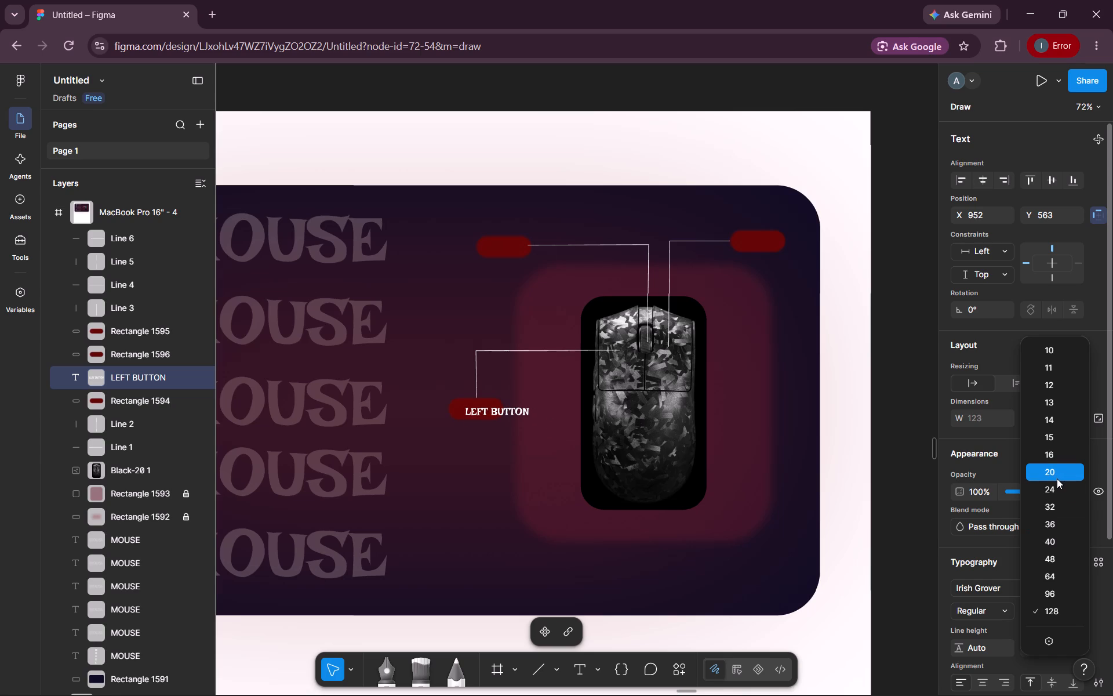
click(510, 417)
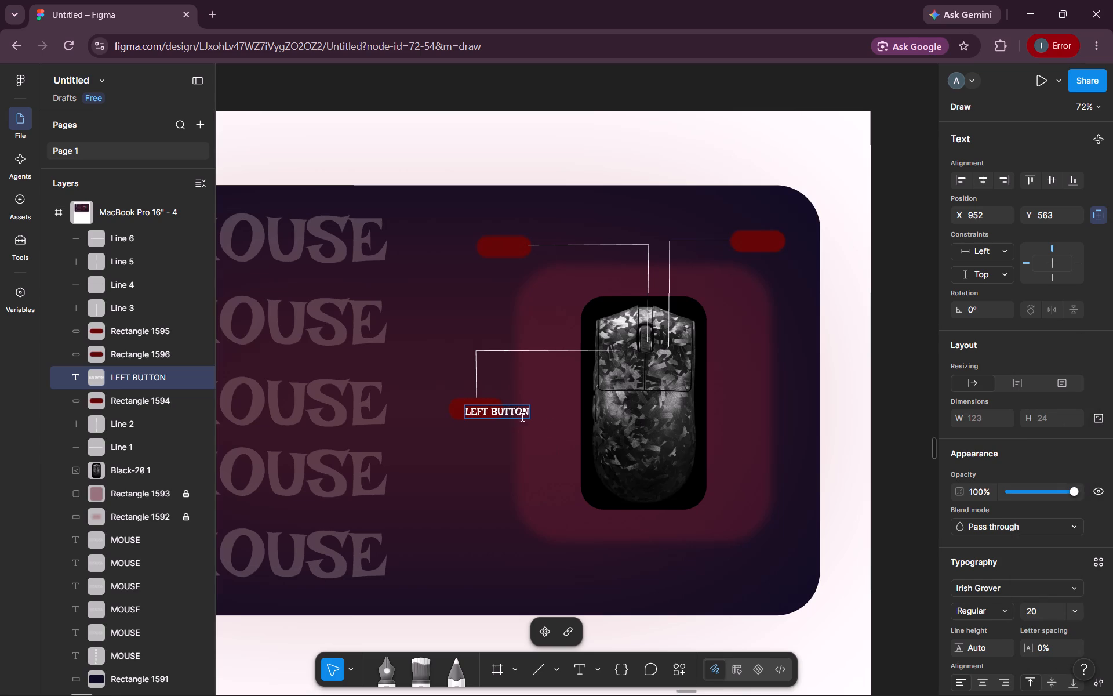
click(537, 416)
Centre the LEFT BUTTON text on the lower red pill at X 911, Y 559.
drag(516, 412, 500, 411)
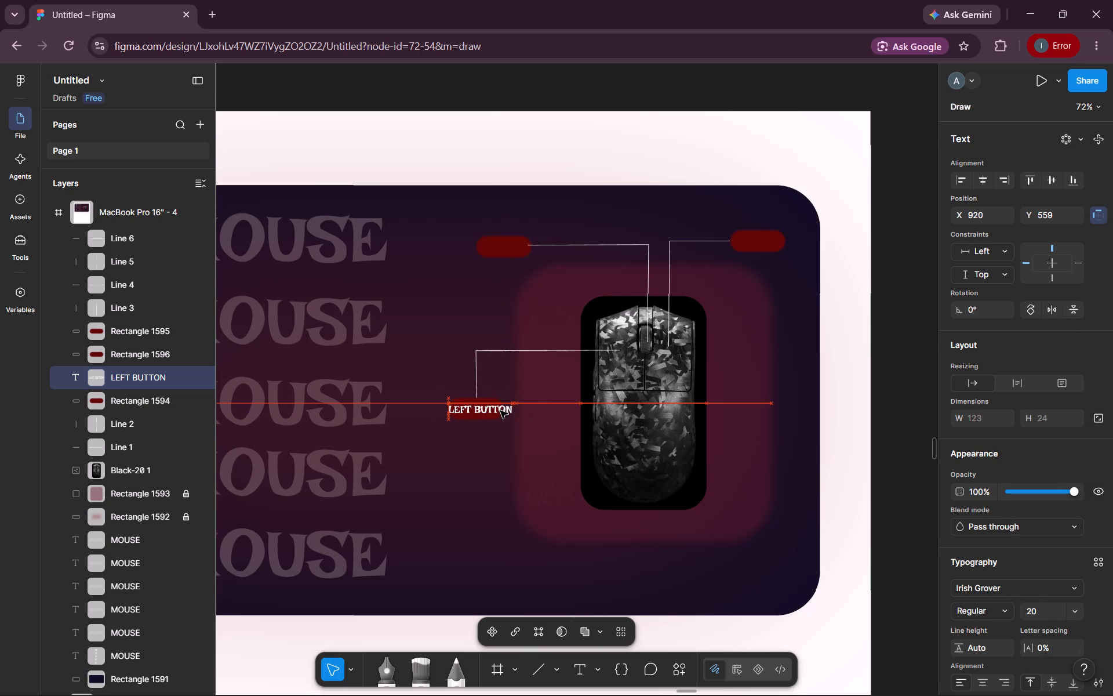
drag(500, 411, 497, 410)
drag(497, 410, 496, 410)
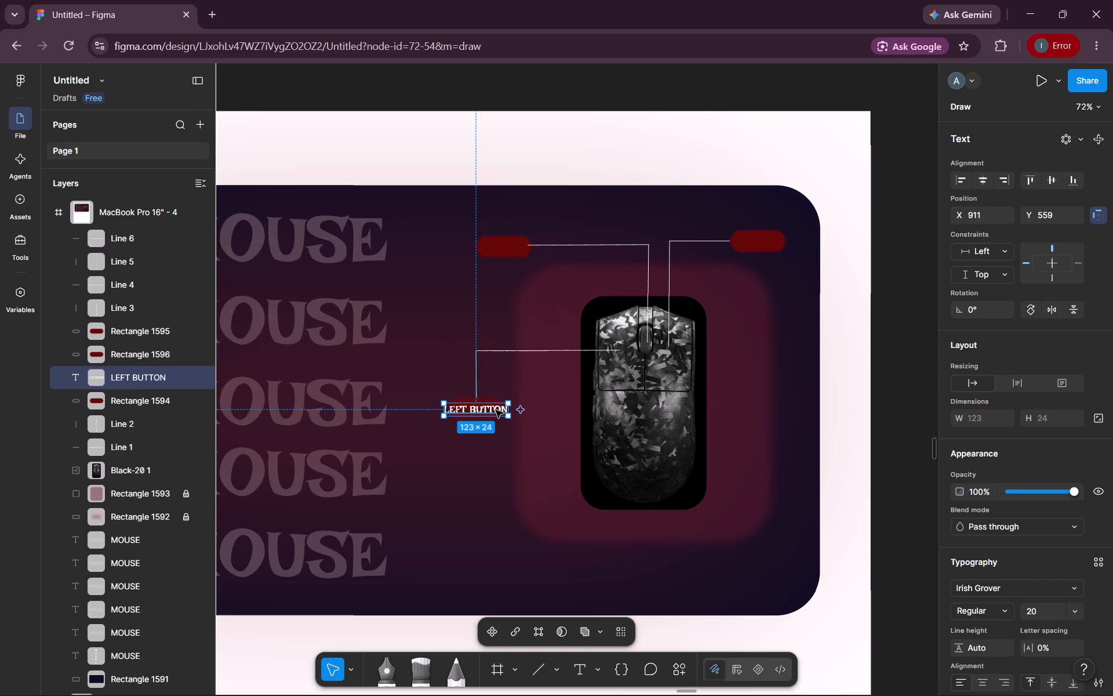
click(489, 466)
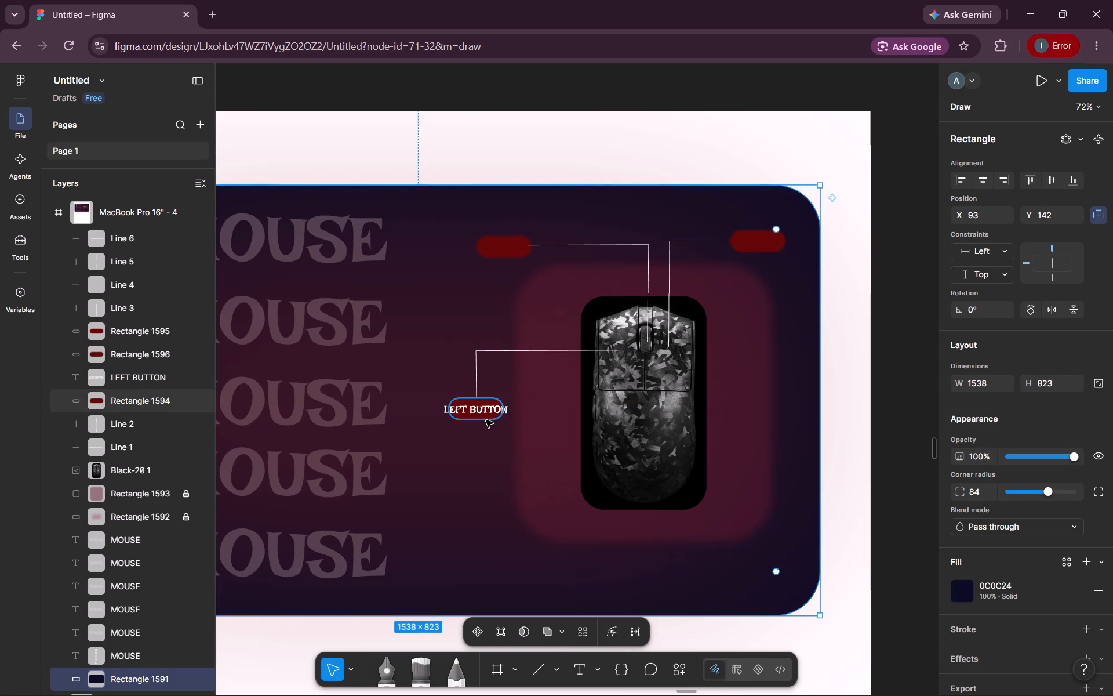
Widen the lower red pill around LEFT BUTTON, extending its left edge to X 896 and its right edge just past the text.
click(486, 419)
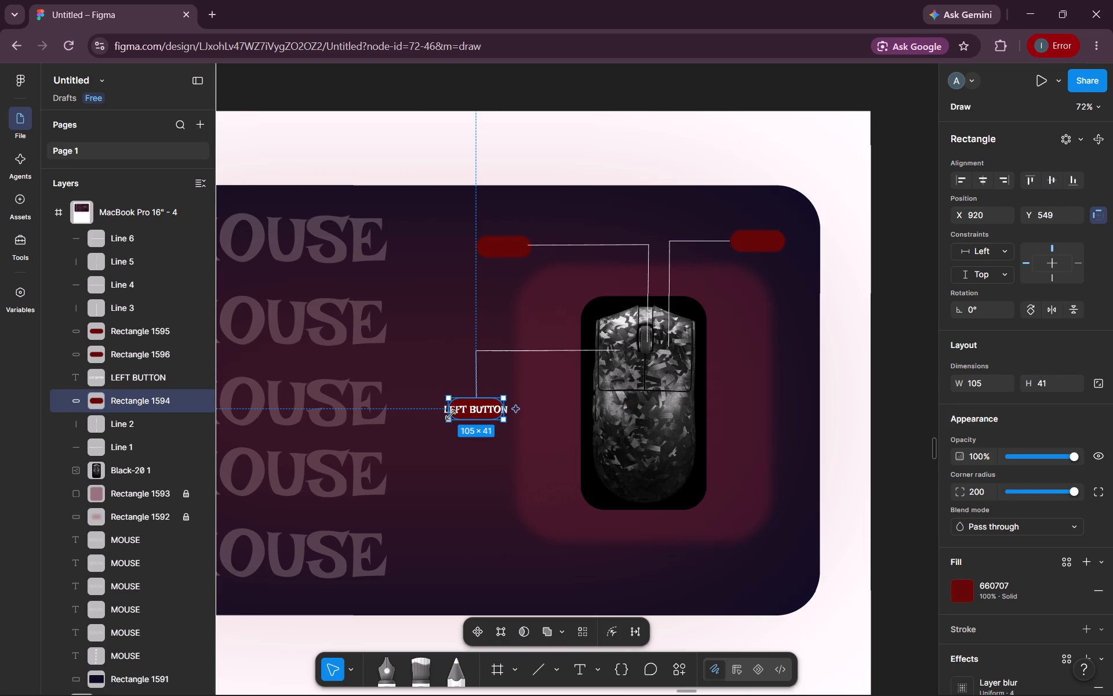
drag(448, 411, 435, 412)
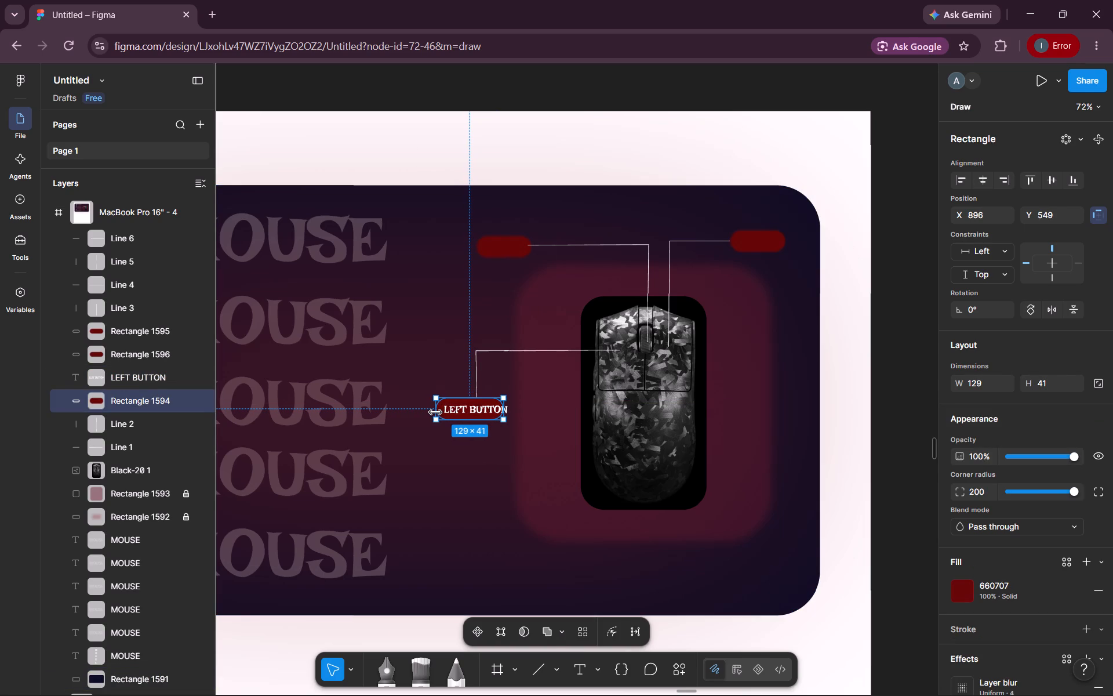
drag(435, 412, 436, 412)
drag(503, 409, 511, 409)
click(474, 461)
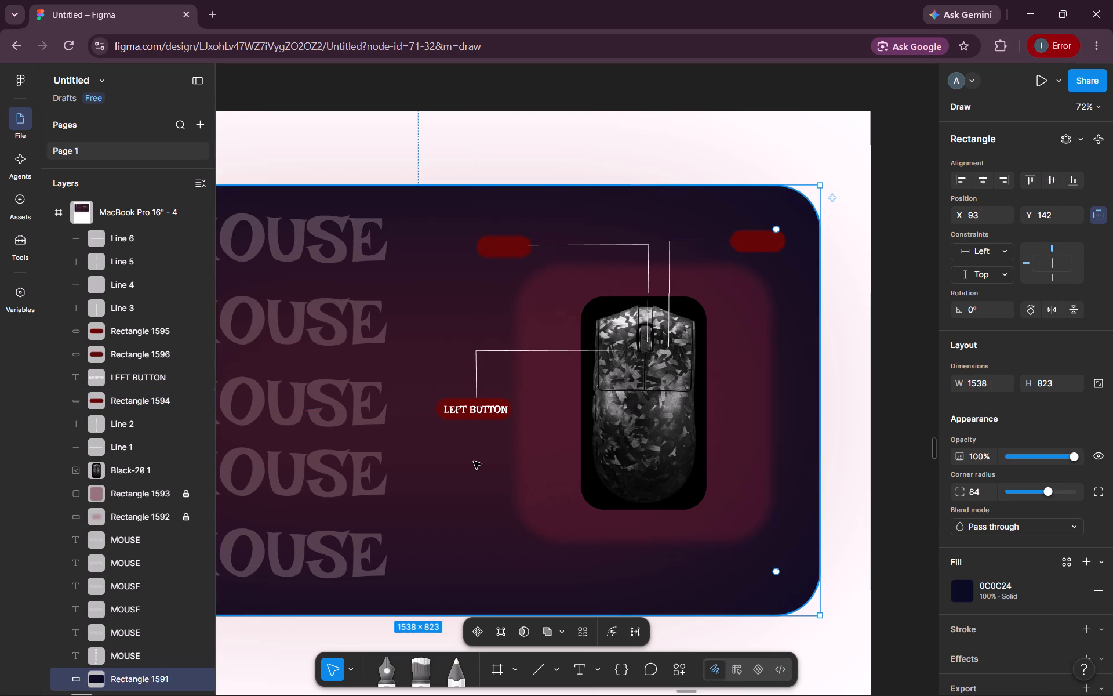
Duplicate the LEFT BUTTON text from the lower pill and place the copy above the upper-left red pill at X 964, Y 168.
scroll(474, 461, up, 1)
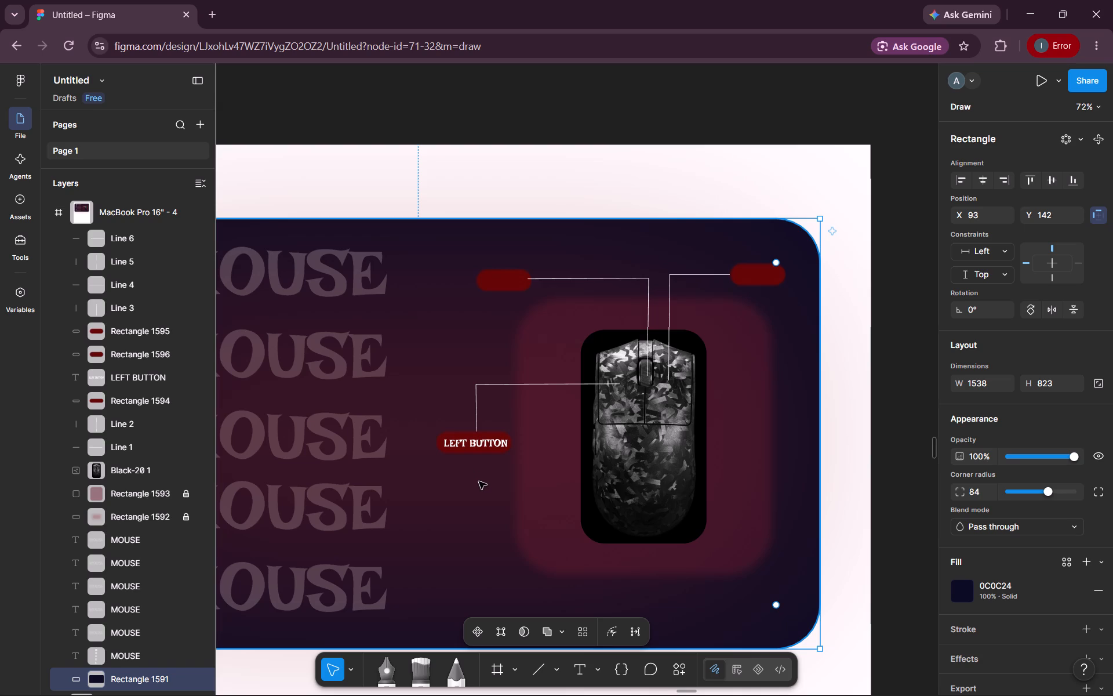
click(474, 441)
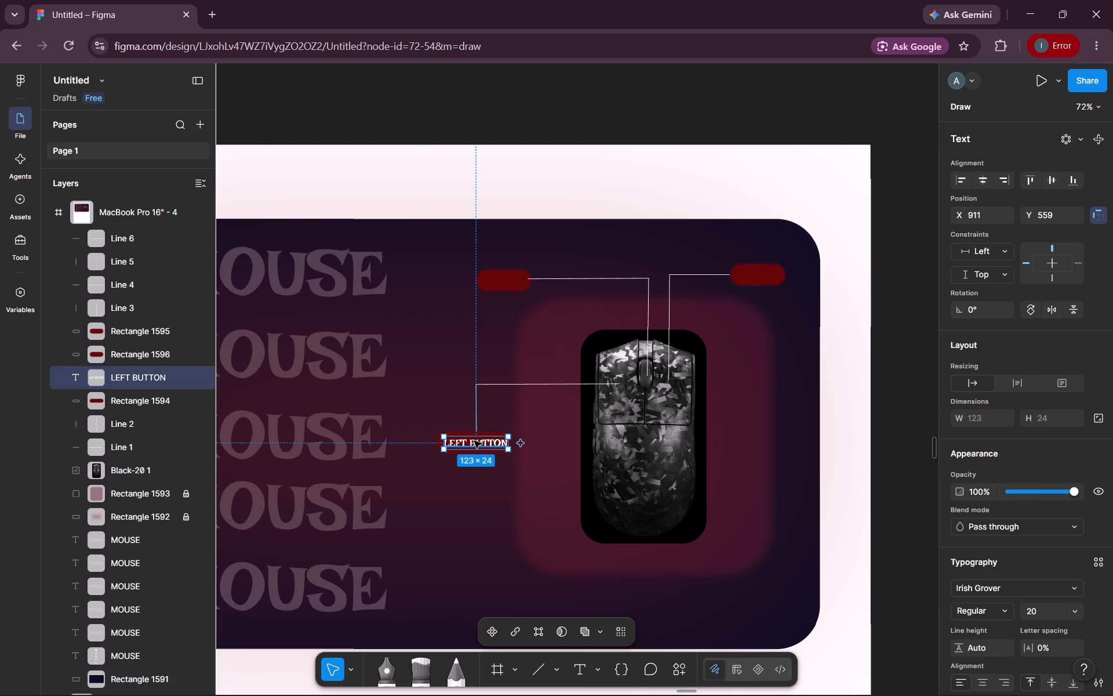
alt+drag(474, 441, 491, 347)
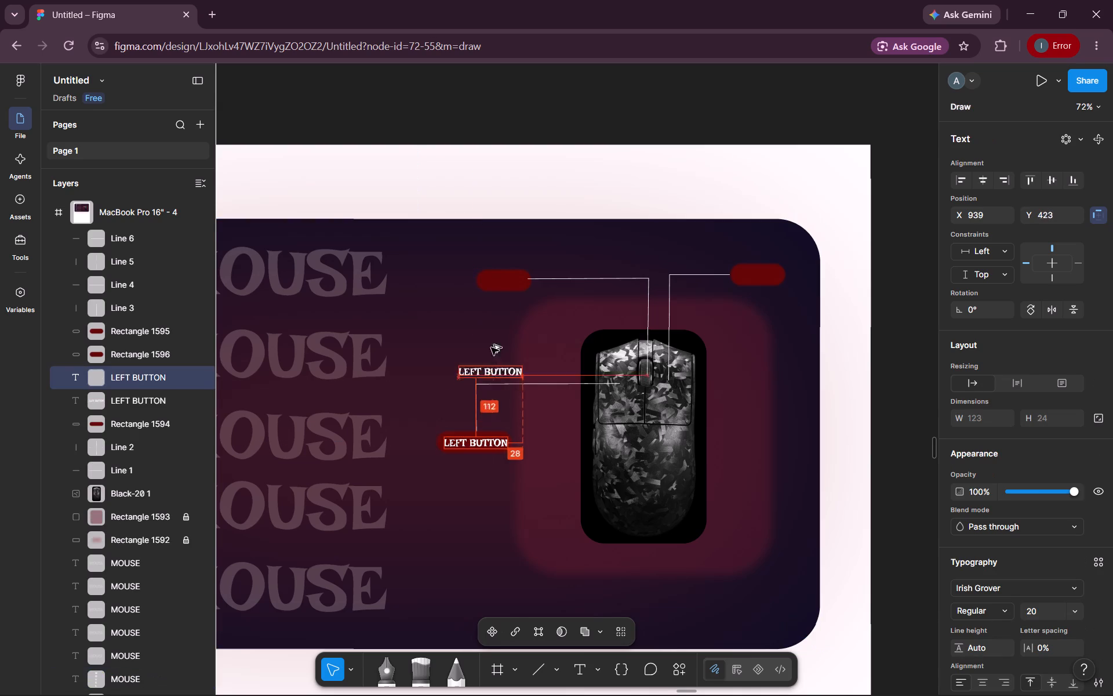
alt+drag(491, 347, 503, 273)
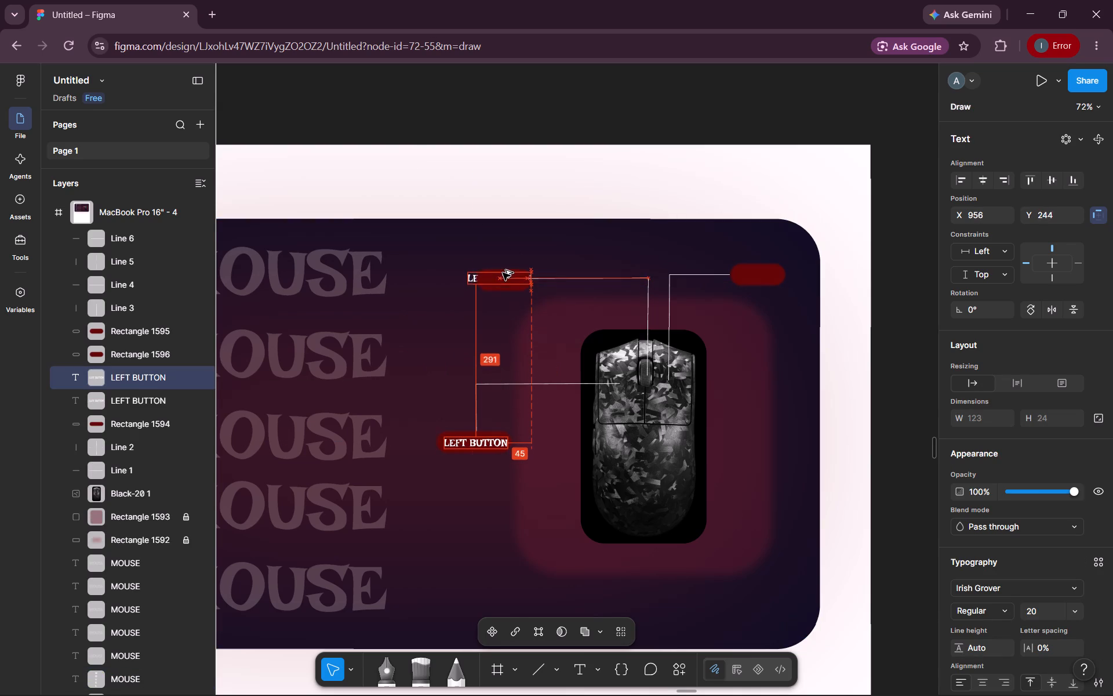
alt+drag(503, 273, 500, 237)
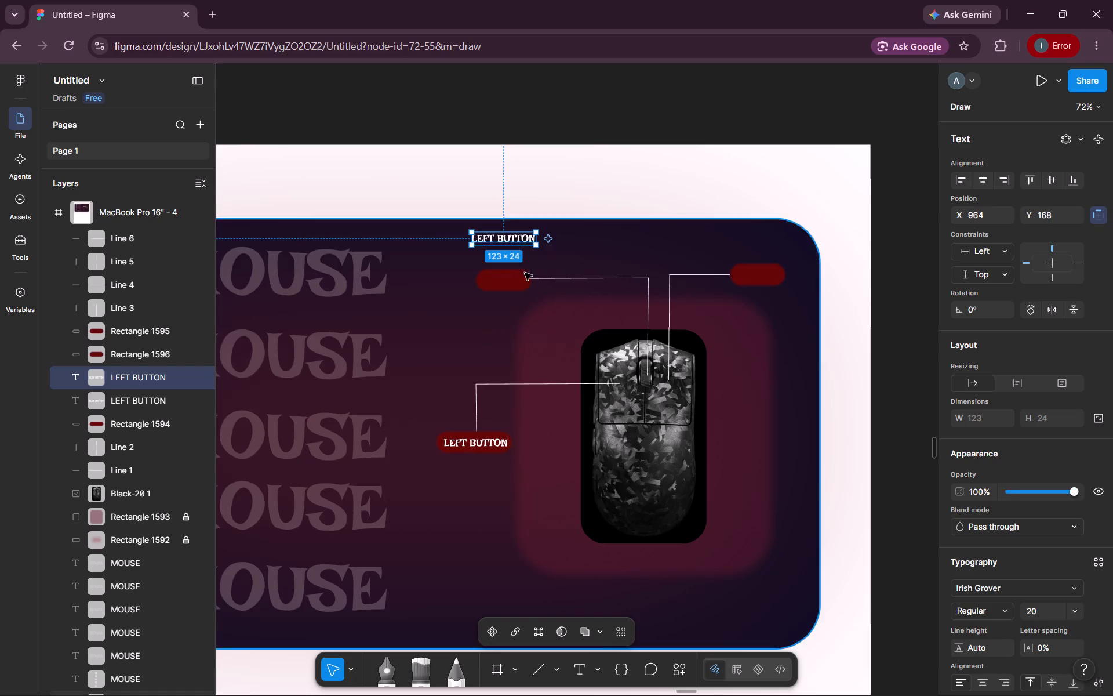
Duplicate that LEFT BUTTON copy onto the upper-right red pill at X 1450, Y 236.
alt+drag(496, 239, 518, 239)
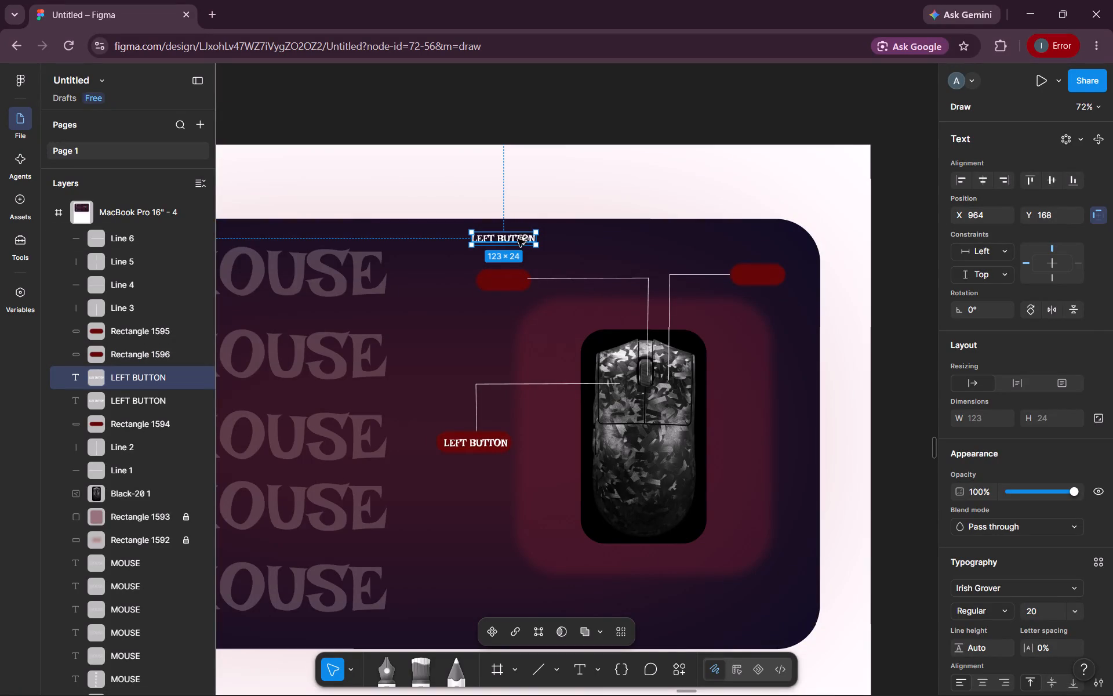
alt+drag(518, 239, 749, 274)
click(761, 274)
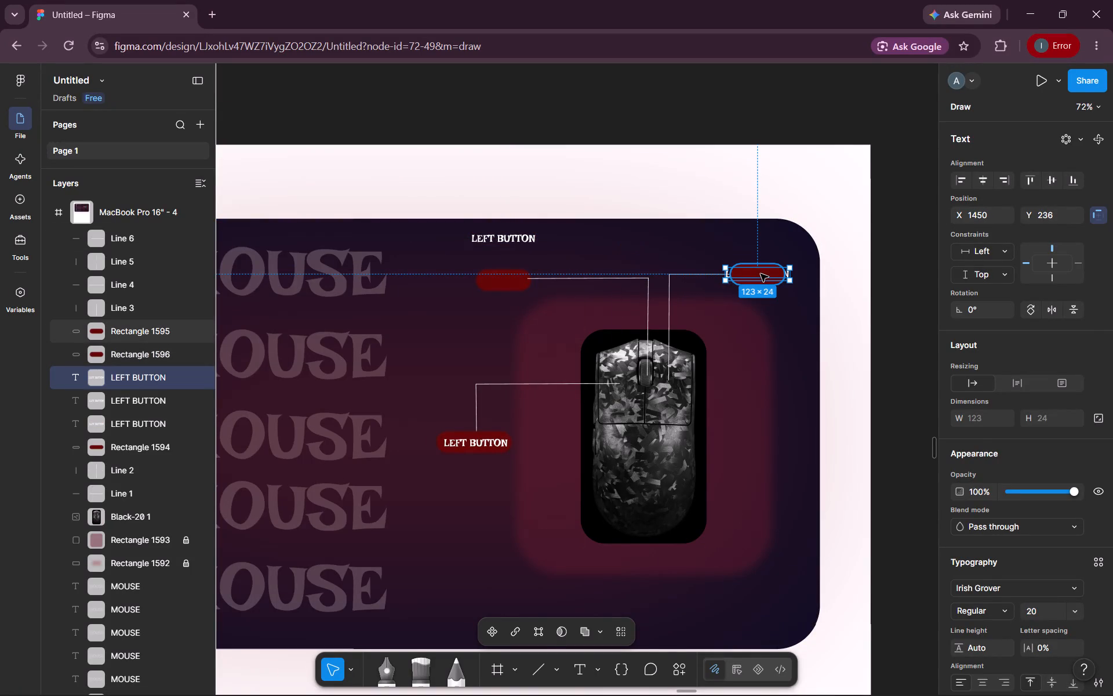
Bring the LEFT BUTTON copy on the upper-right red pill to the front.
click(815, 274)
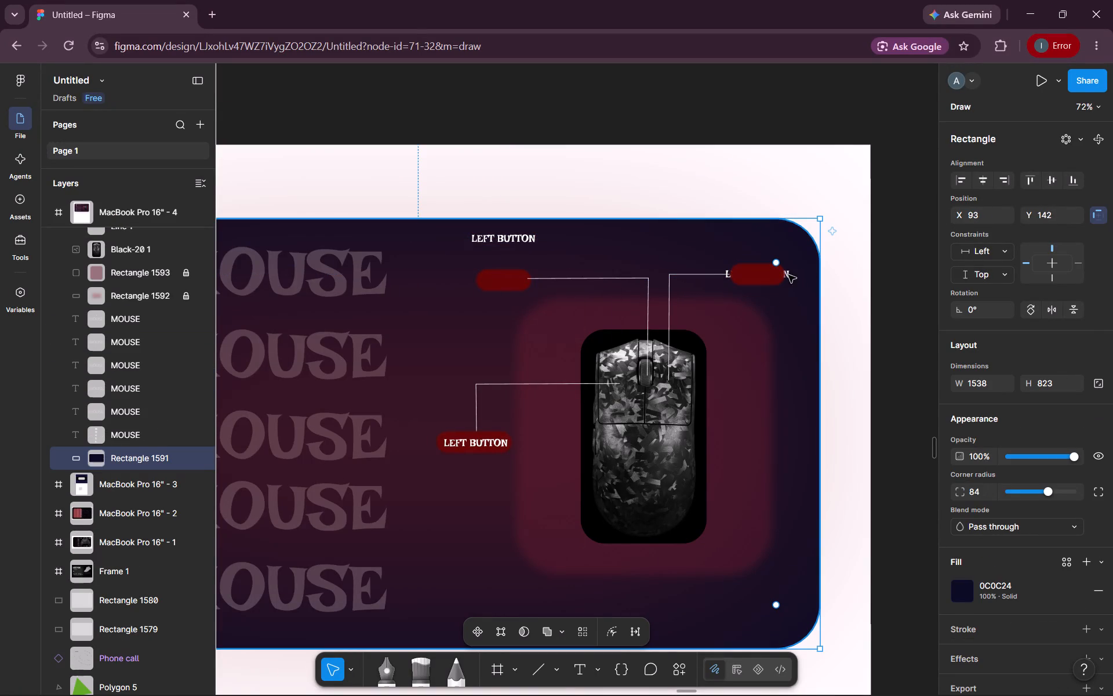
click(787, 275)
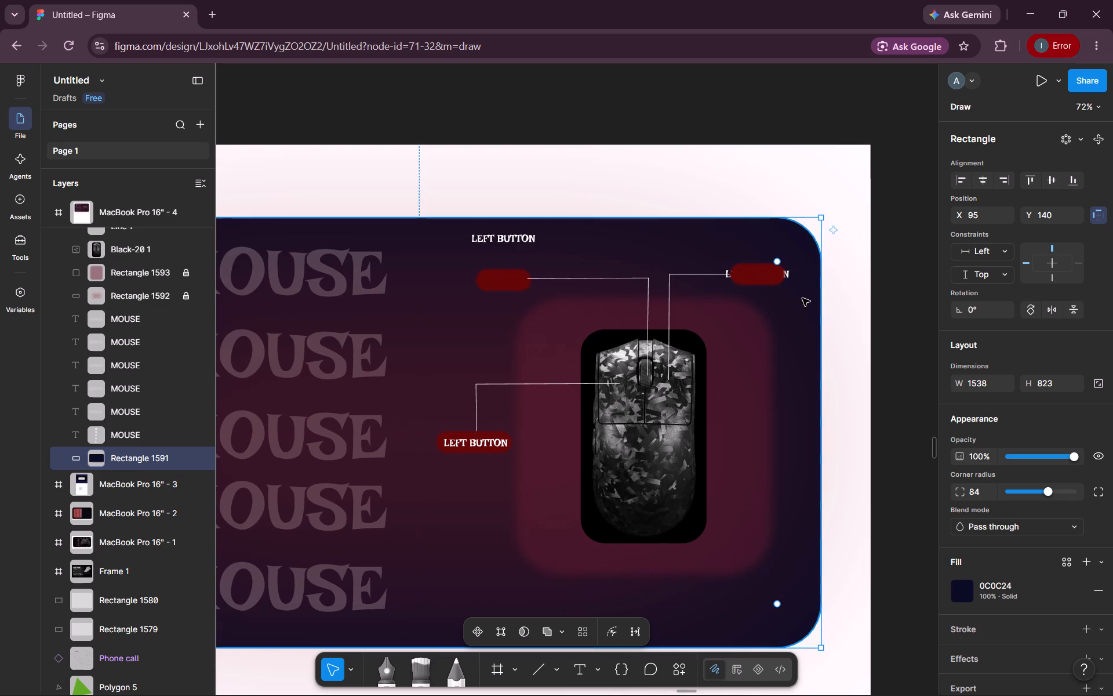
click(789, 274)
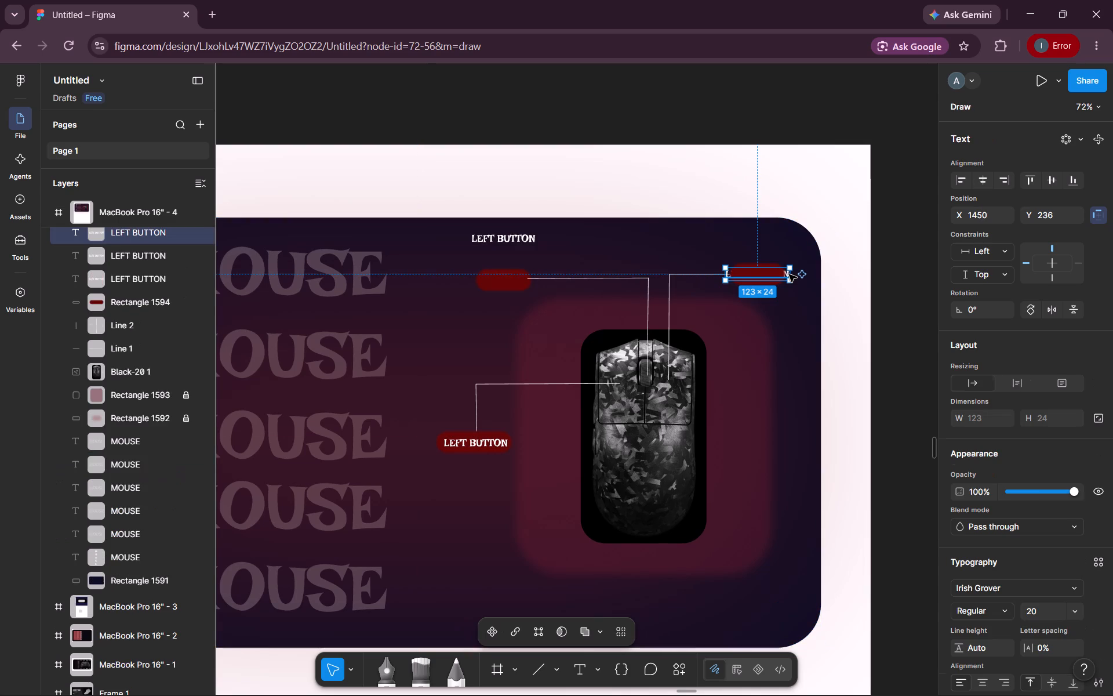
right_click(789, 274)
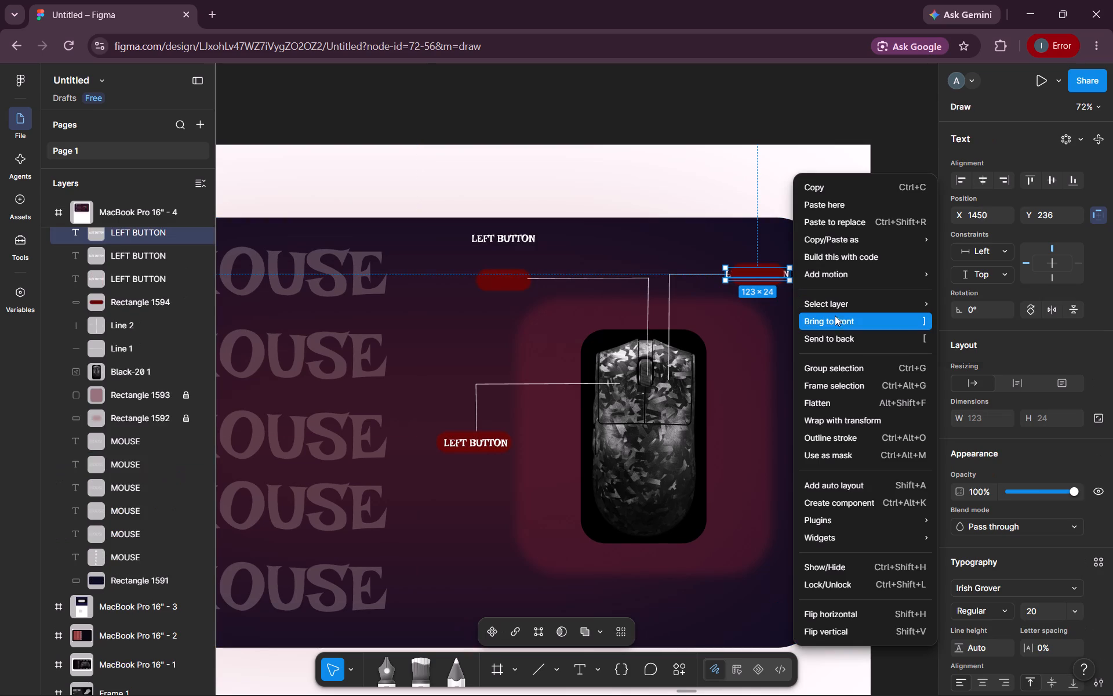
click(835, 321)
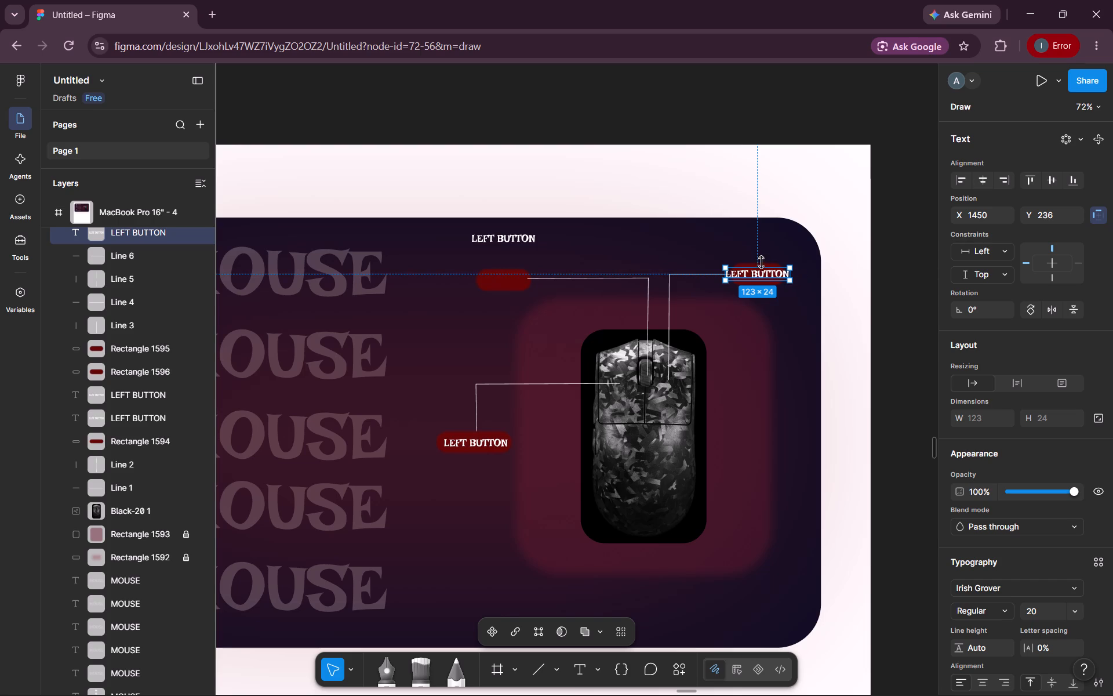
click(865, 251)
Widen the upper-right red pill to 148 by extending its right edge past the LEFT BUTTON text.
click(756, 282)
click(871, 298)
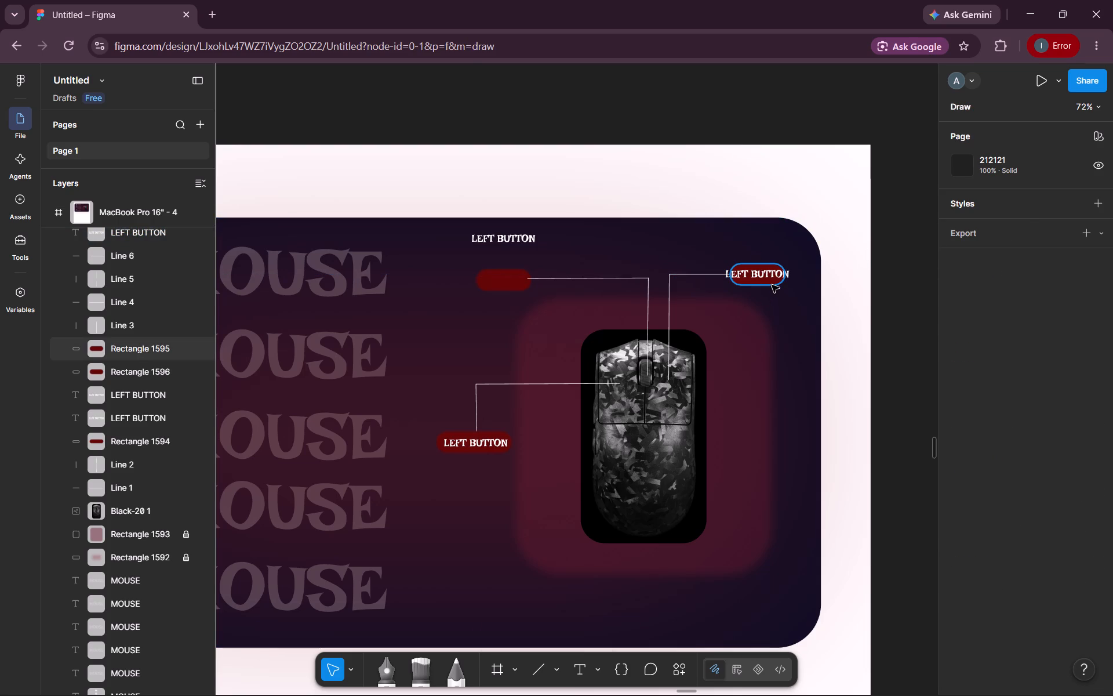
click(772, 285)
drag(784, 277, 796, 276)
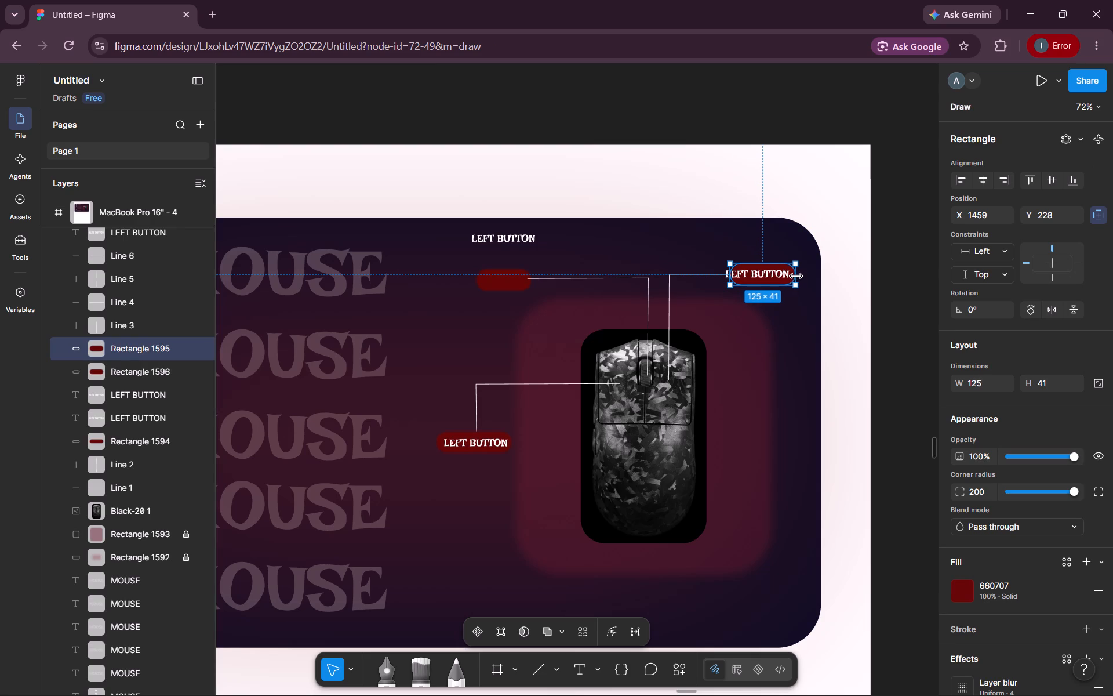
drag(796, 276, 808, 277)
click(842, 264)
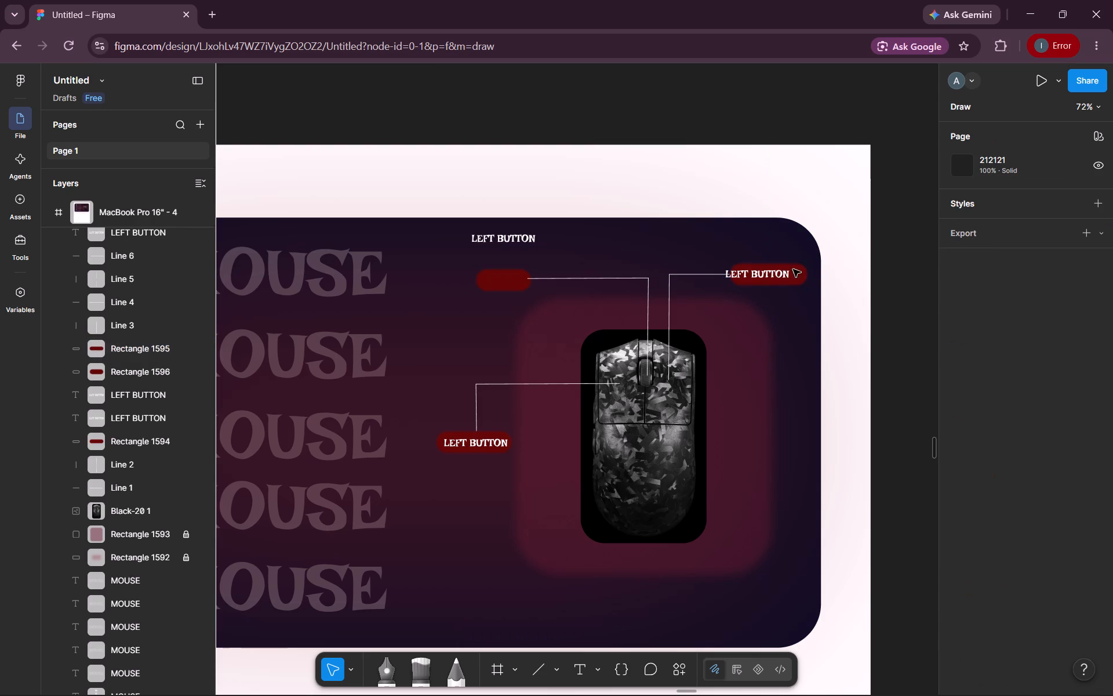
Centre the LEFT BUTTON text on the widened upper-right pill at X 1471, Y 239.
drag(766, 275, 781, 275)
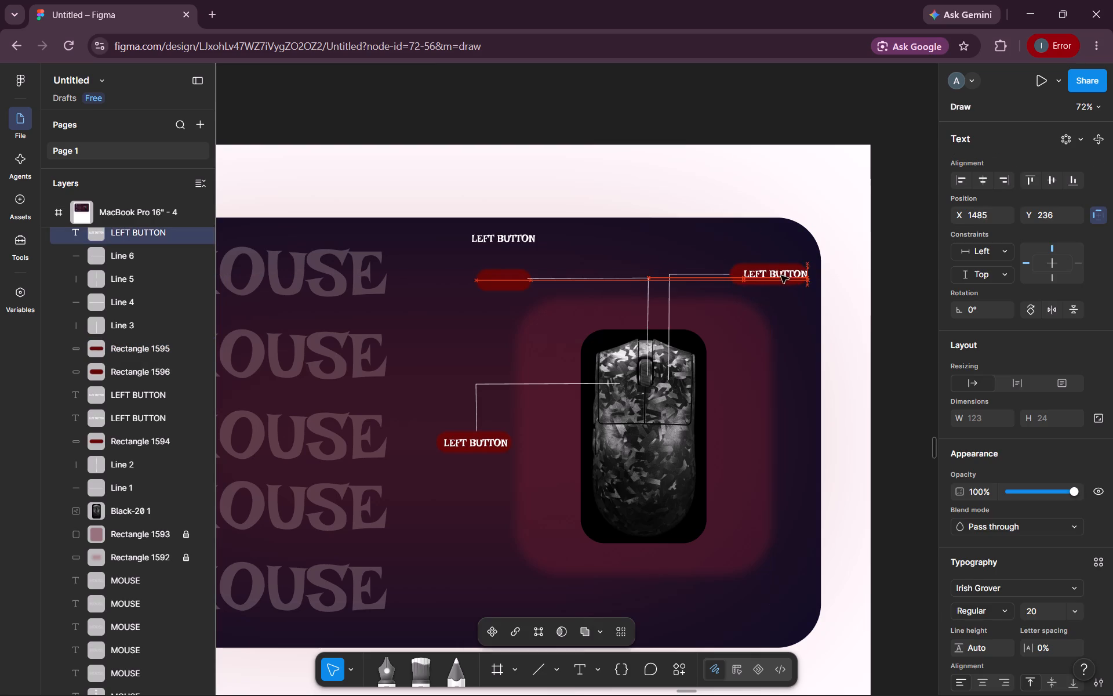
drag(781, 275, 777, 274)
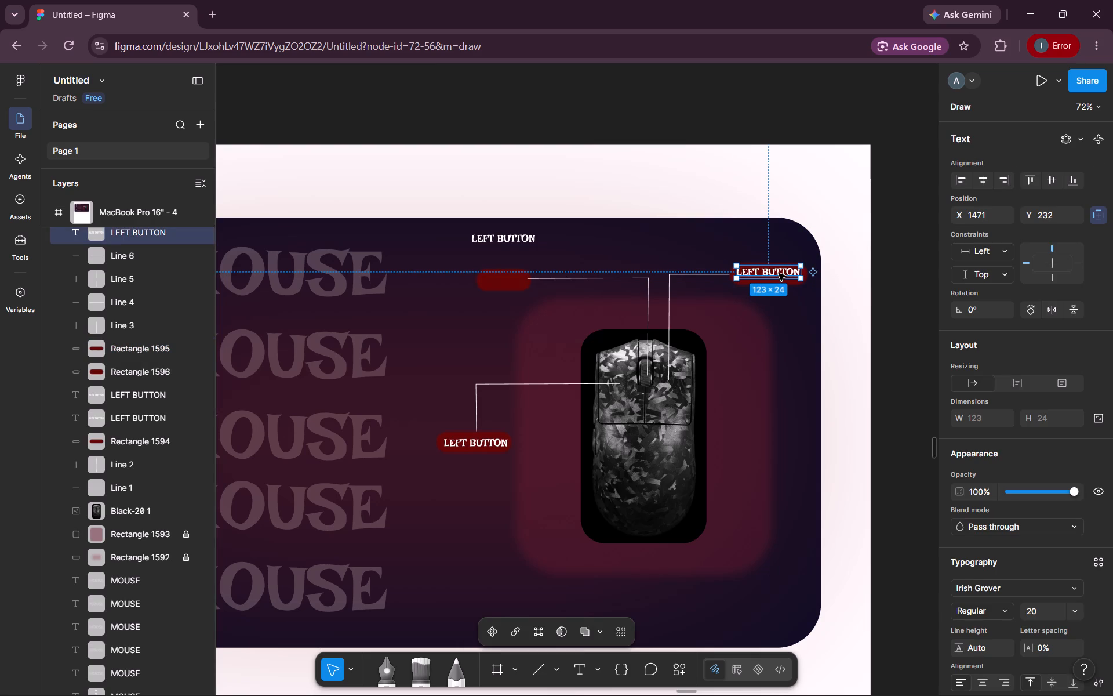
click(779, 273)
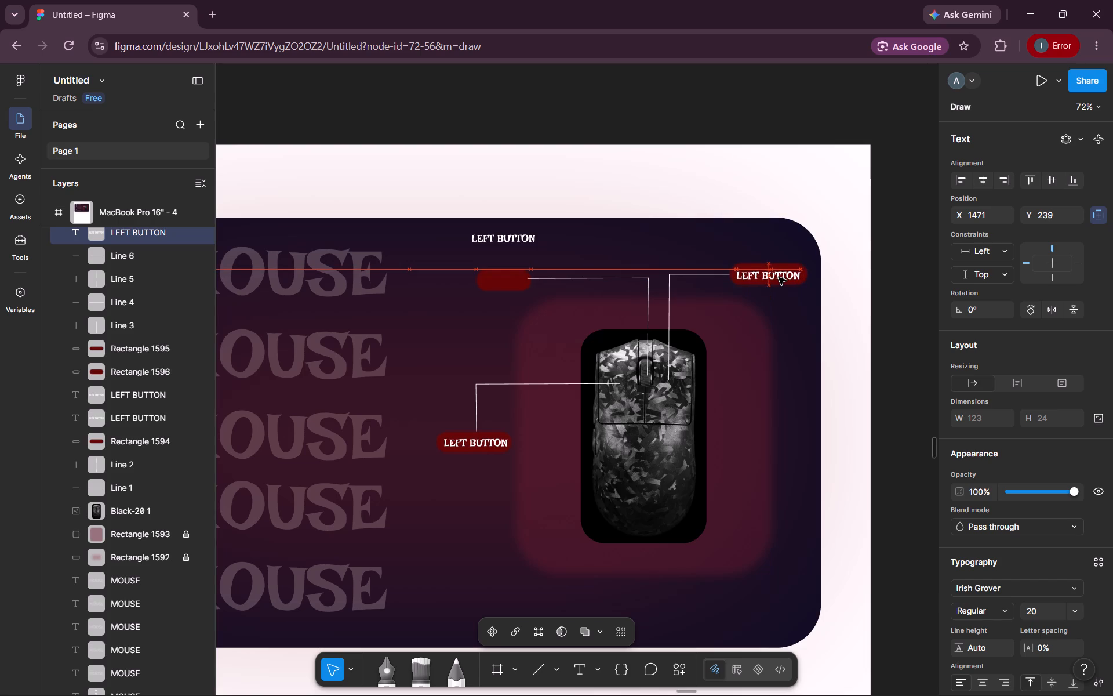
click(841, 278)
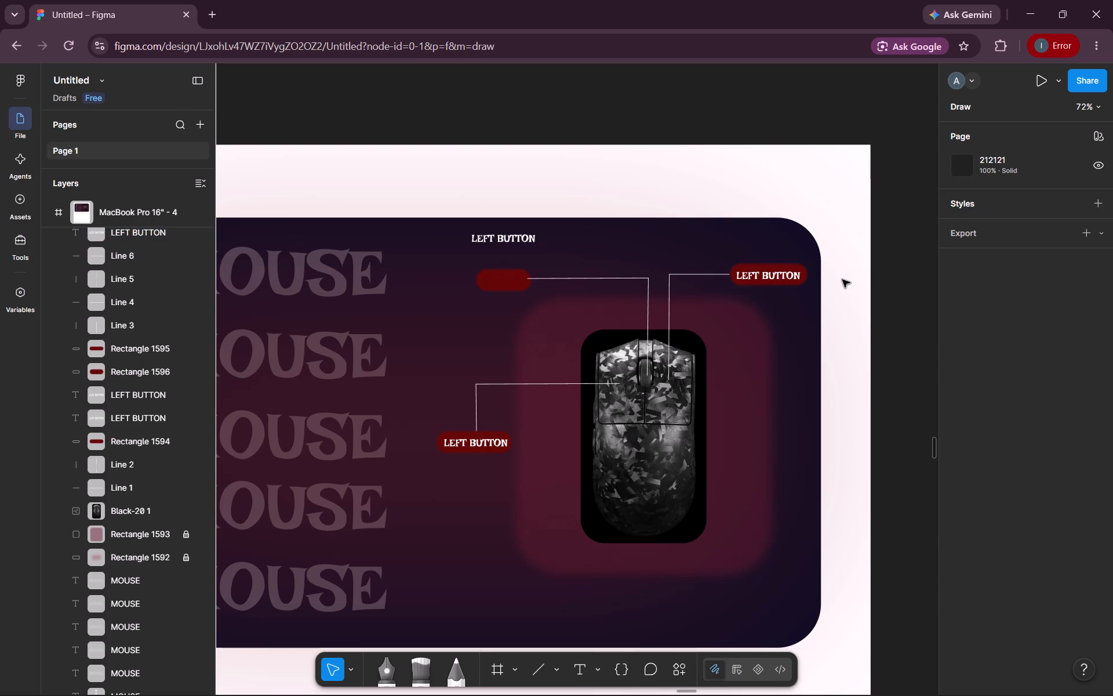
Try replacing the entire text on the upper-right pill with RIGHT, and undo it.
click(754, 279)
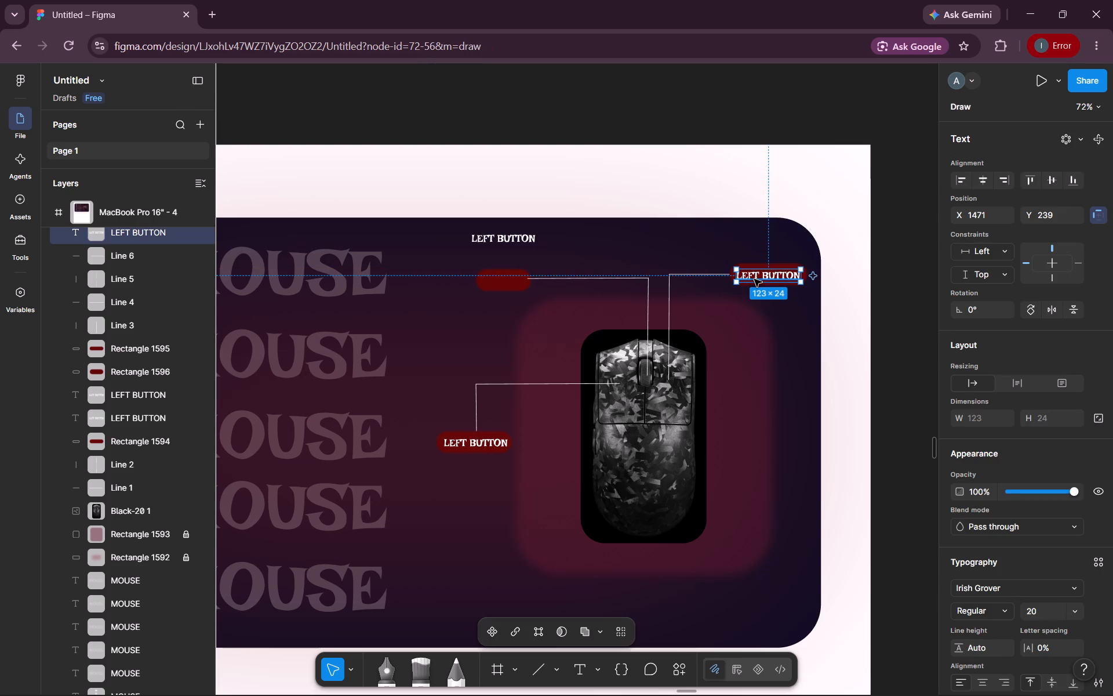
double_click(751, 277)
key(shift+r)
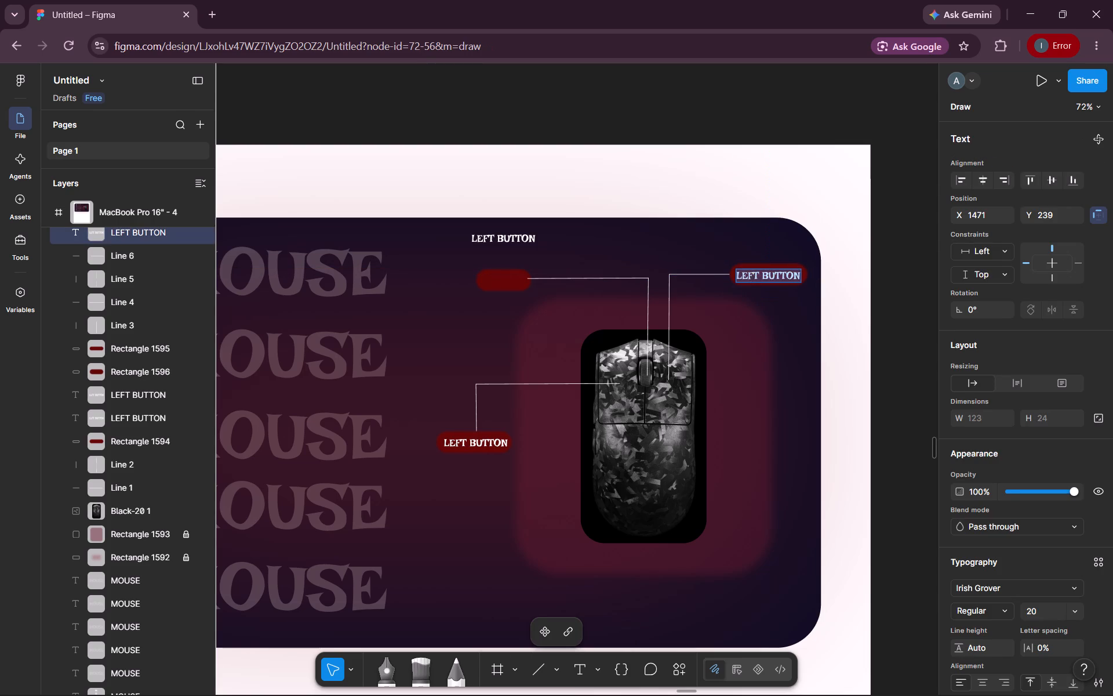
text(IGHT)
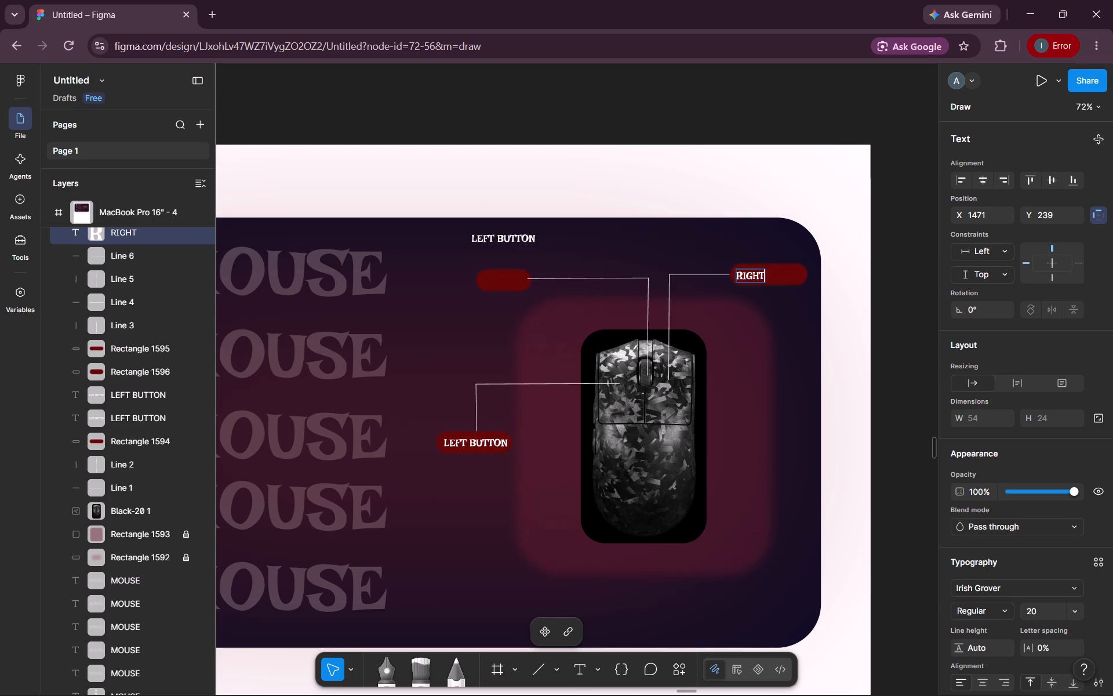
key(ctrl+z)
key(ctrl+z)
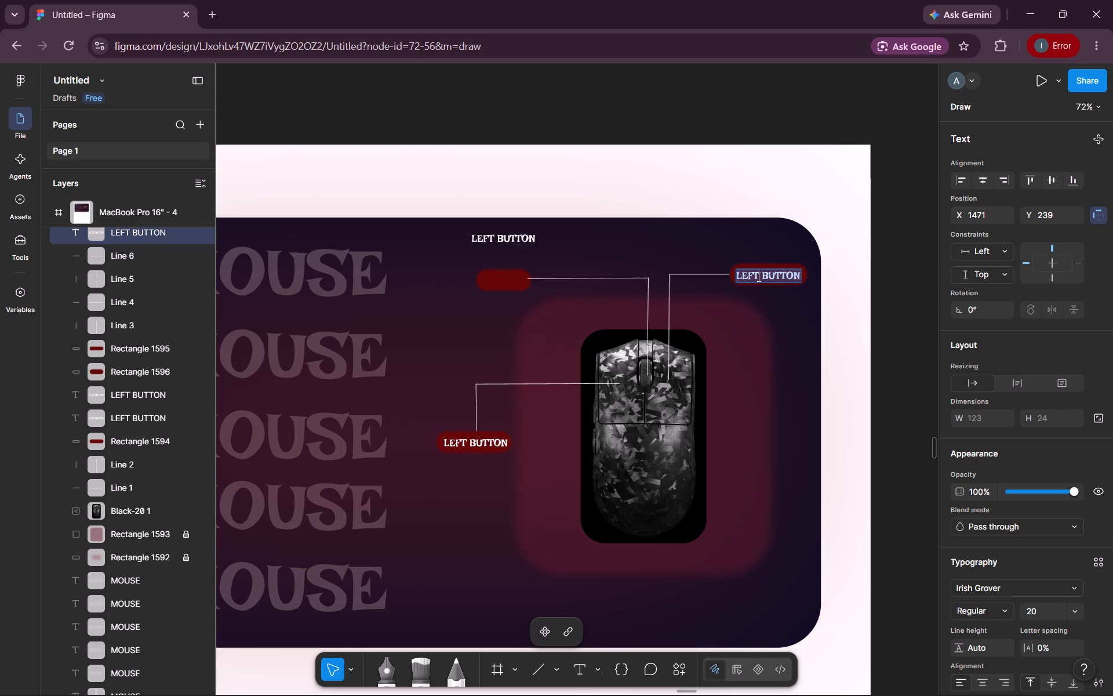
Replace only the word LEFT with RIGHT in the upper-right pill's text so it reads RIGHT BUTTON.
click(758, 277)
drag(758, 277, 740, 278)
text(RIGHT)
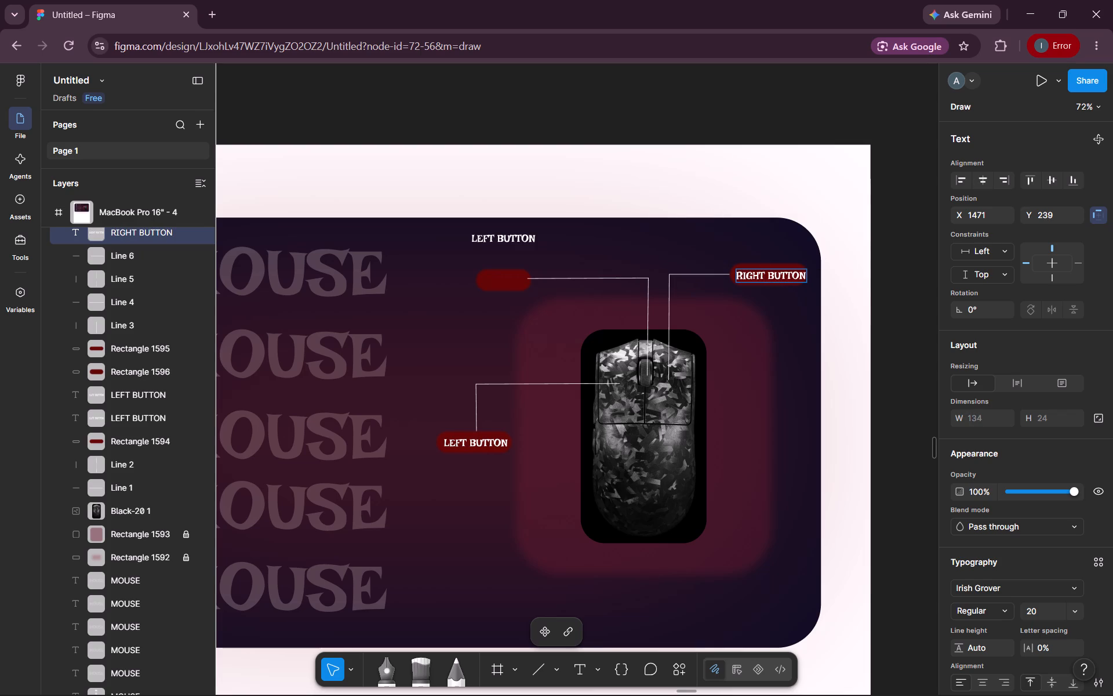
click(836, 286)
click(852, 268)
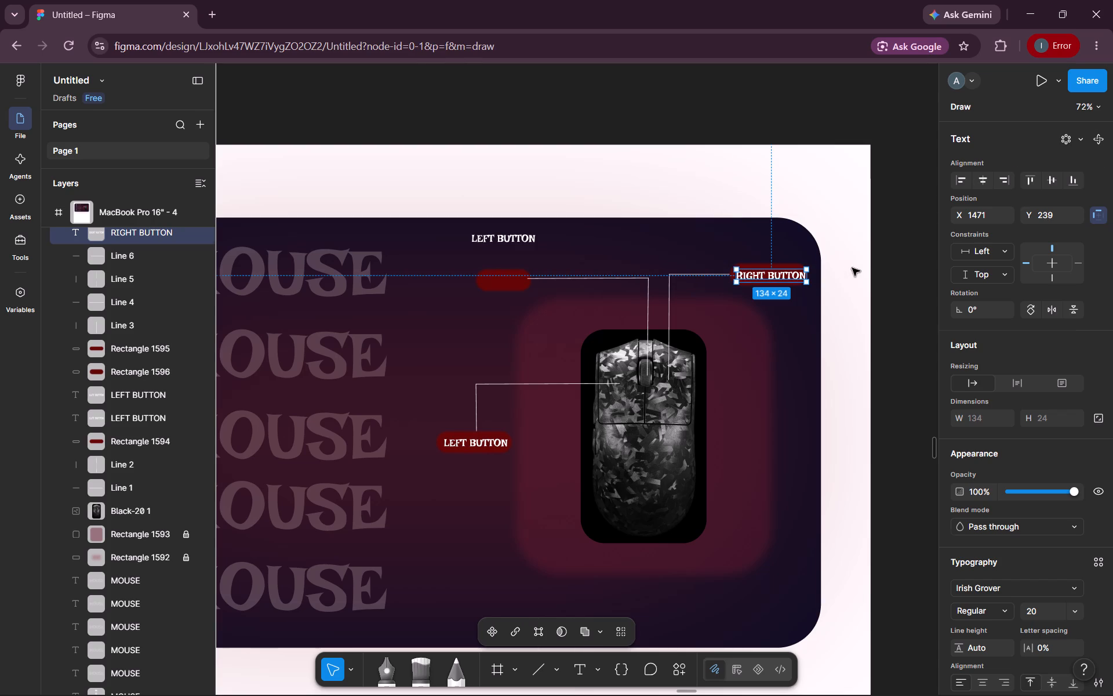
Widen the upper-right red pill to slightly over 159, extending its right edge beyond the RIGHT BUTTON text.
click(795, 267)
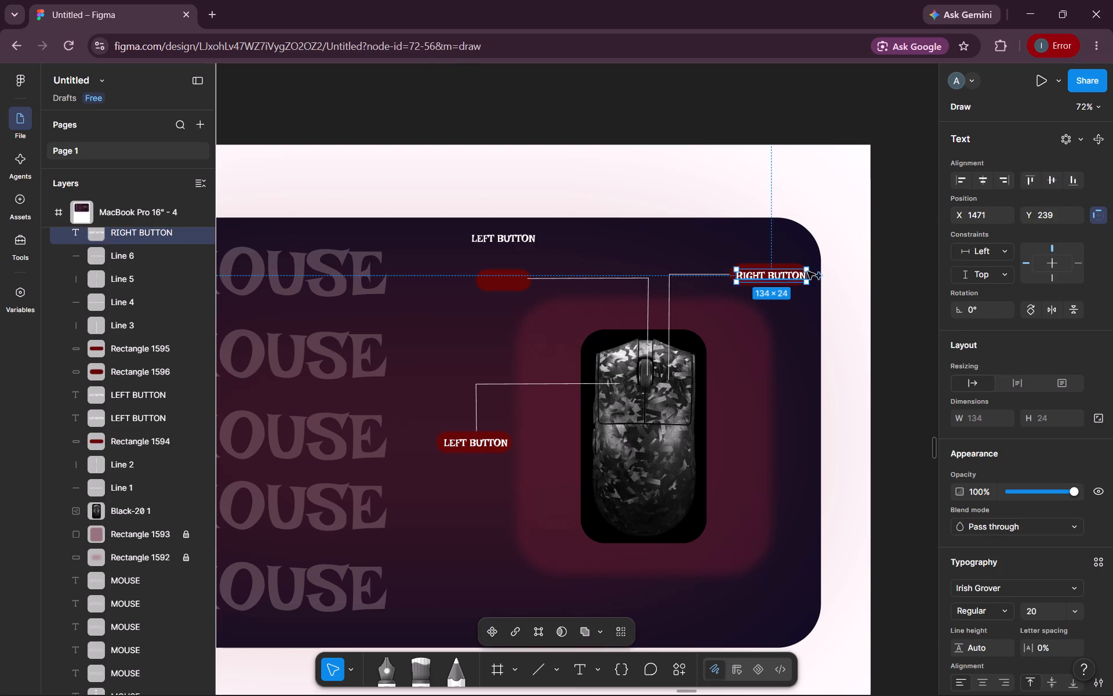
click(823, 293)
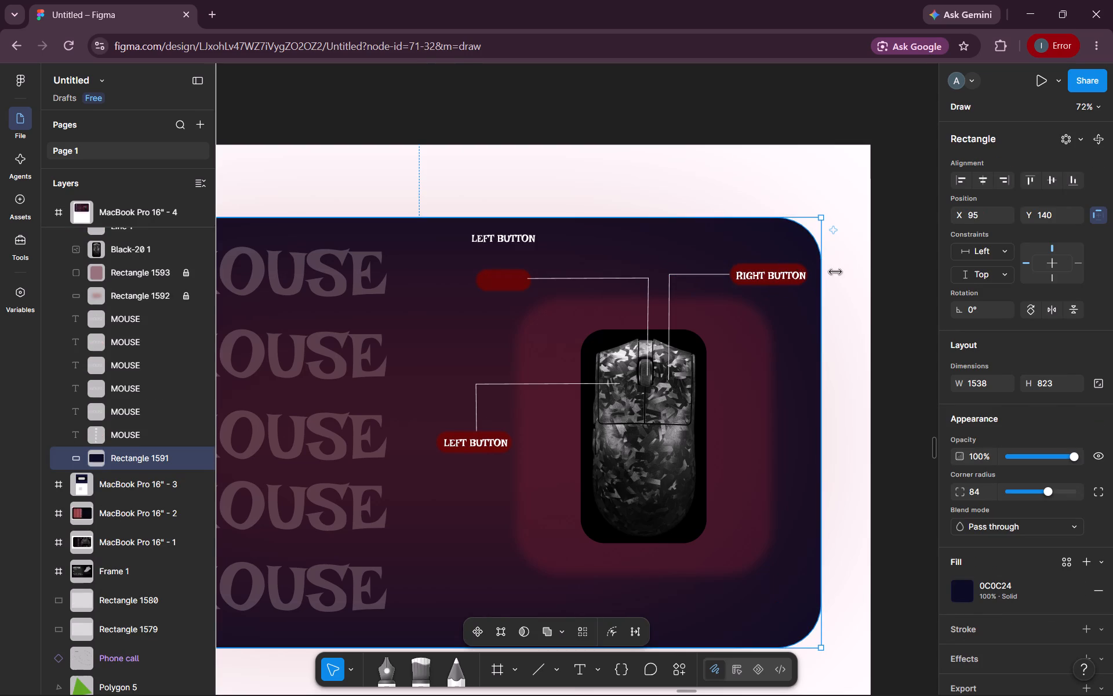
click(835, 272)
click(765, 267)
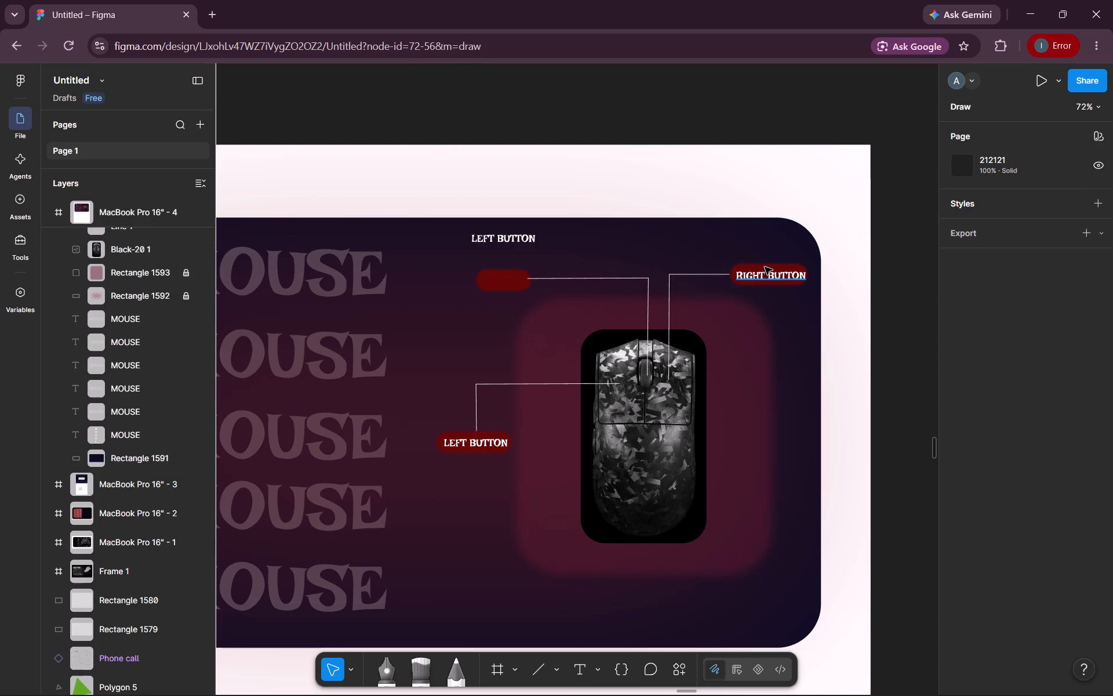
click(772, 262)
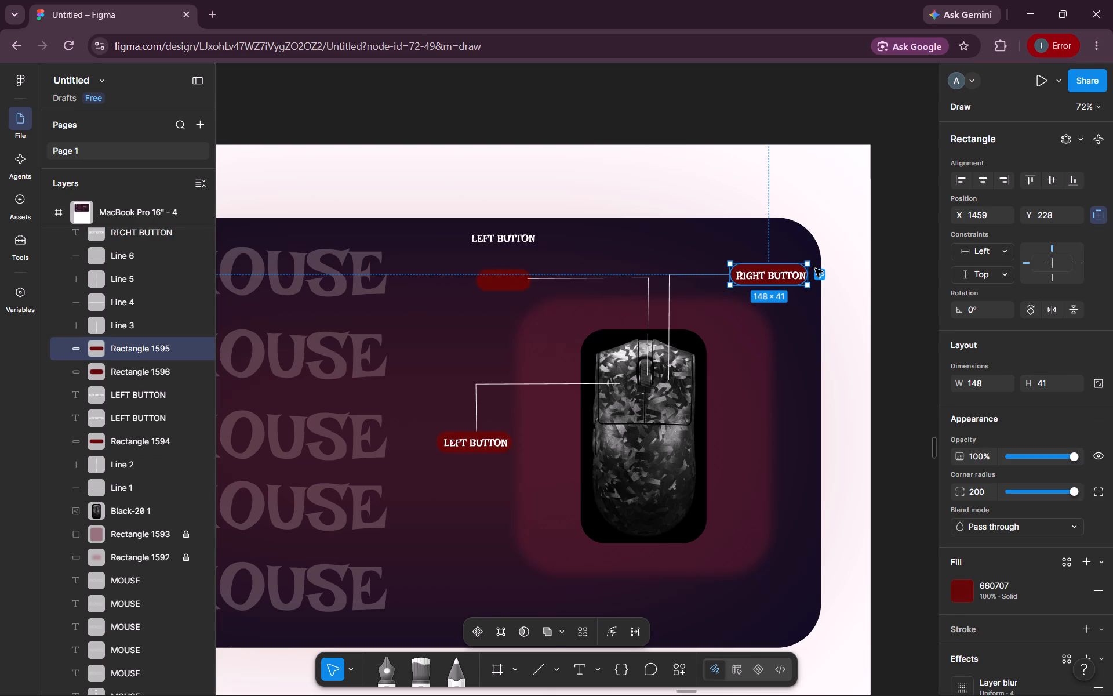
drag(808, 275, 813, 275)
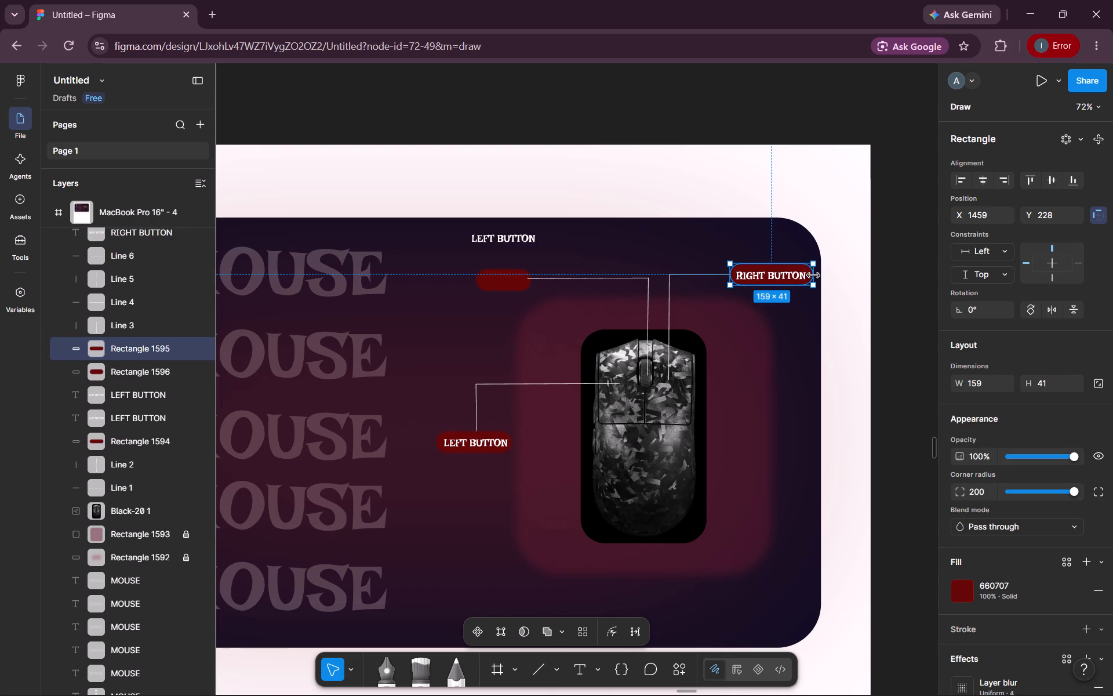
drag(813, 275, 817, 275)
click(838, 278)
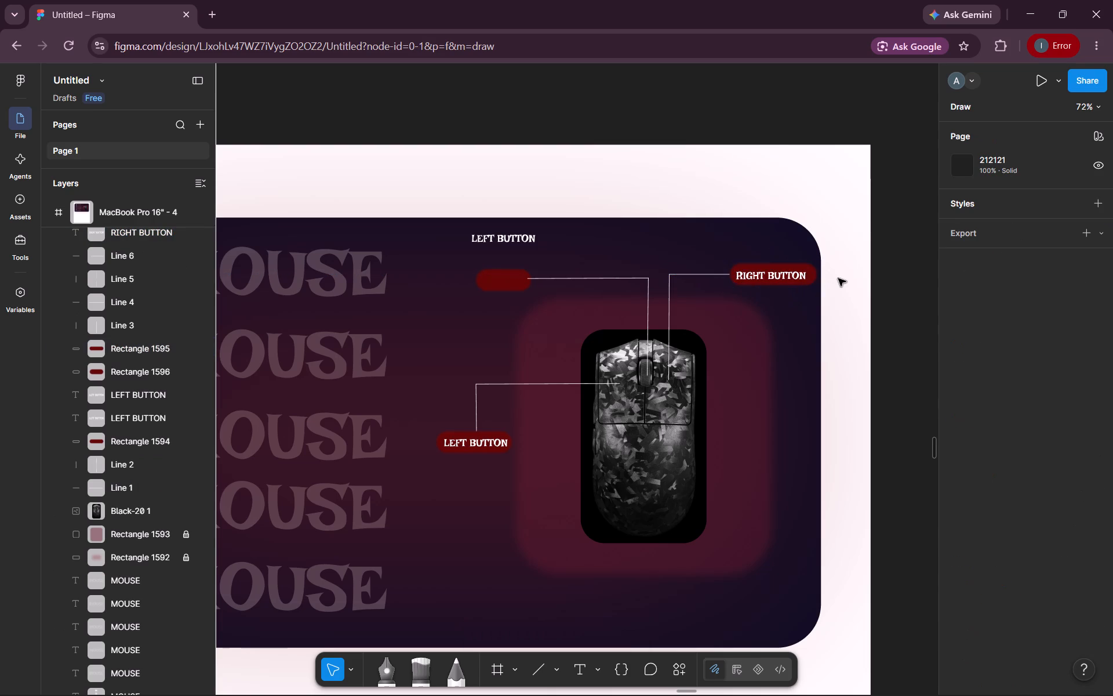
Centre the RIGHT BUTTON text on the widened upper-right pill at X 1475, Y 239.
click(779, 277)
click(779, 277)
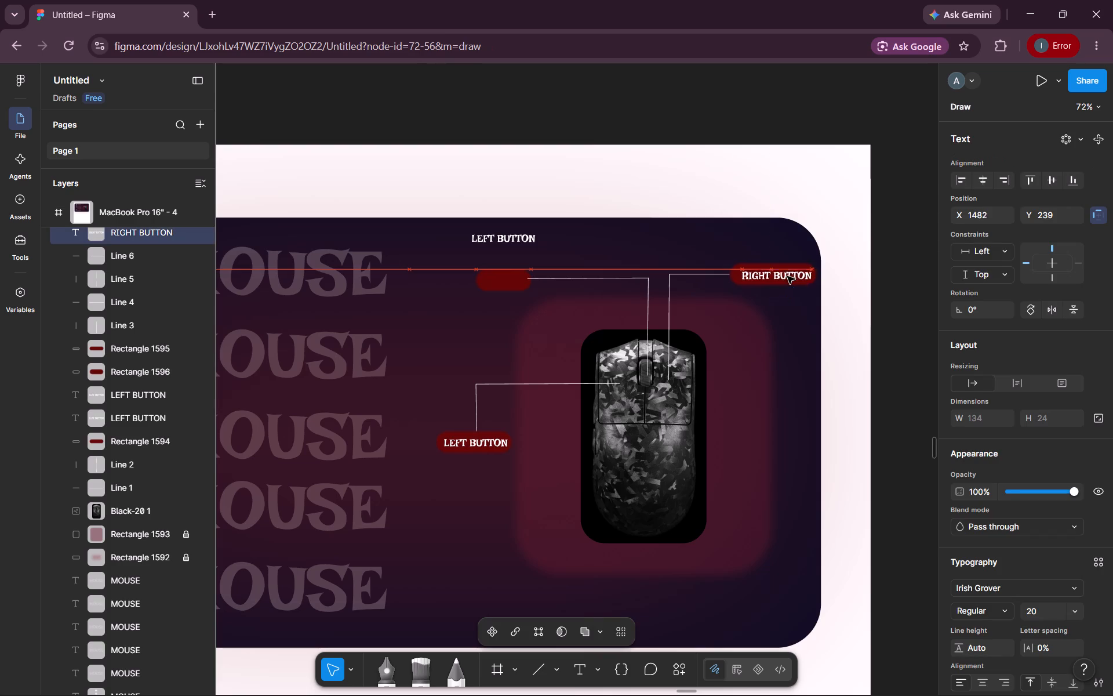
click(834, 298)
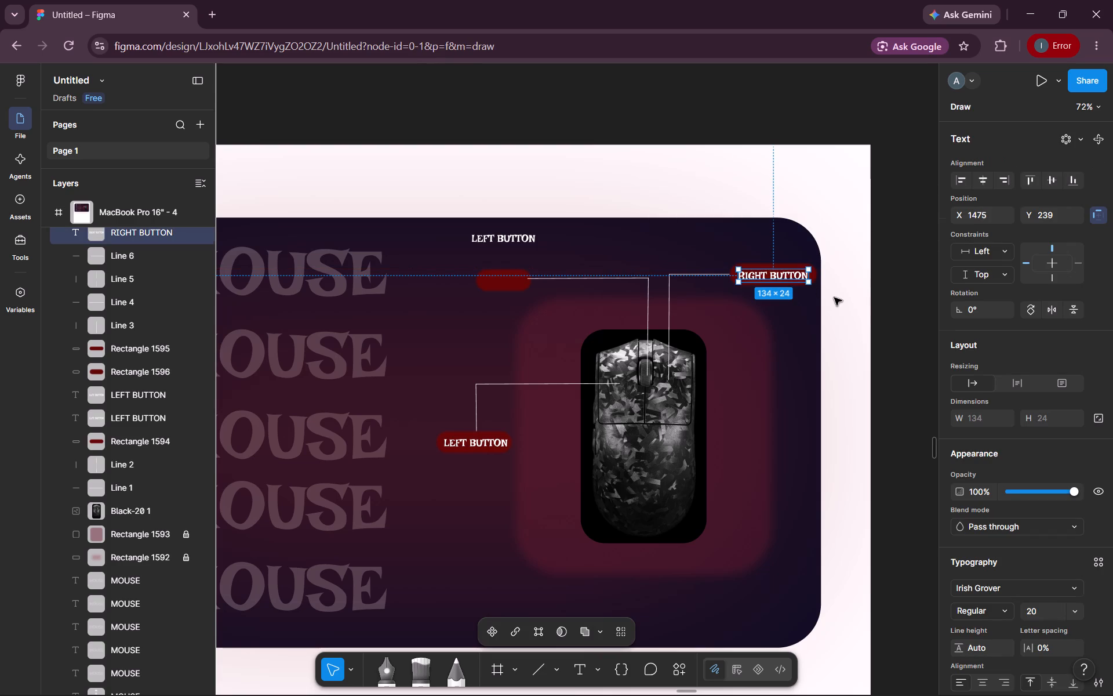
Replace the word LEFT with SCROLL in the loose text above the empty upper-left red pill so it reads SCROLL BUTTON.
scroll(834, 298, right, 1)
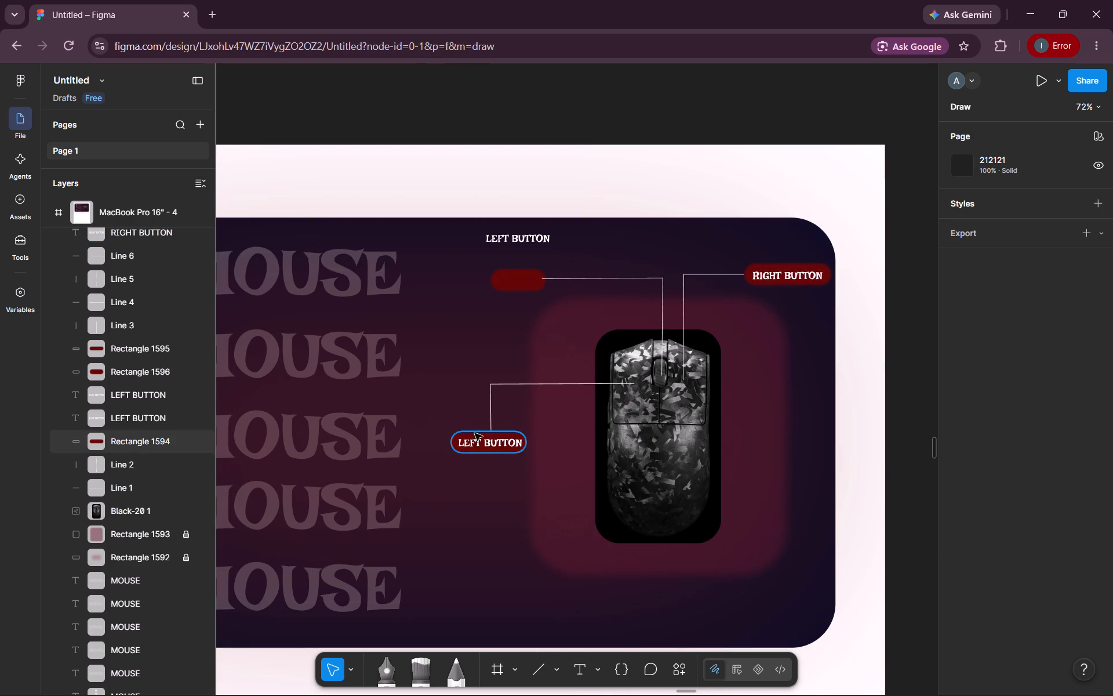
scroll(449, 483, up, 1)
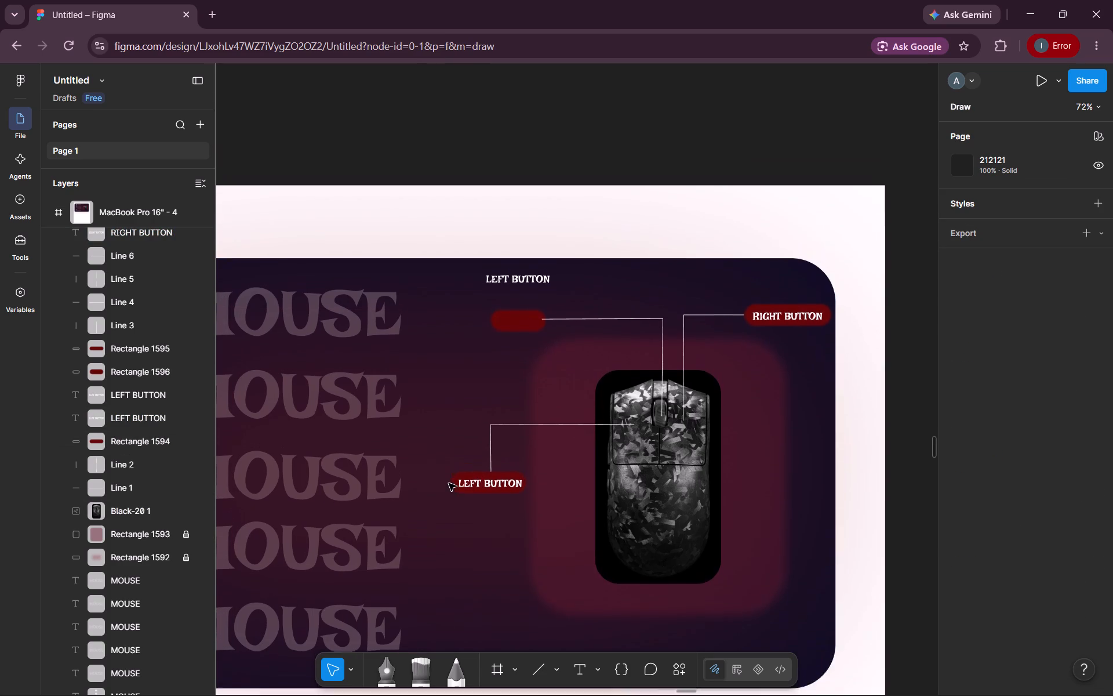
scroll(449, 483, up, 1)
click(515, 295)
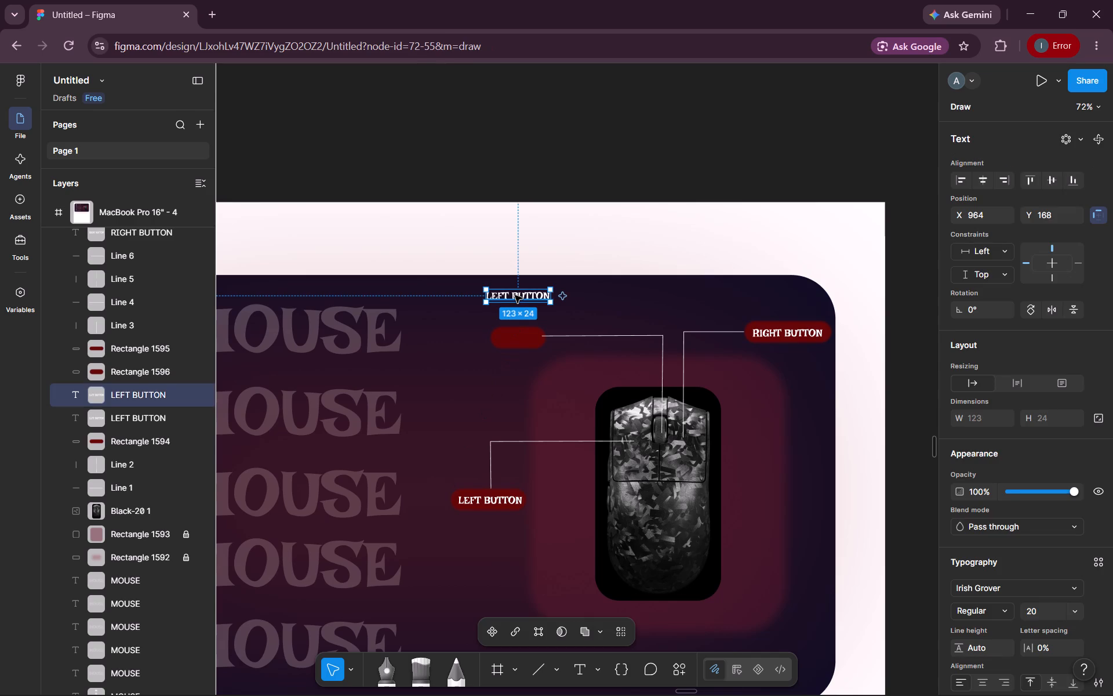
double_click(499, 297)
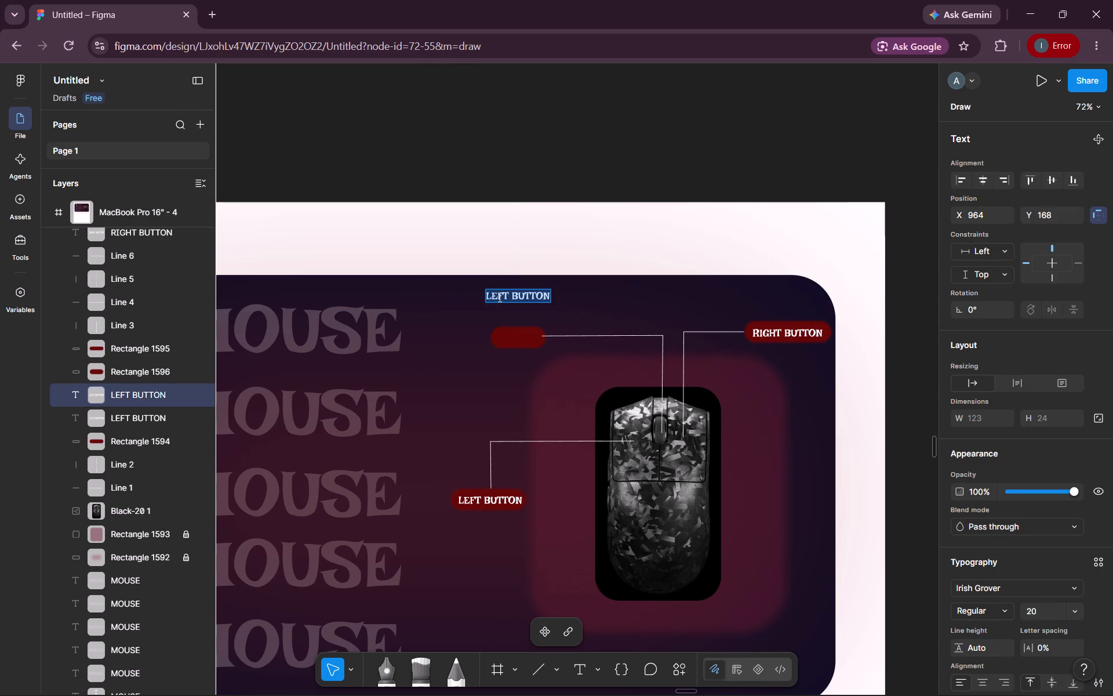
double_click(499, 297)
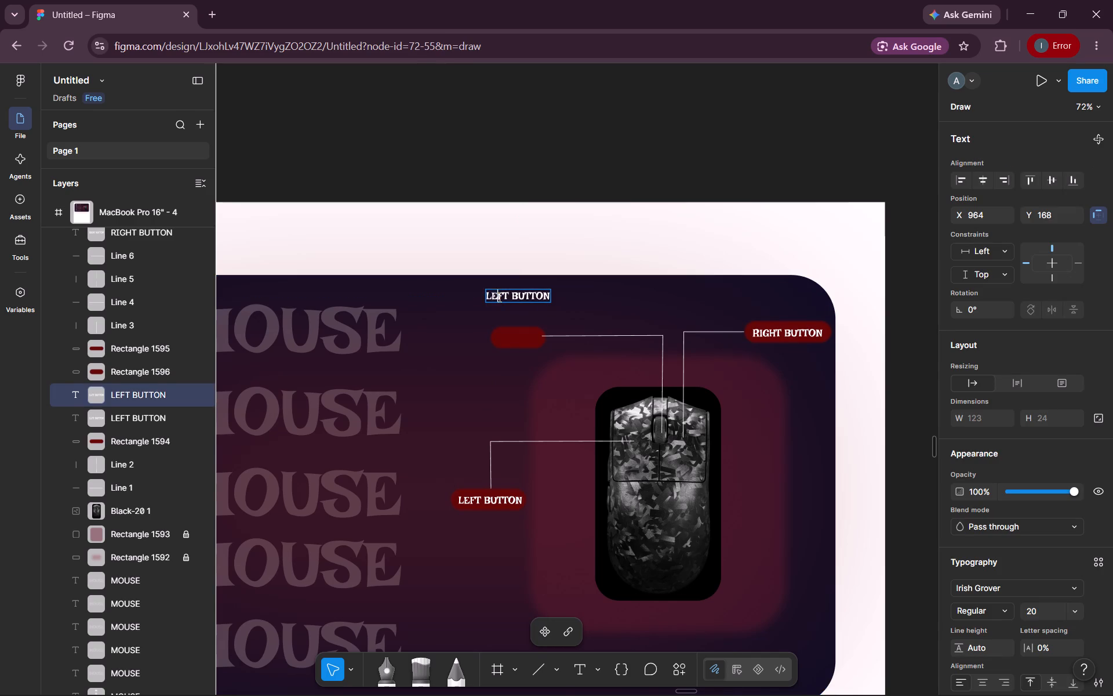
text(SCROLL)
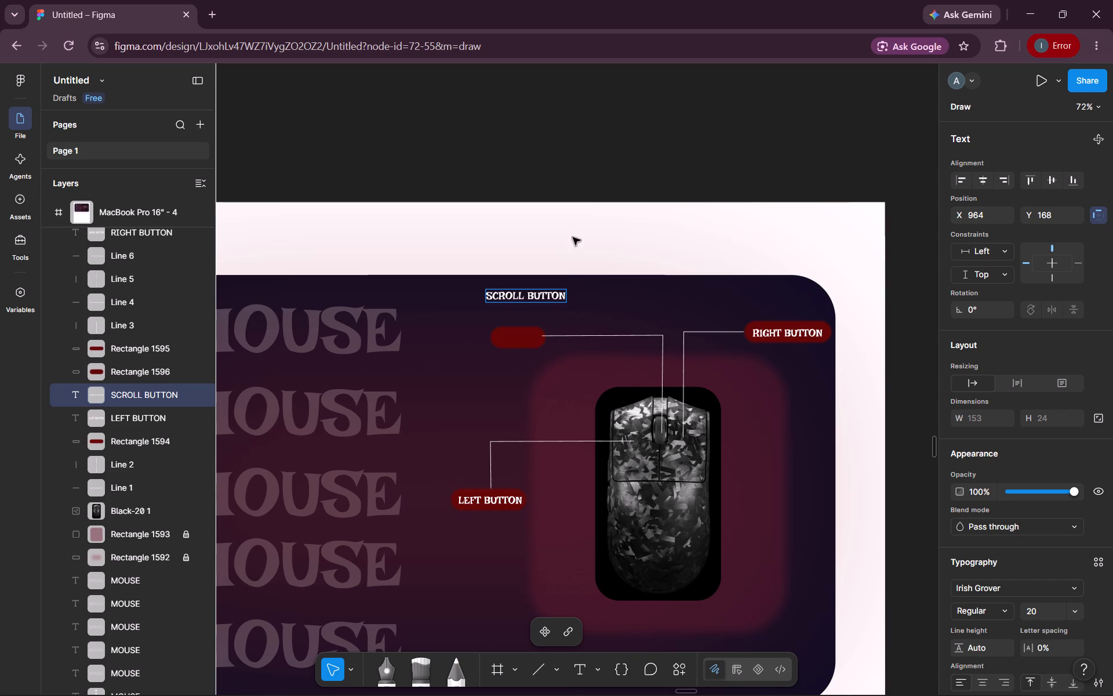
click(564, 259)
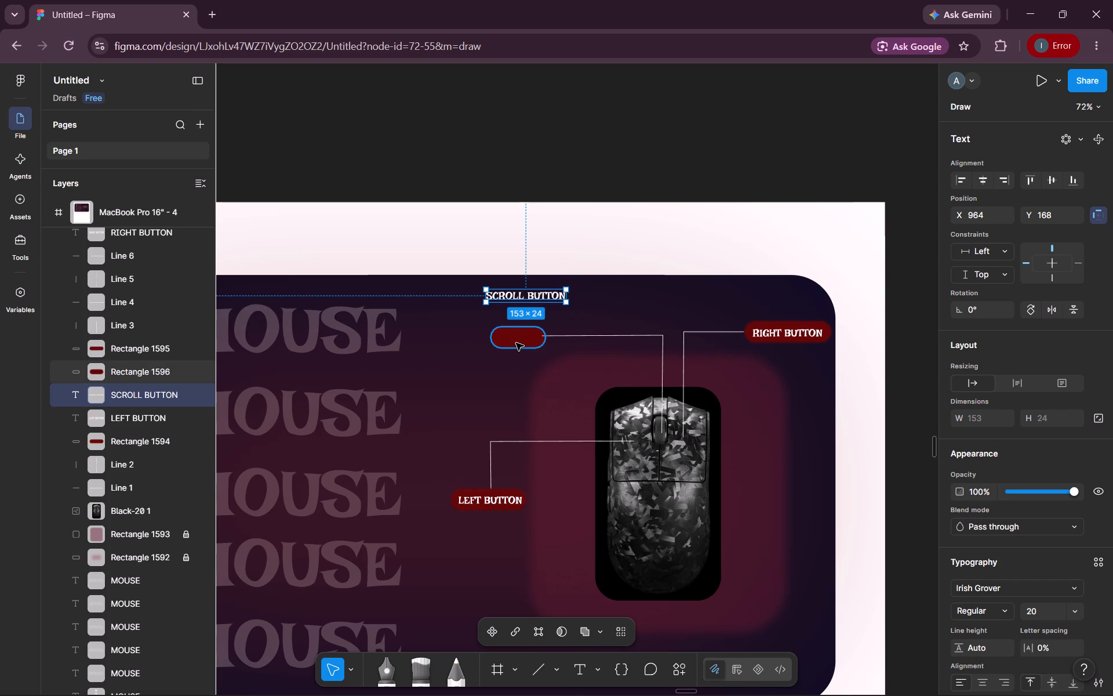
Widen the empty upper-left red pill to 167 by extending its left edge outward.
click(516, 343)
drag(491, 338, 459, 337)
click(553, 241)
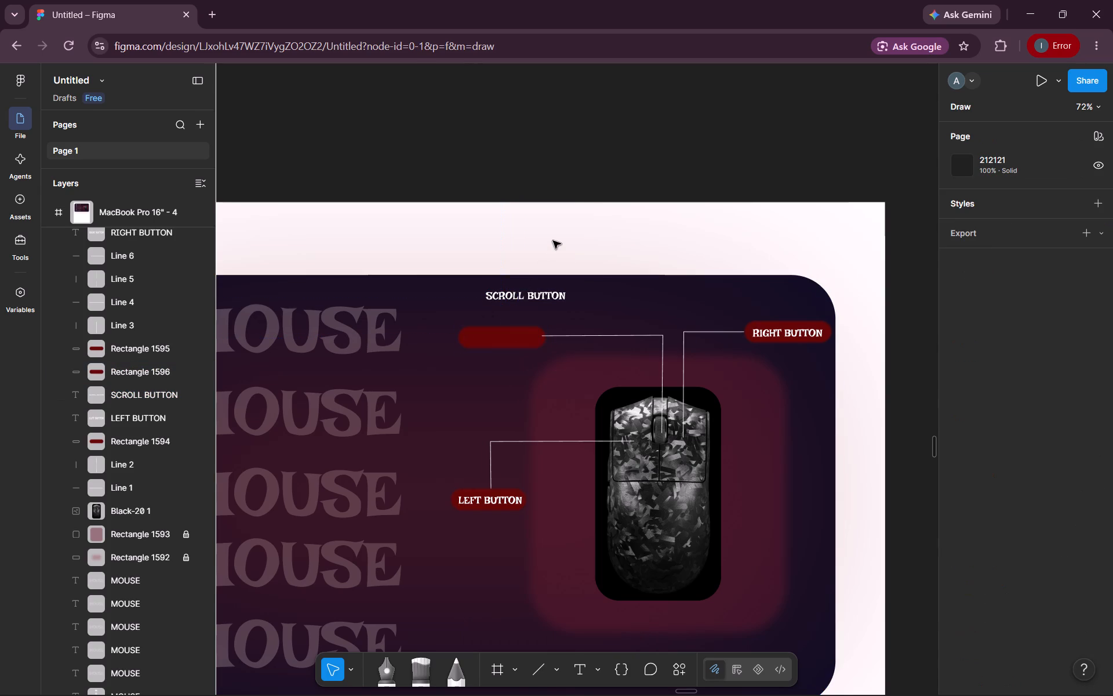
Place the SCROLL BUTTON text in front of the upper-left red pill, centred on it at X 918, Y 246.
click(523, 293)
drag(523, 293, 504, 327)
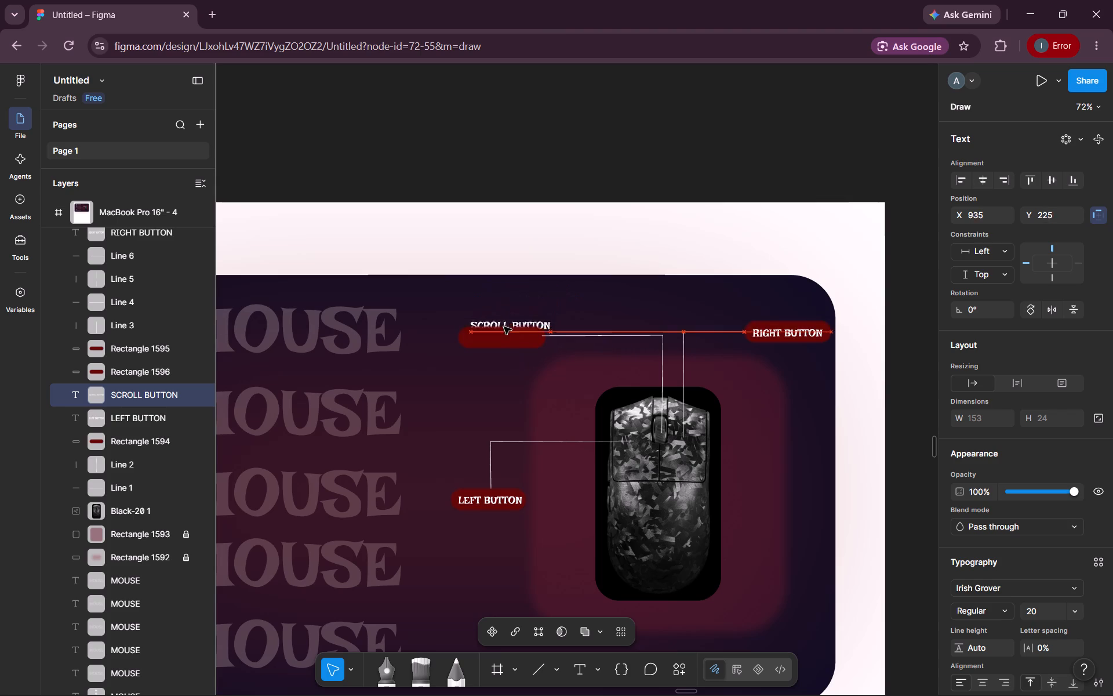
drag(504, 327, 503, 334)
right_click(503, 334)
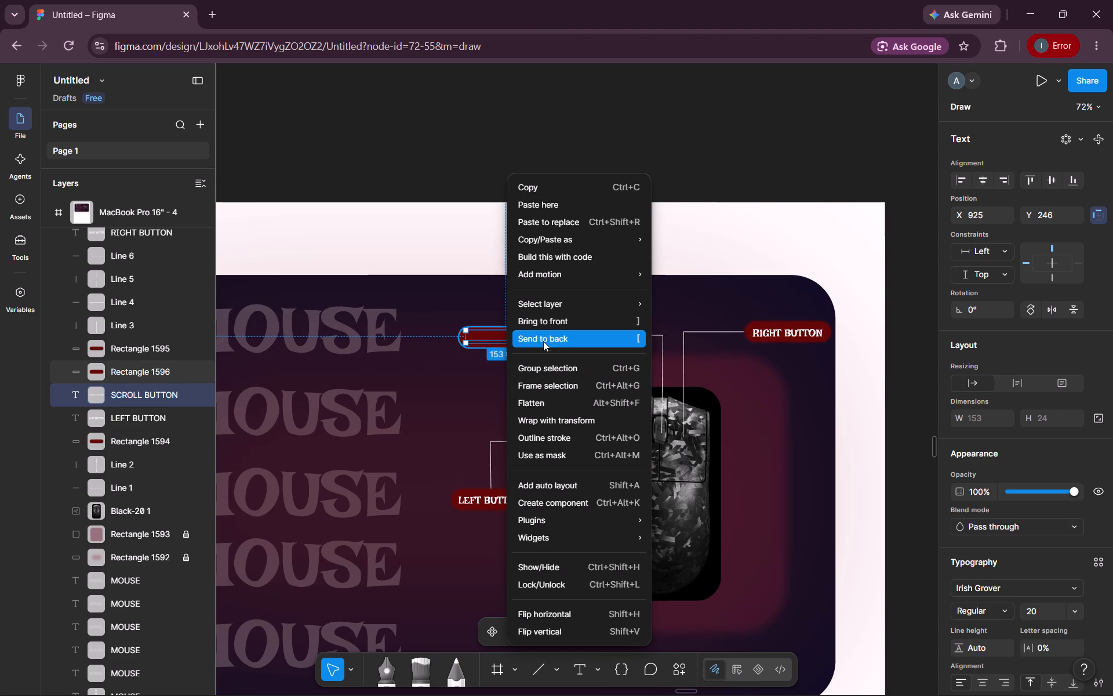
click(554, 320)
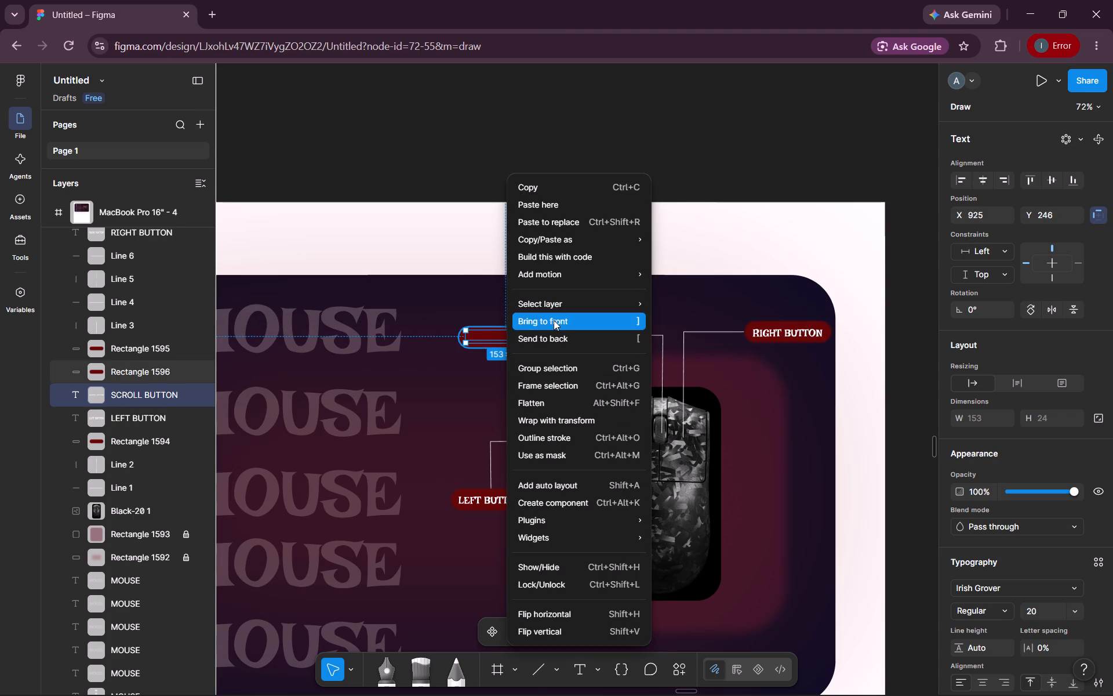
click(504, 336)
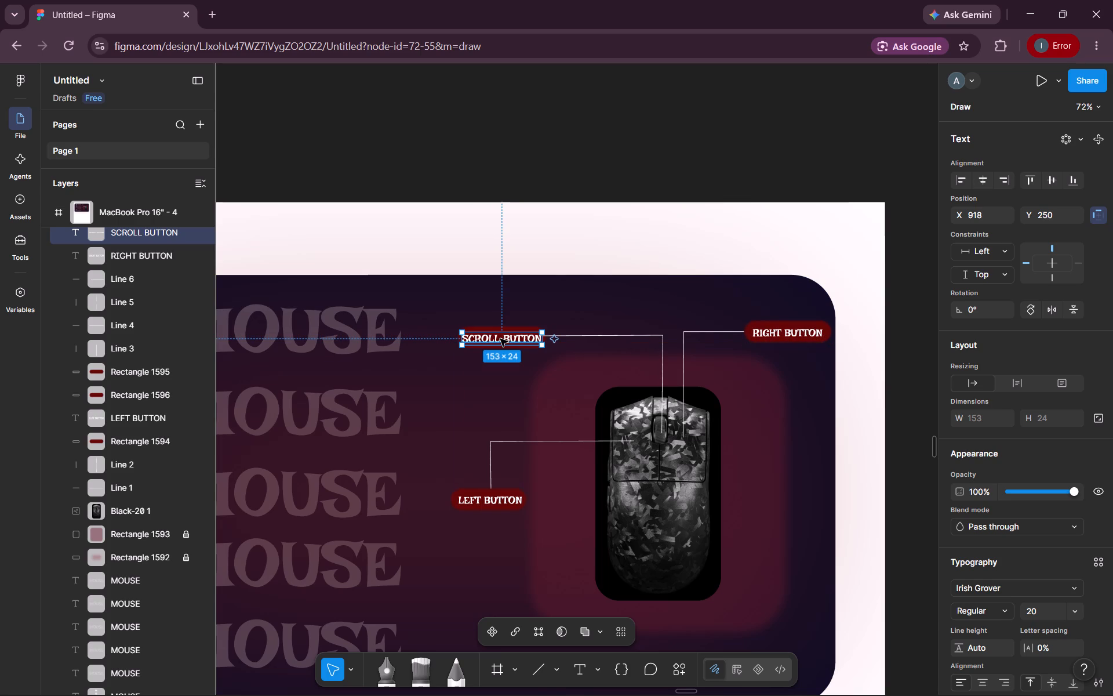
click(579, 225)
click(522, 334)
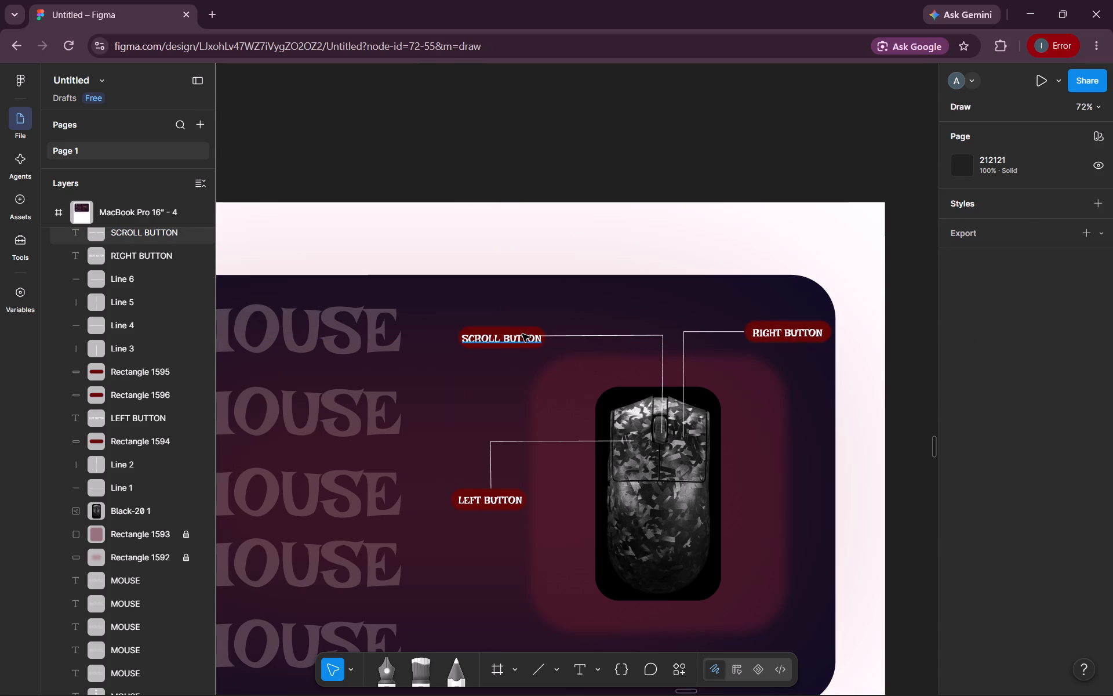
click(522, 334)
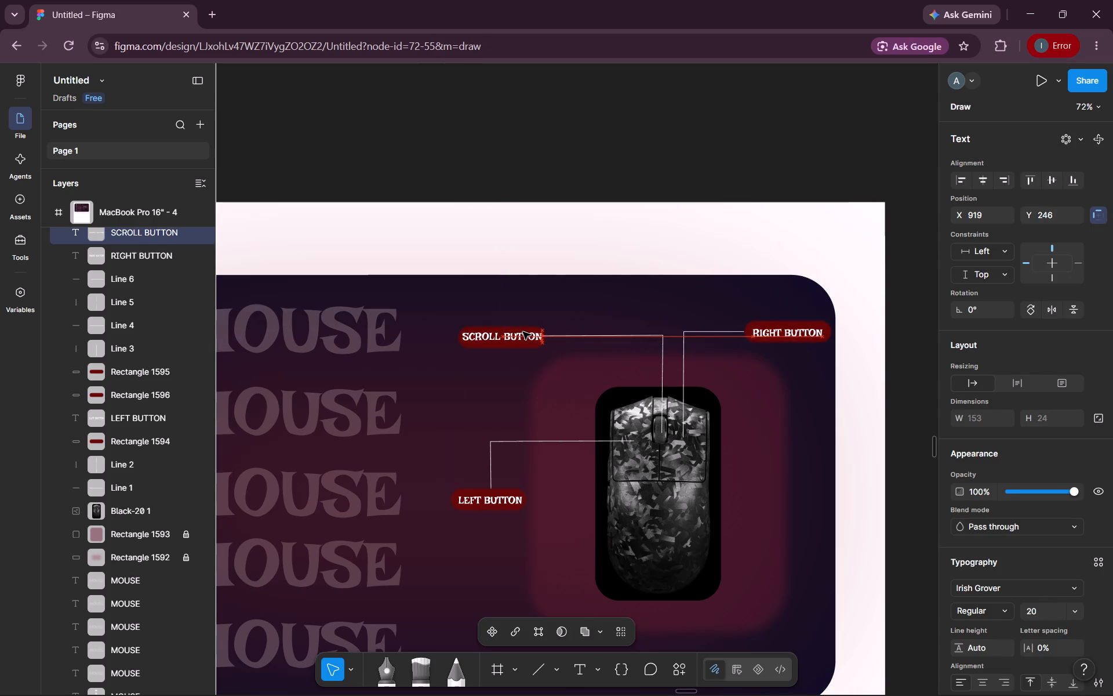
click(522, 333)
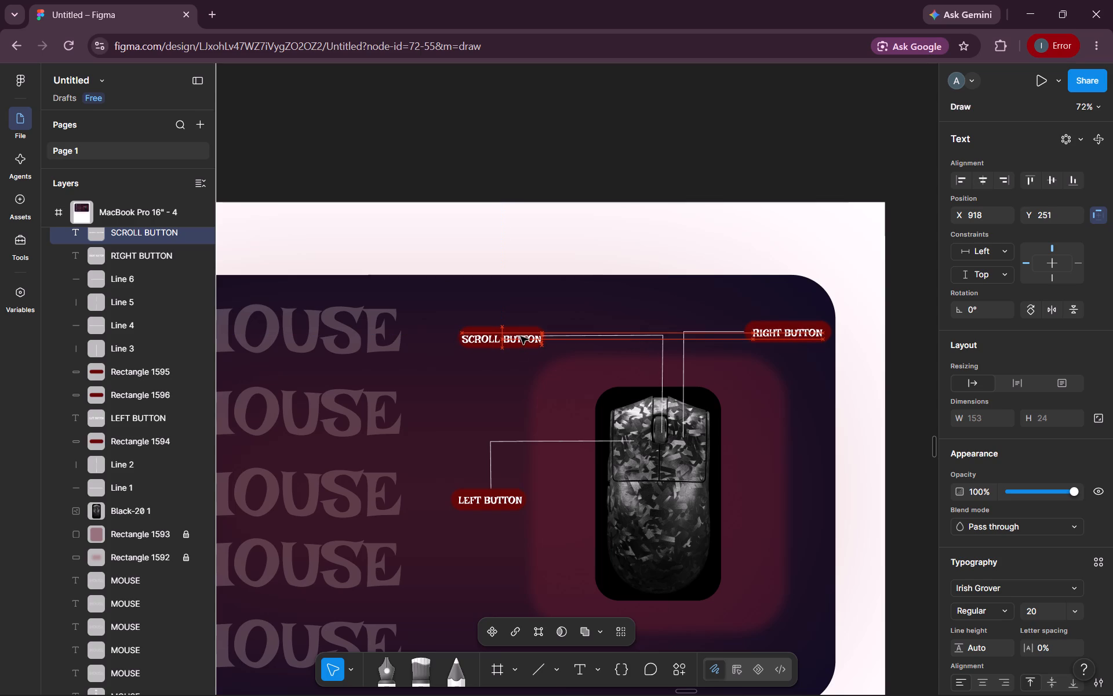
click(518, 337)
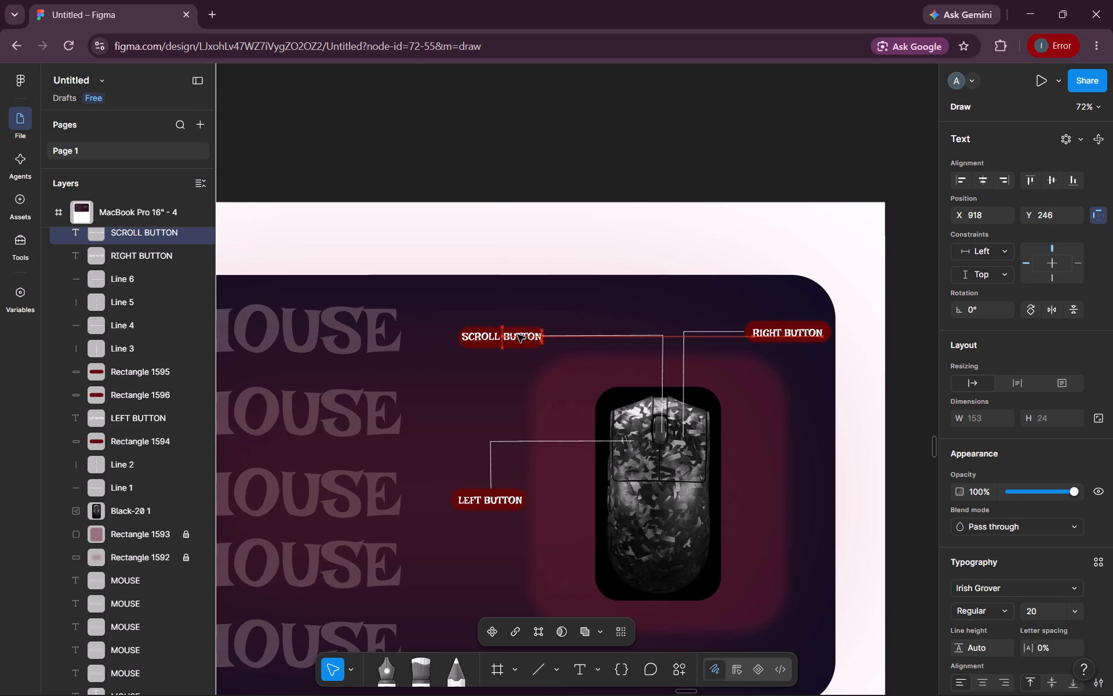
click(565, 266)
scroll(565, 266, down, 1)
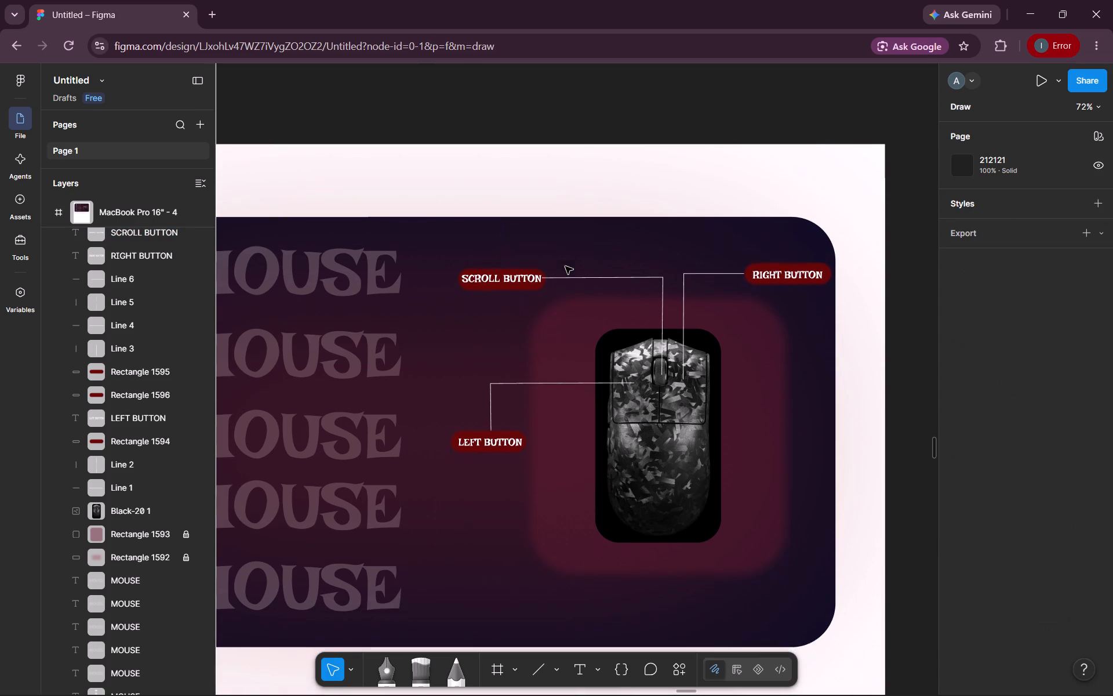
click(521, 292)
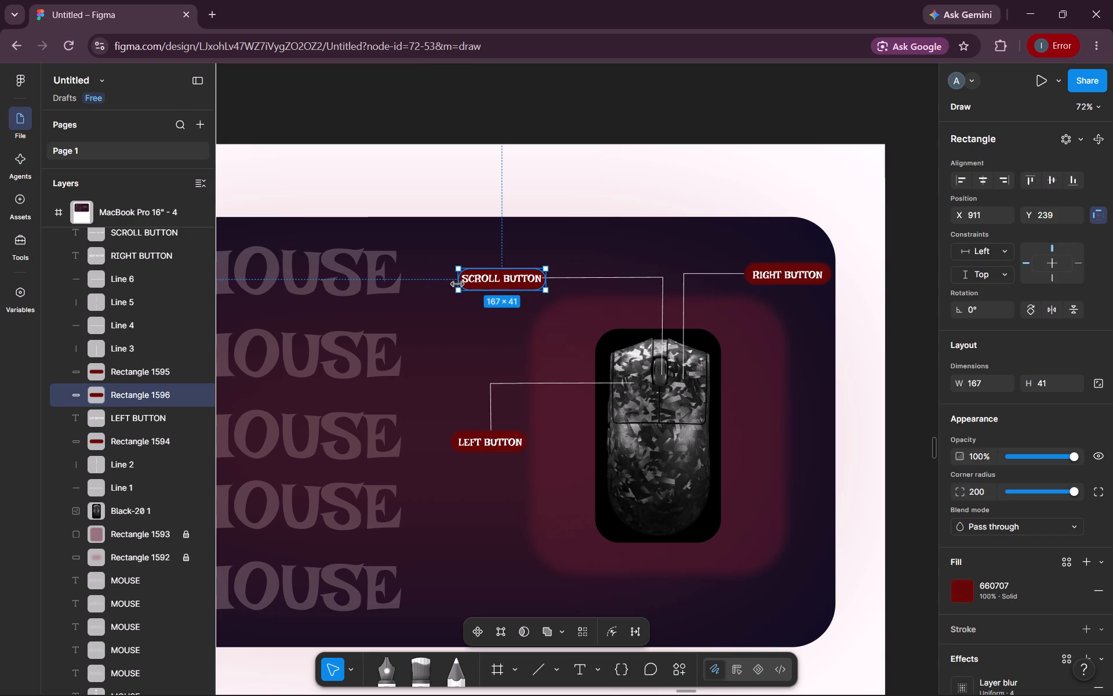